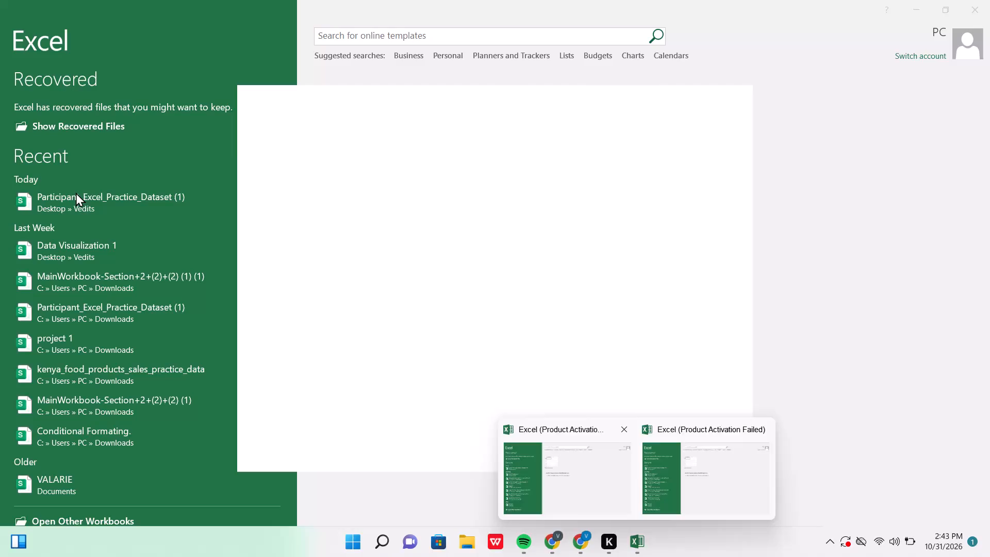
Open the recent workbook Participant_Excel_Practice_Dataset (1) from the Vedits folder, dismissing the activation notice.
left_click(76, 192)
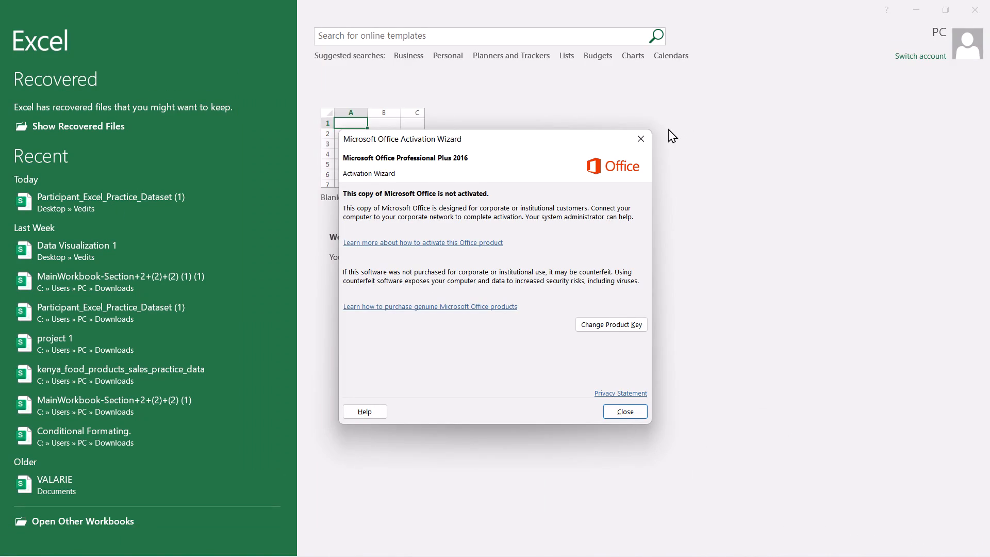
left_click(636, 135)
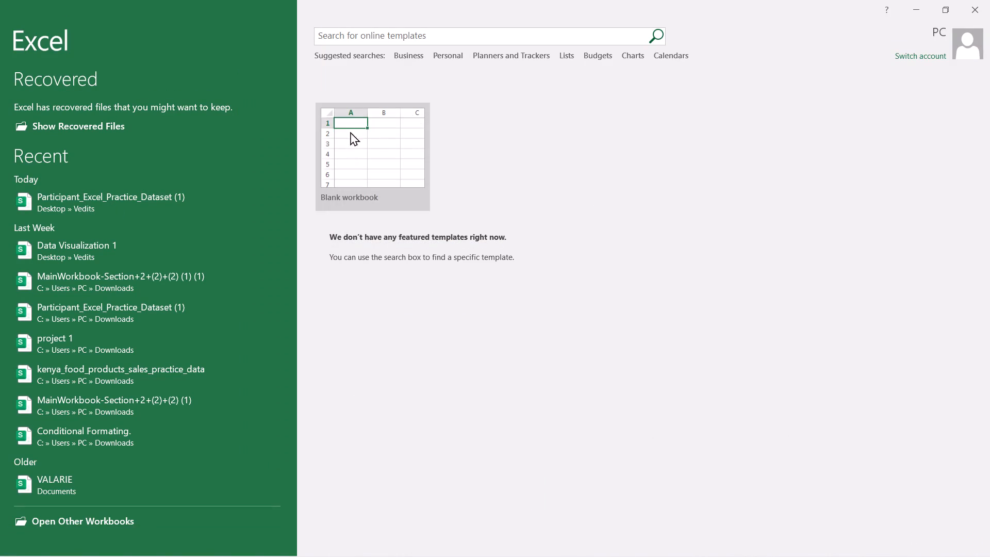
double_click(159, 194)
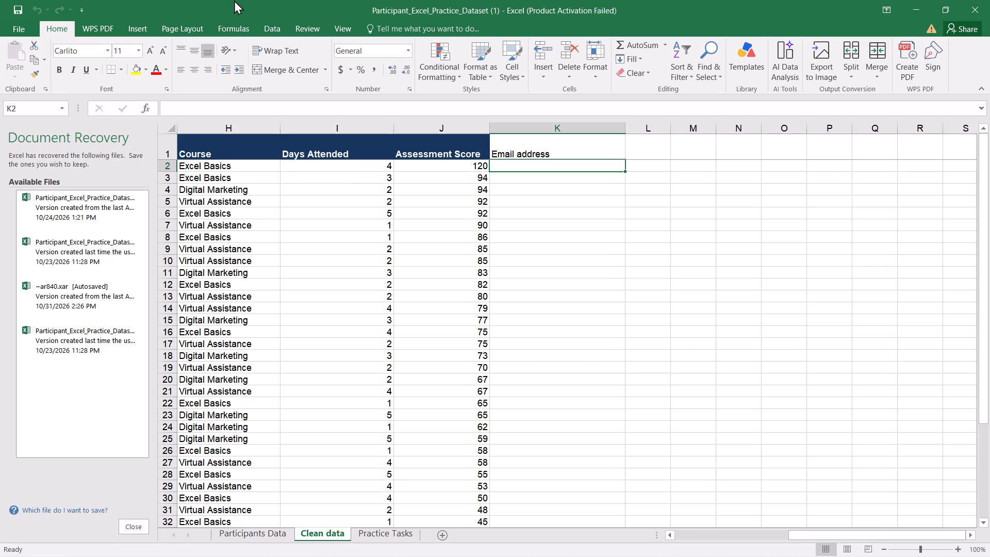
Clear the "Email address" header from cell K1 on the Clean data sheet.
left_click(549, 165)
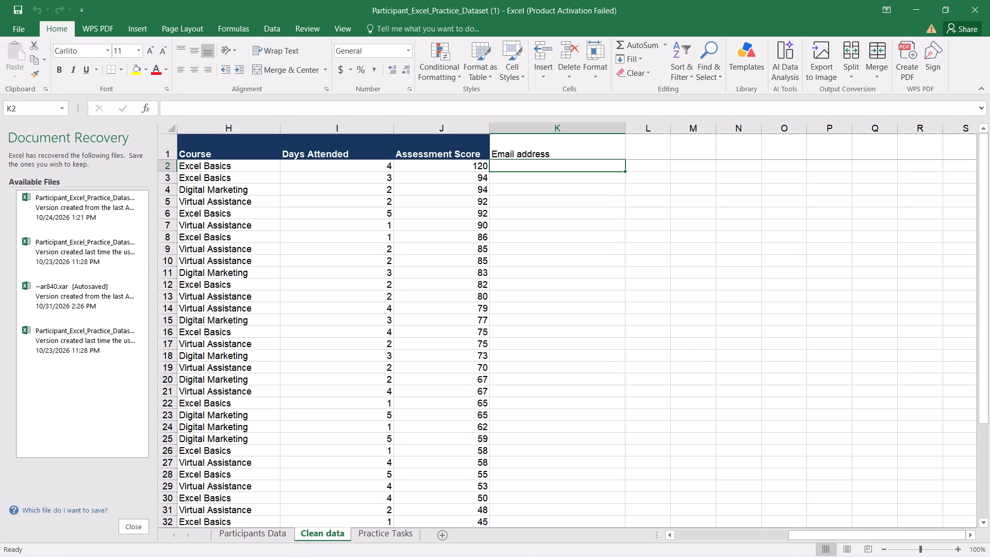
left_click(549, 156)
key("BackSpace")
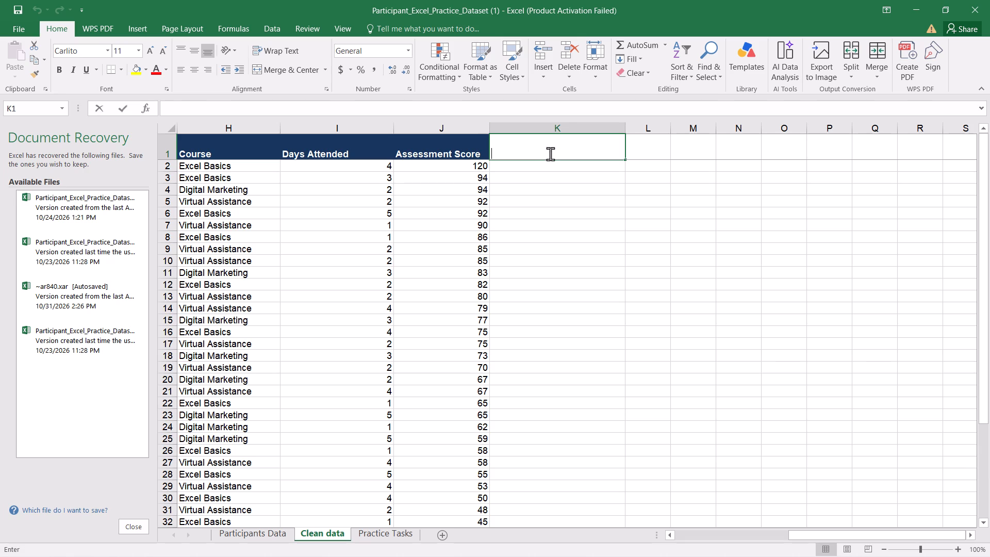
left_click(560, 168)
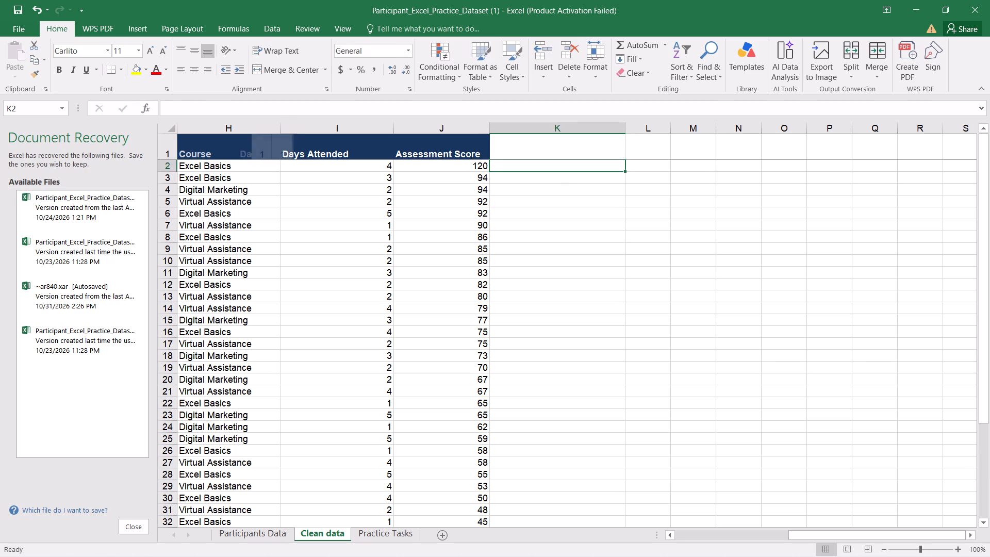
Apply a Greater Than 100 conditional formatting rule to Assessment Score cell J2 with Light Red Fill with Dark Red Text.
left_click(481, 167)
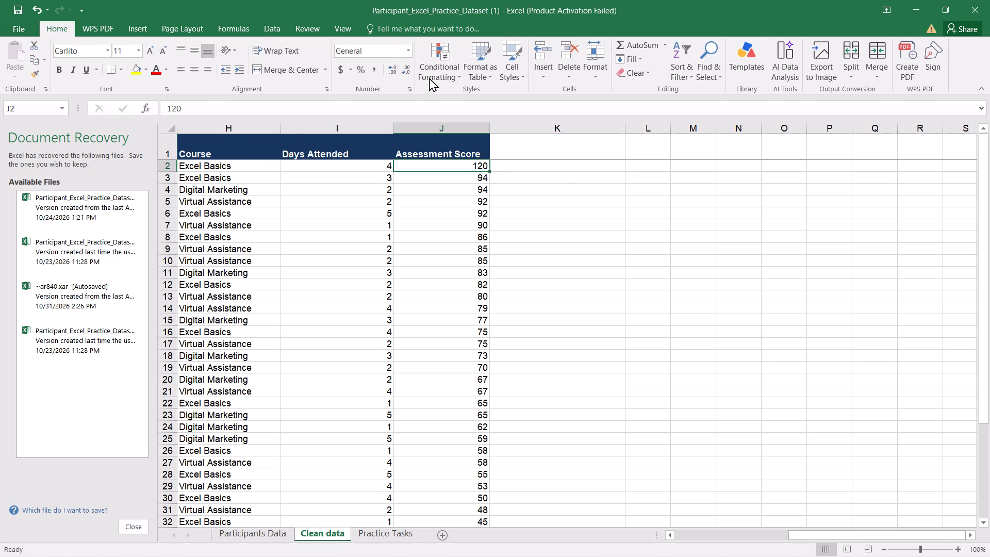
left_click(457, 76)
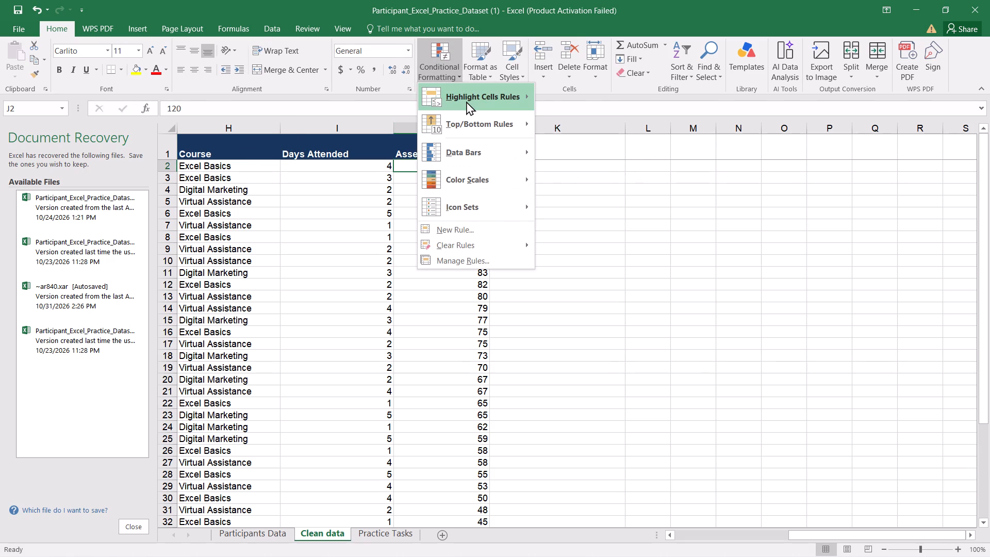
left_click(466, 101)
left_click(568, 101)
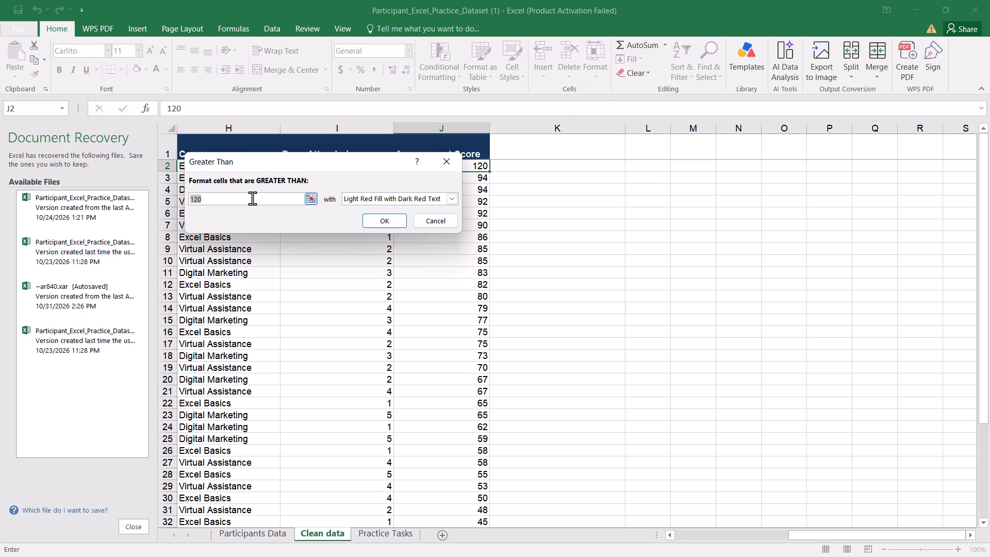
key("BackSpace")
key("1")
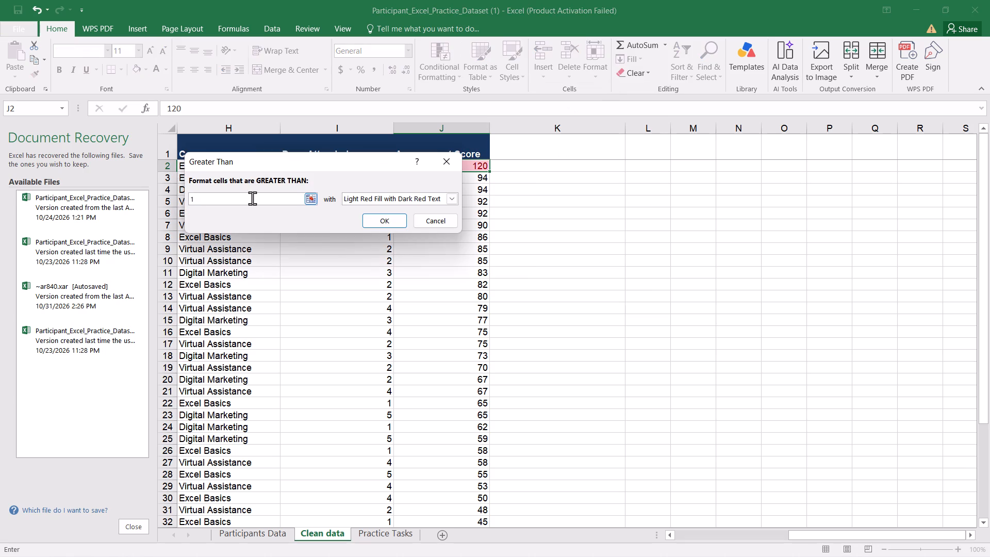
type("00")
left_click(381, 217)
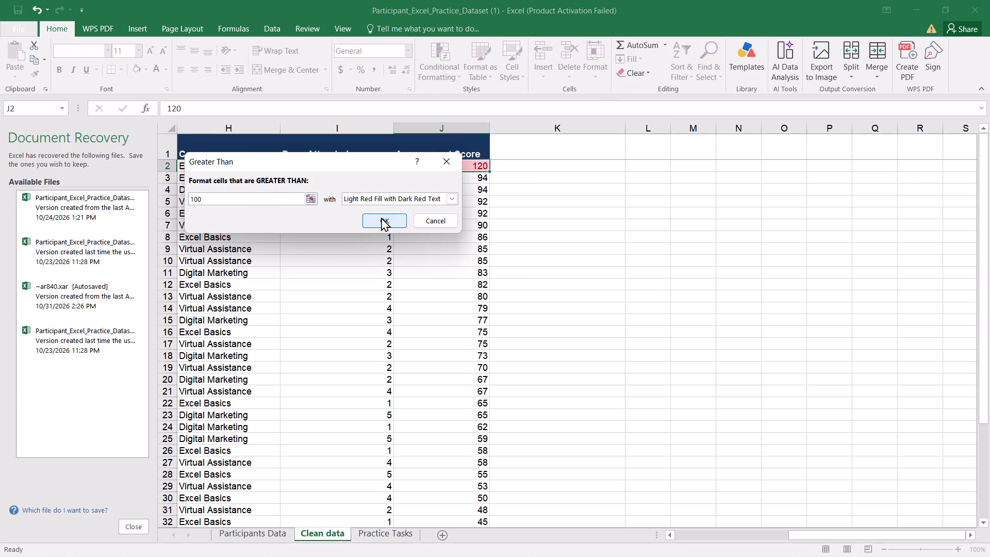
Apply a Less Than 1 conditional formatting rule to Assessment Score cell J41 with Light Red Fill with Dark Red Text.
scroll(455, 171, "down", 10)
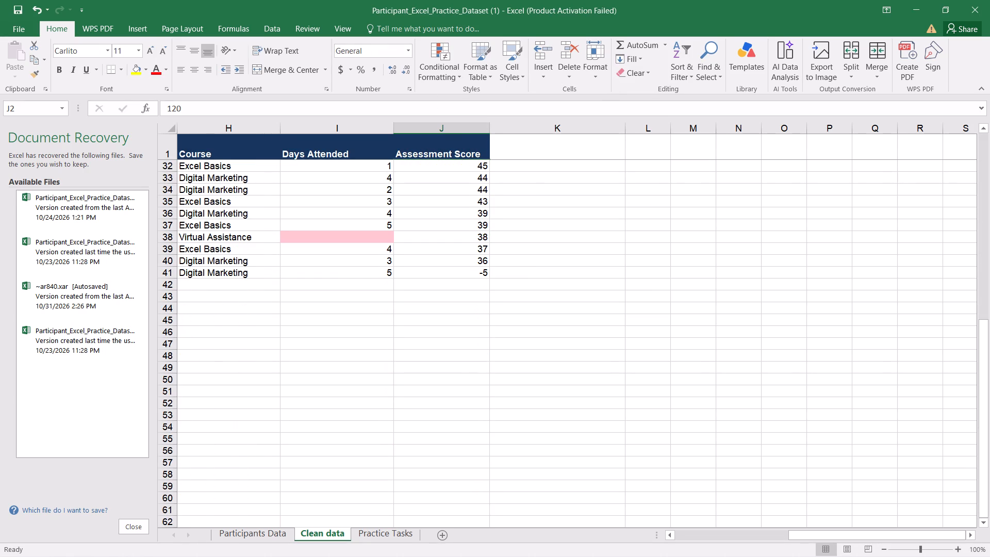
left_click(454, 276)
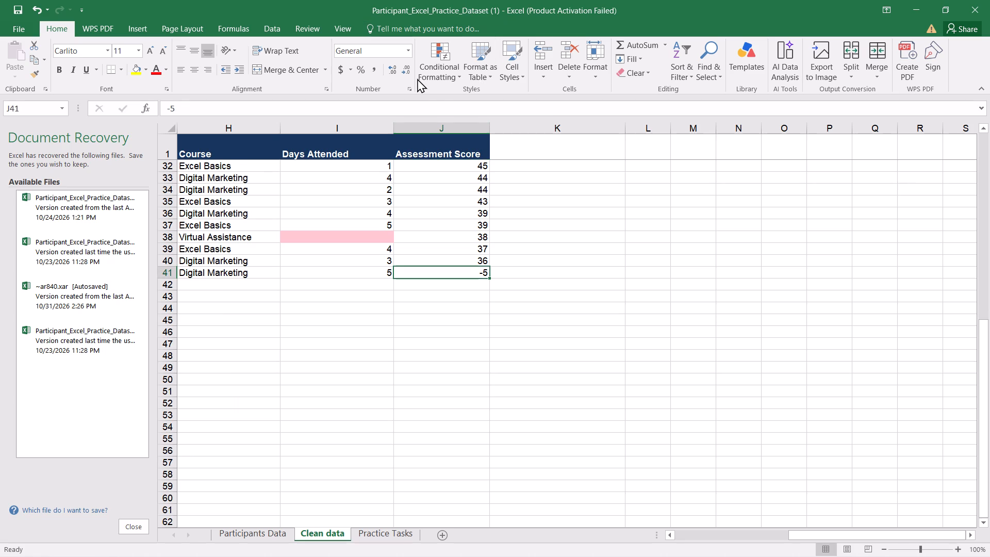
left_click(458, 71)
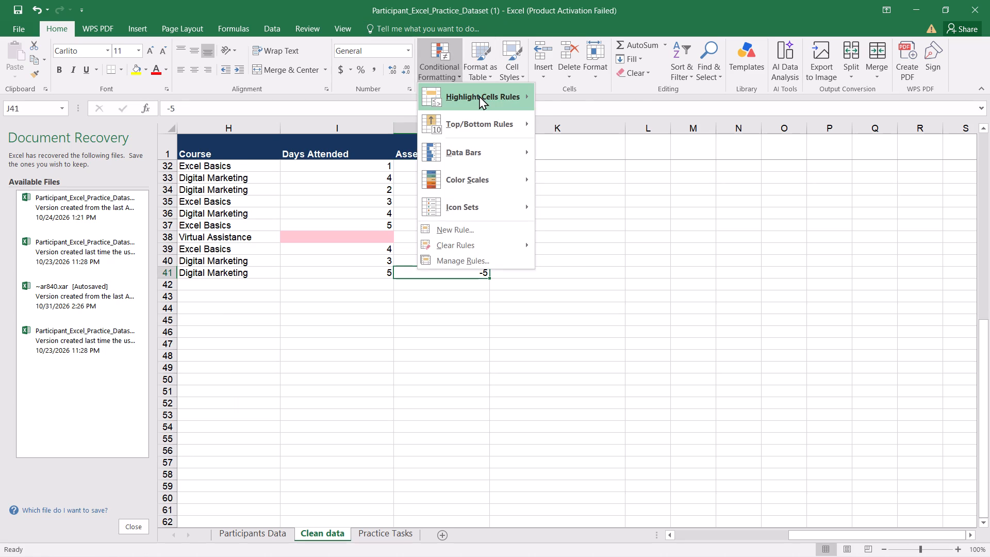
left_click(479, 95)
left_click(575, 121)
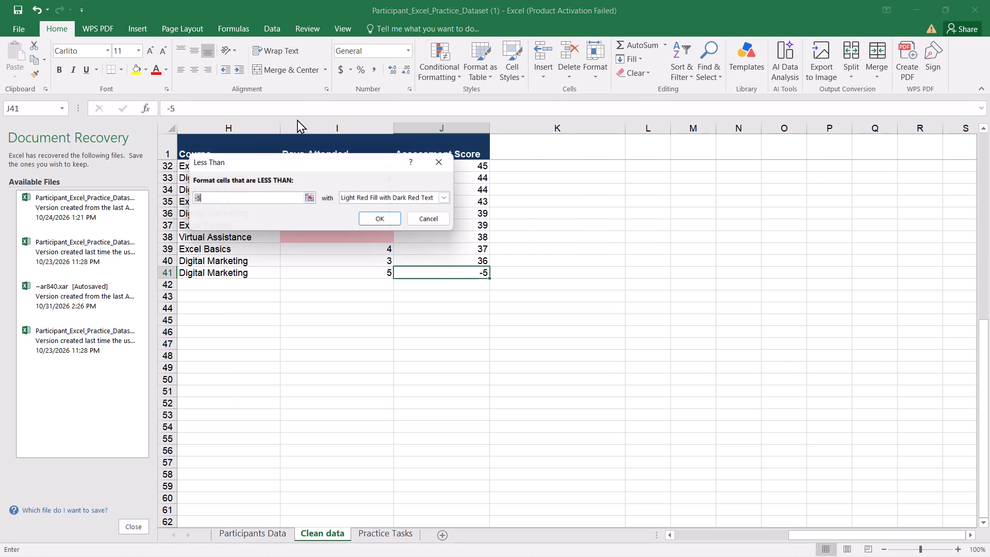
key("BackSpace")
key("1")
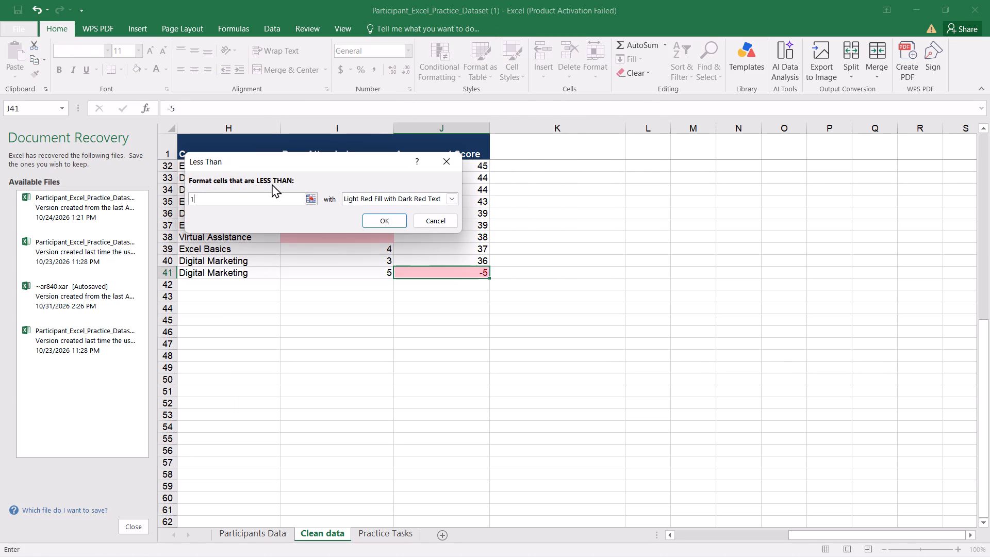
left_click(402, 216)
Consult the Practice Tasks sheet, and enter the label "Total Participants Id:" in cell K2 of the Clean data sheet.
scroll(412, 404, "up", 11)
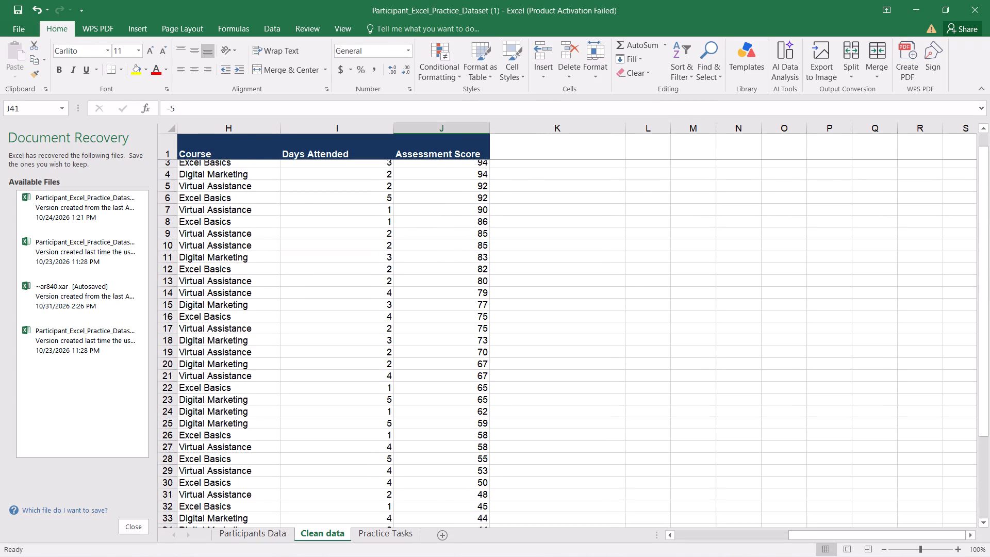
scroll(412, 404, "up", 7)
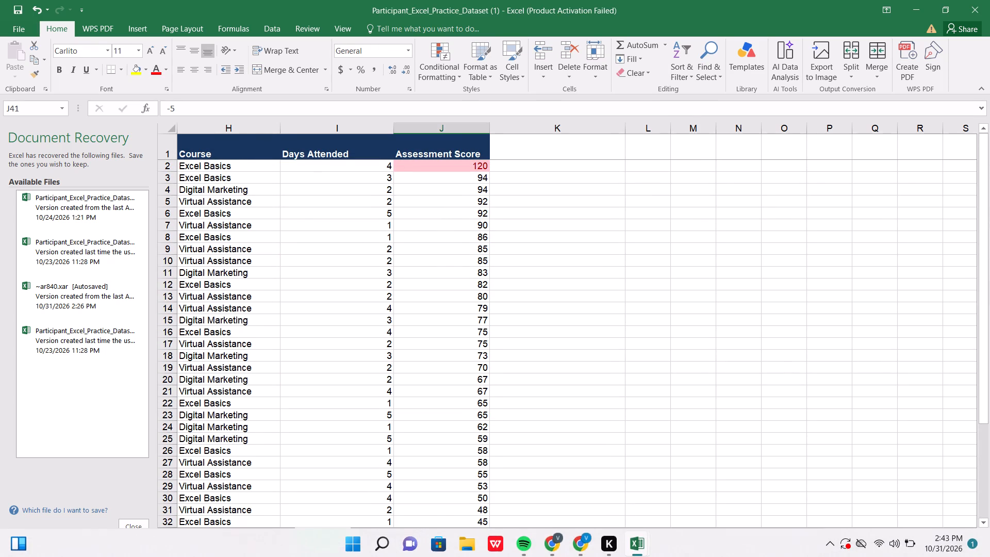
left_click(382, 540)
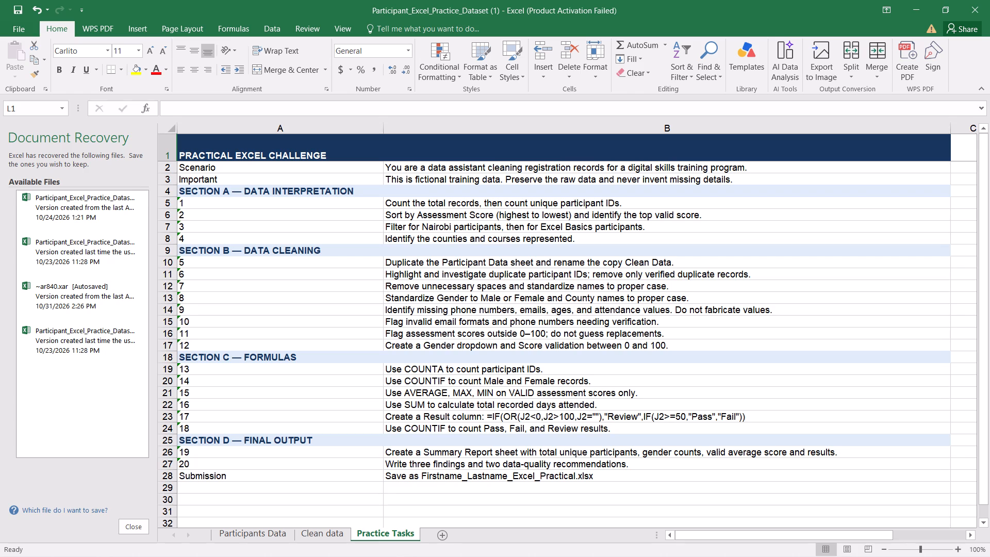
scroll(416, 336, "down", 3)
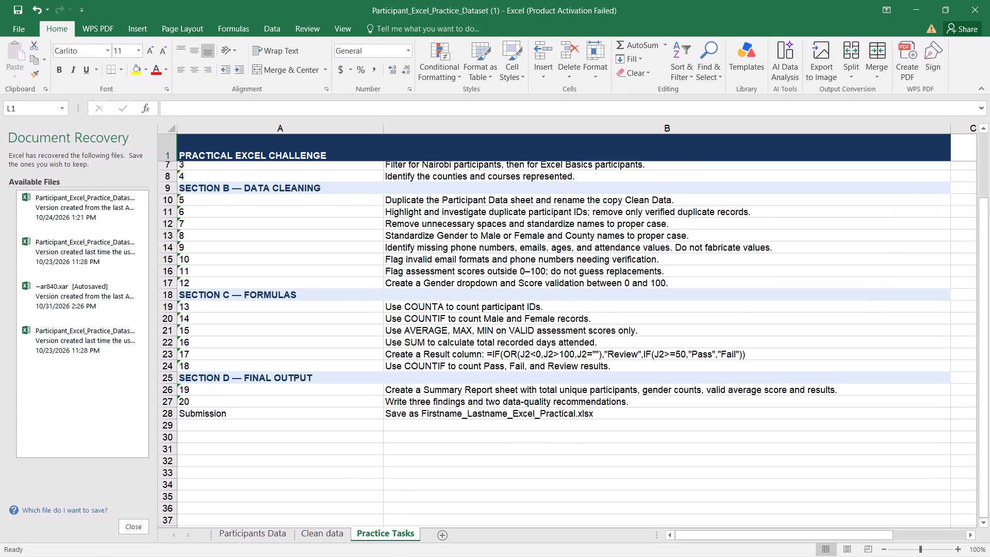
left_click(311, 535)
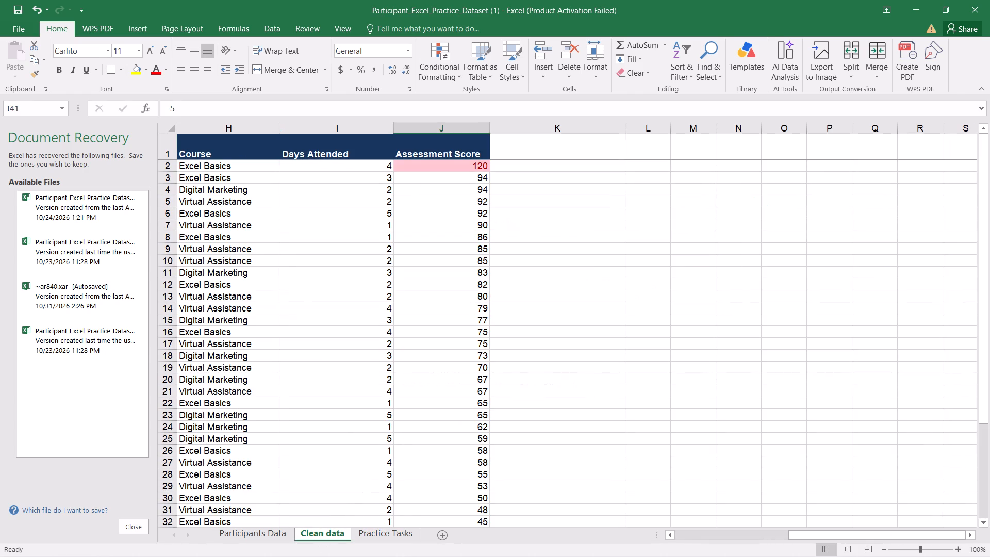
left_click(554, 164)
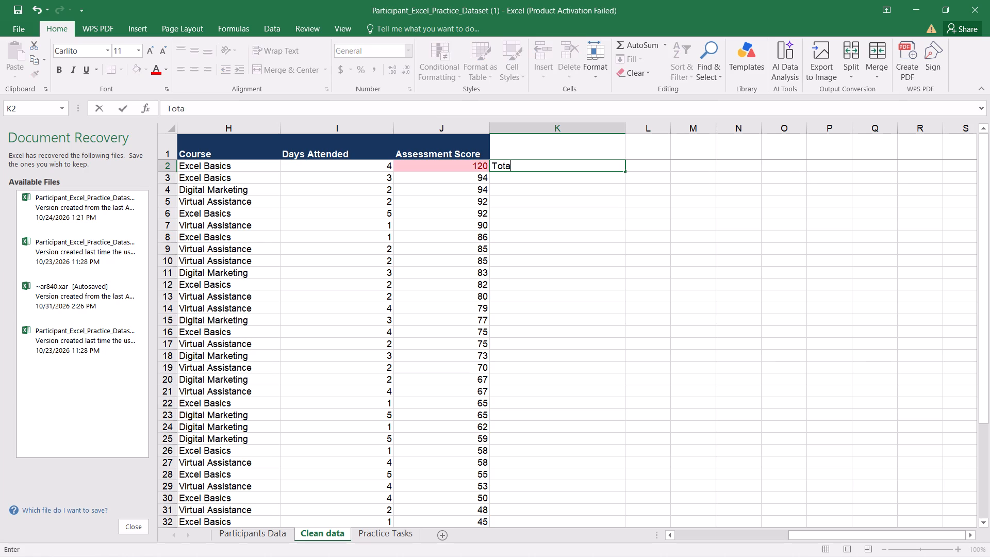
key("o")
key("BackSpace")
type("articipants")
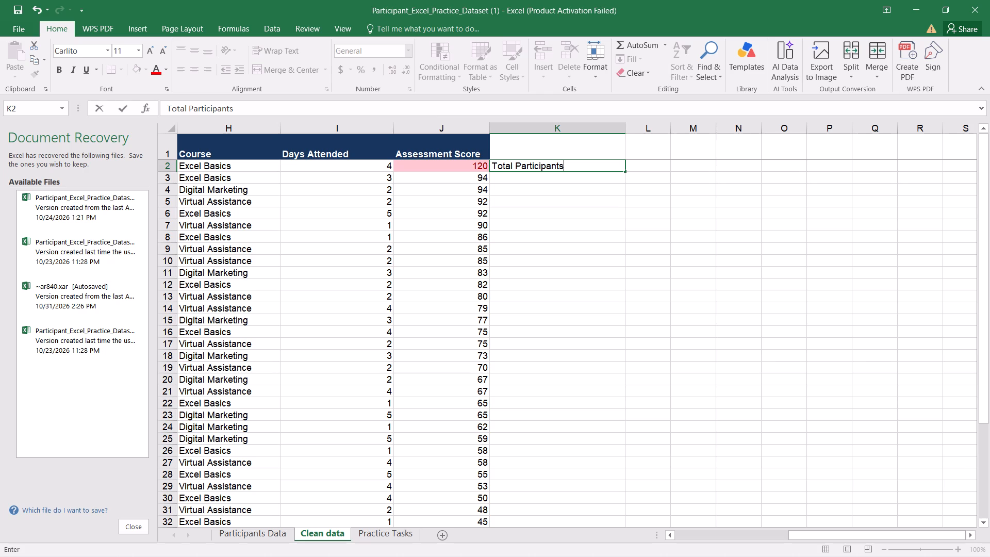
key("space")
type("d:")
key("Return")
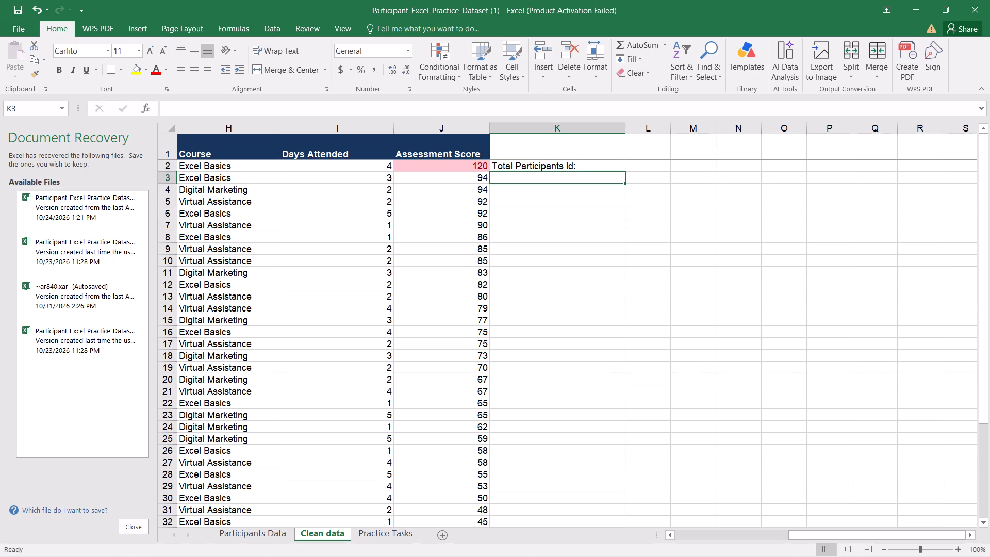
Count the participant IDs in cell K3 with the formula =COUNTA($A2:A42).
type("=COUNTA")
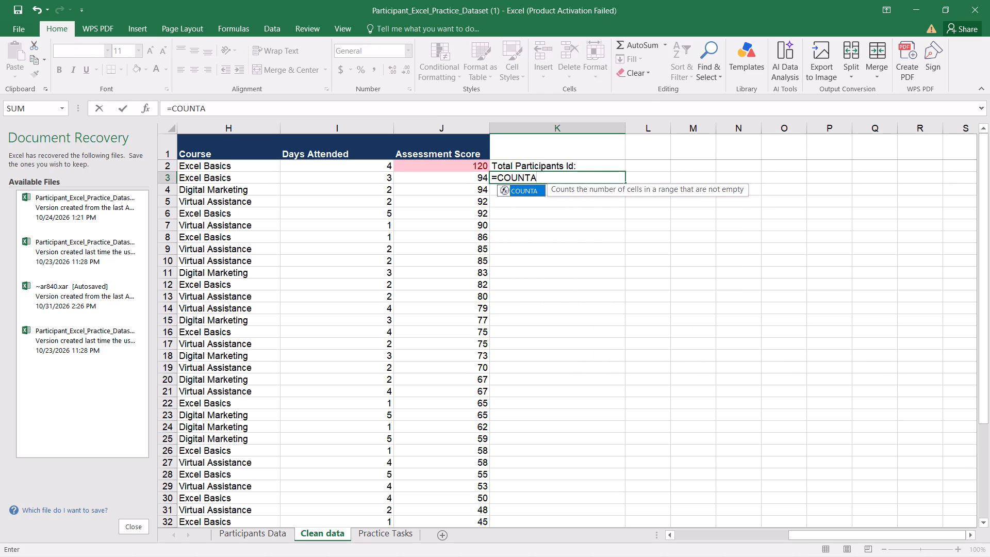
key("shift+parenleft")
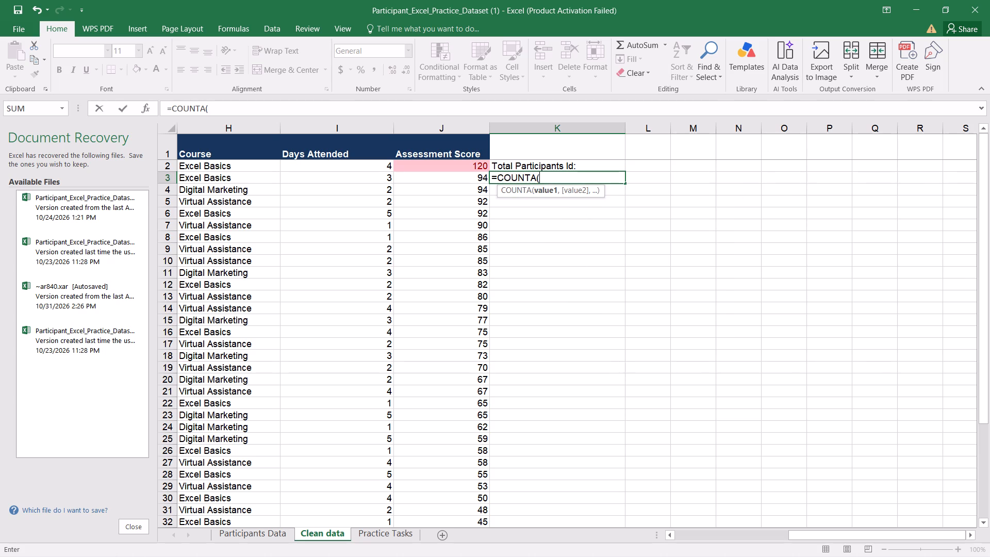
key("a")
key("BackSpace")
key("shift+dollar")
type("A2")
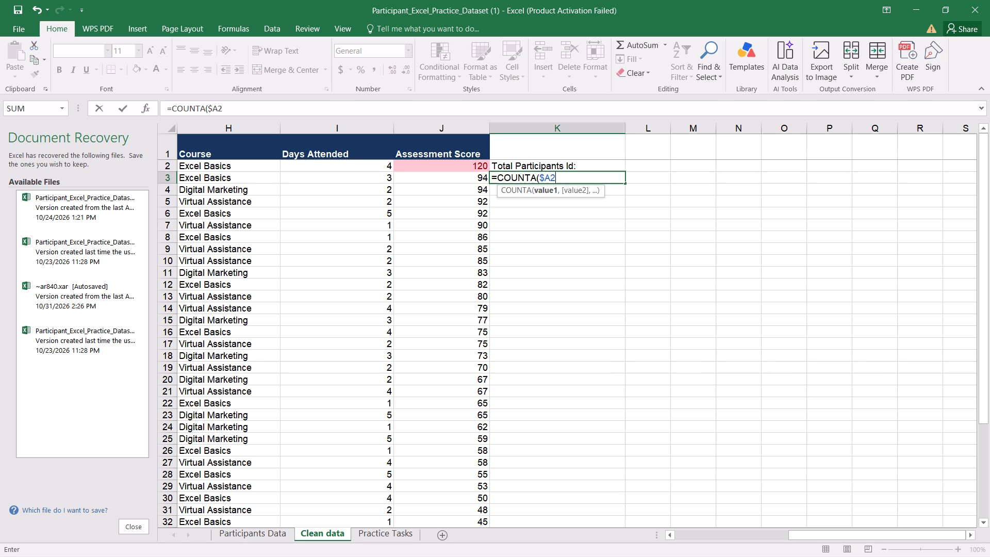
key("shift+colon")
key("a")
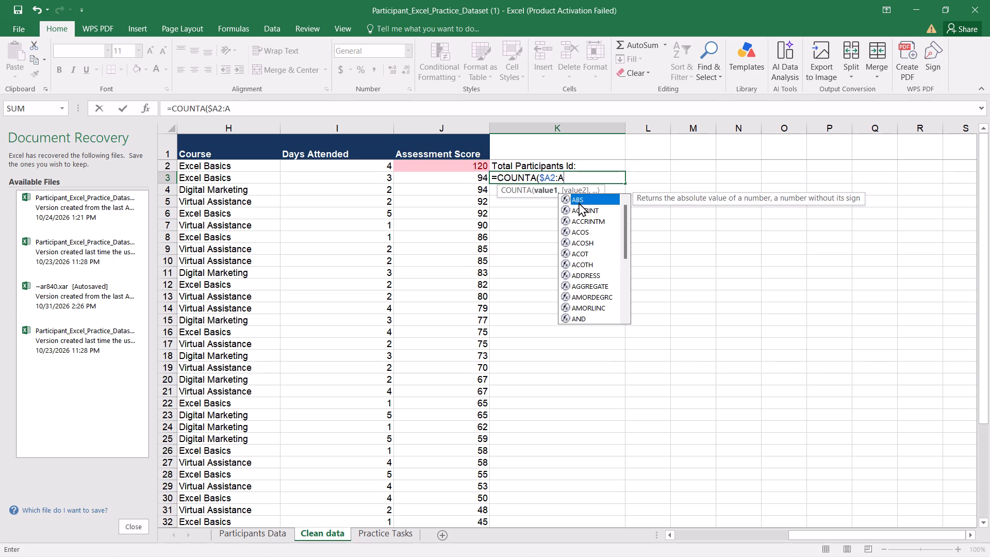
type("42")
key("shift+parenright")
key("Return")
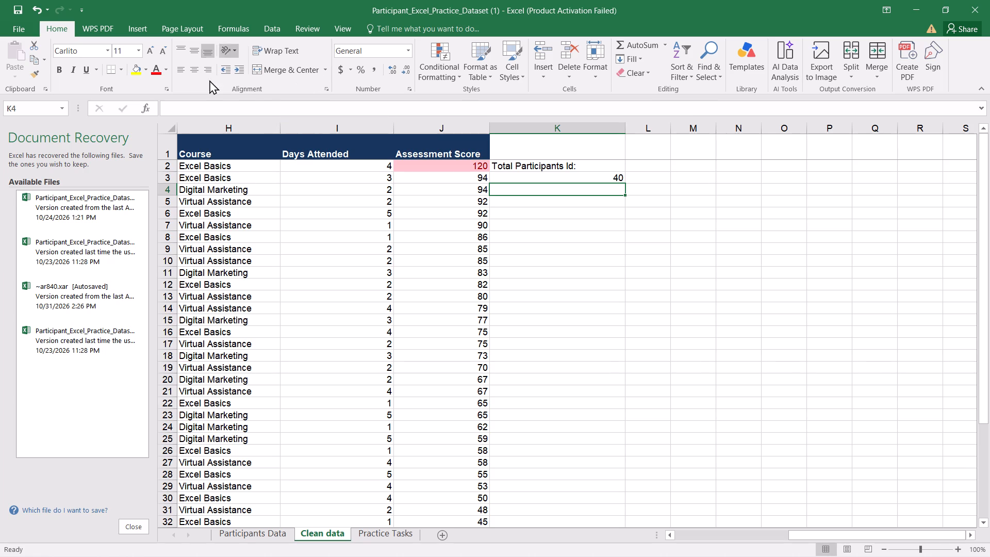
Consult the Practice Tasks sheet, and enter the label "Total Males:" in cell K4 of the Clean data sheet.
left_click(404, 536)
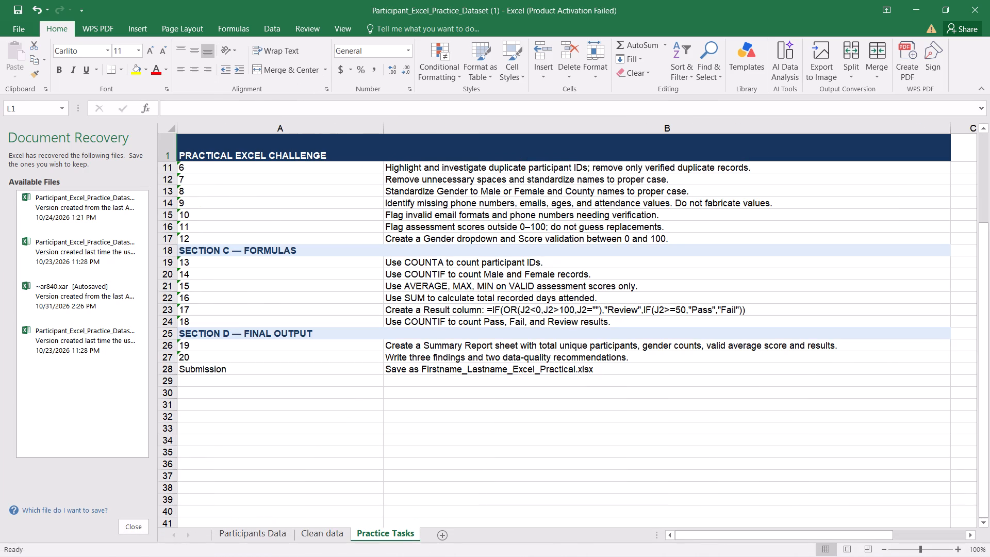
left_click(313, 535)
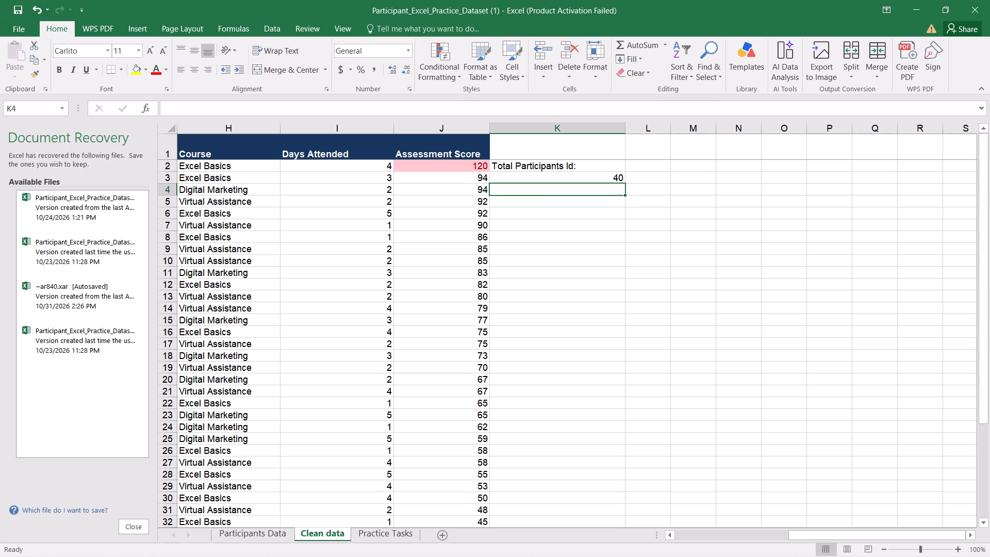
key("t")
type("otal")
key("space")
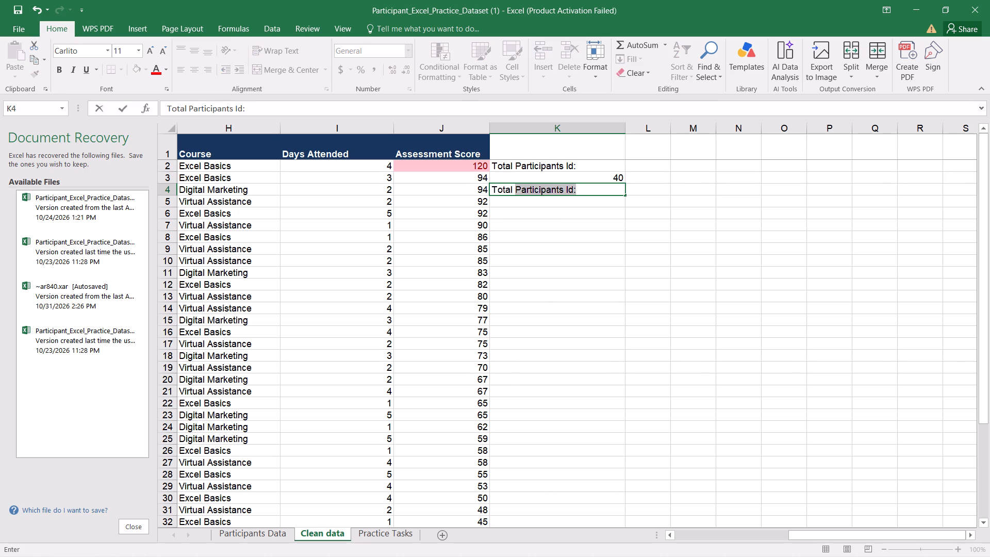
type("ales:")
key("Return")
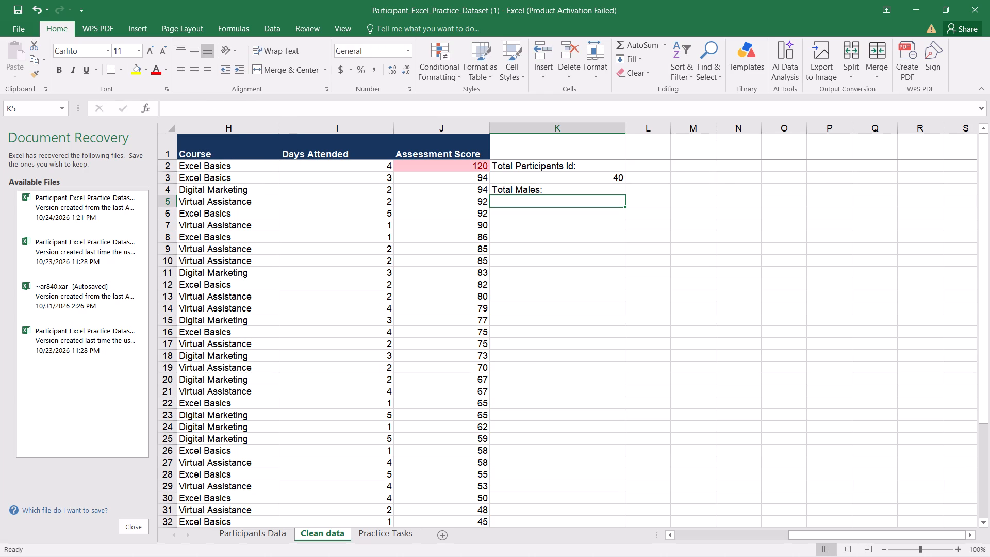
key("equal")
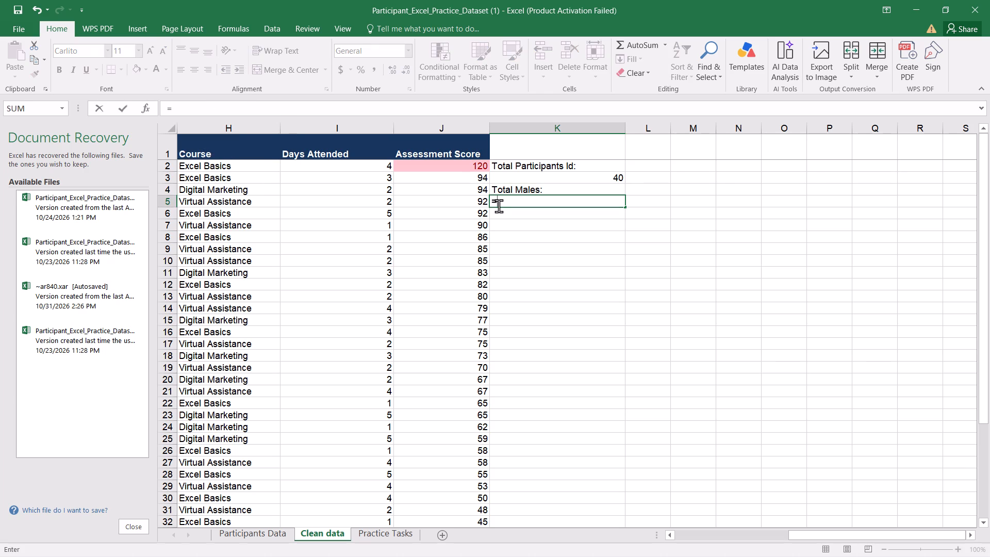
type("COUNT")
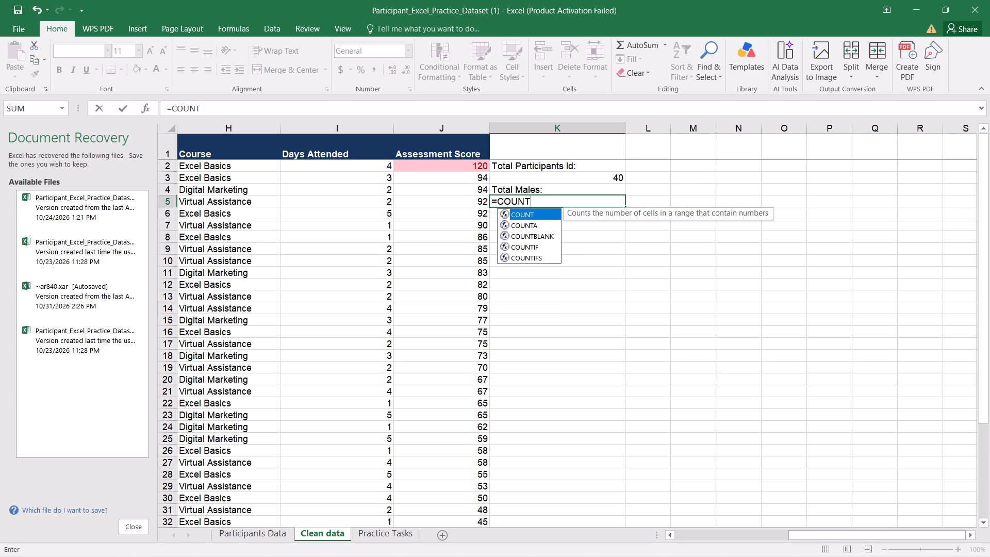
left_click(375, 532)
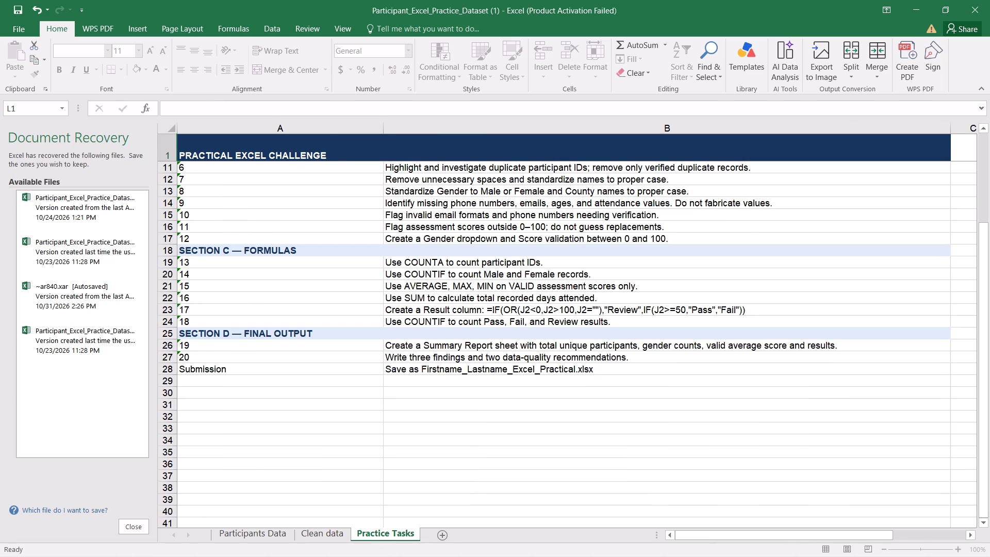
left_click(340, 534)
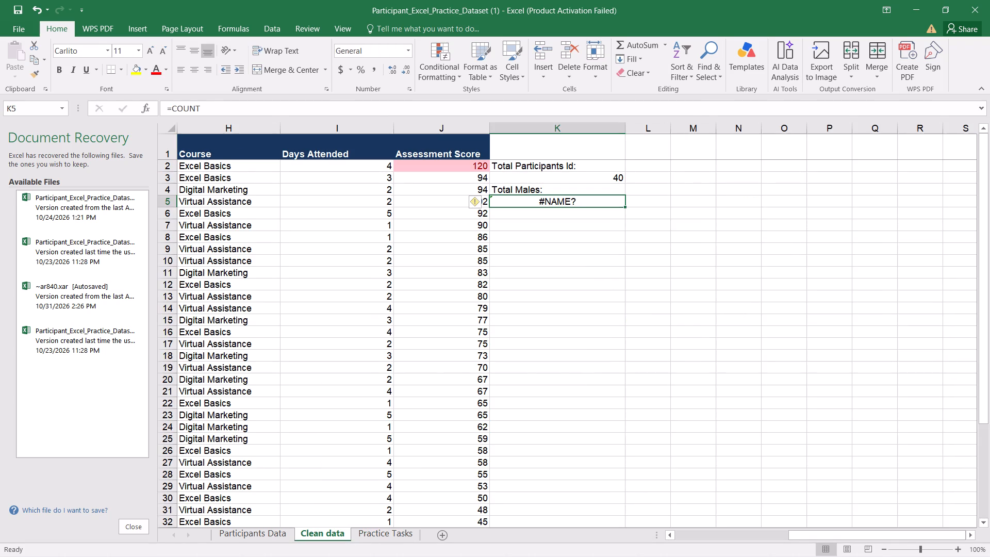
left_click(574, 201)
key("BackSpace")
Count the male records in cell K5 with the formula =COUNTIF($C2:C41,"MALE").
key("equal")
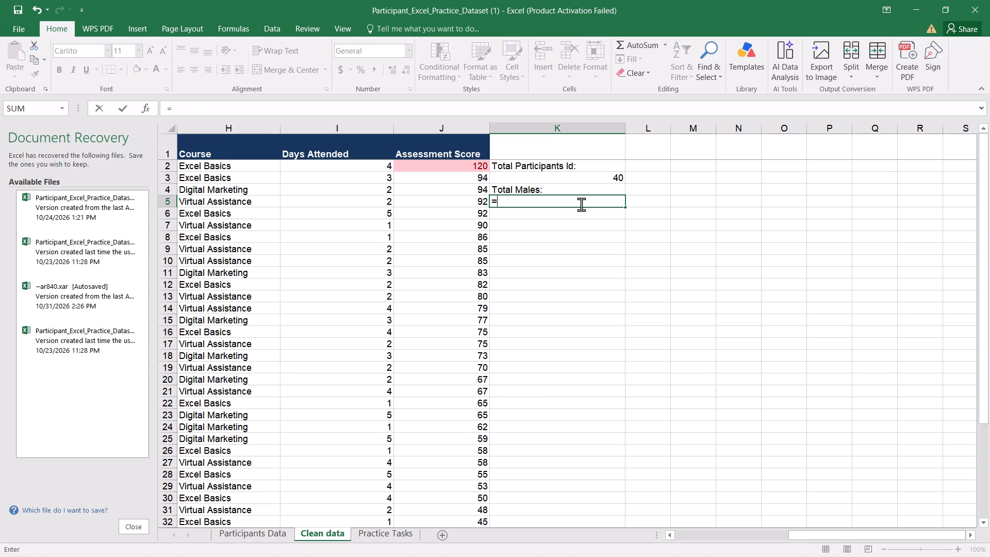
type("COUNTIF")
key("shift+parenleft")
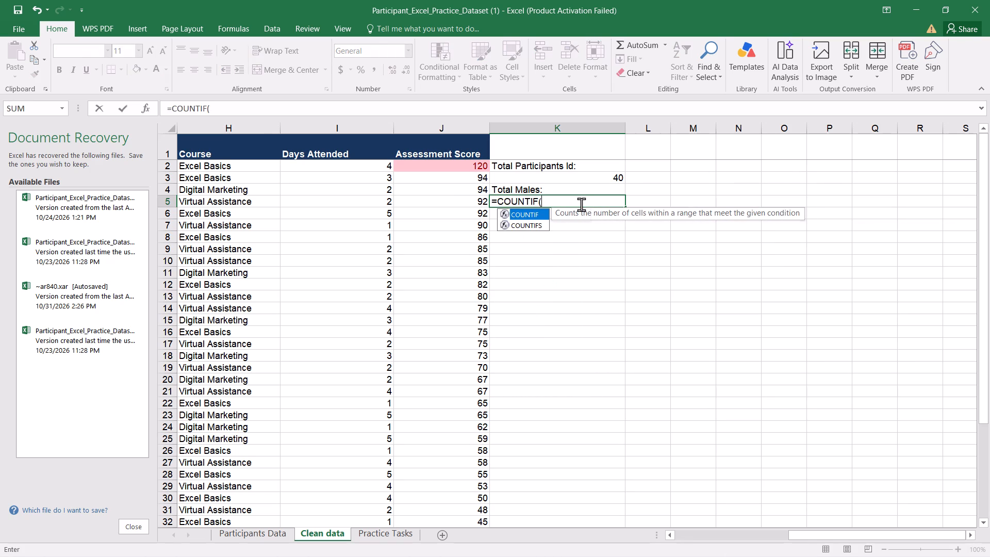
key("c")
key("2")
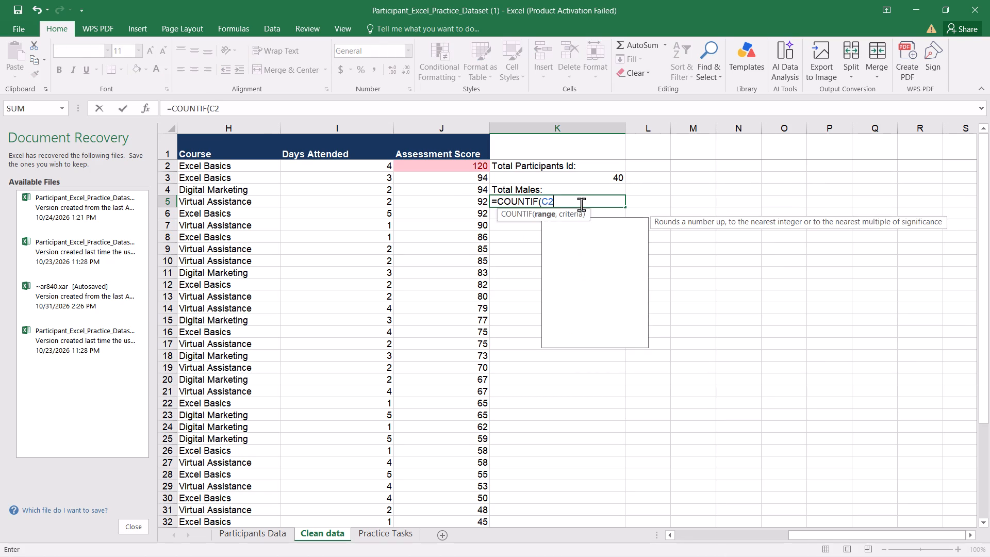
key("BackSpace")
key("BackSpace")
key("BackSpace")
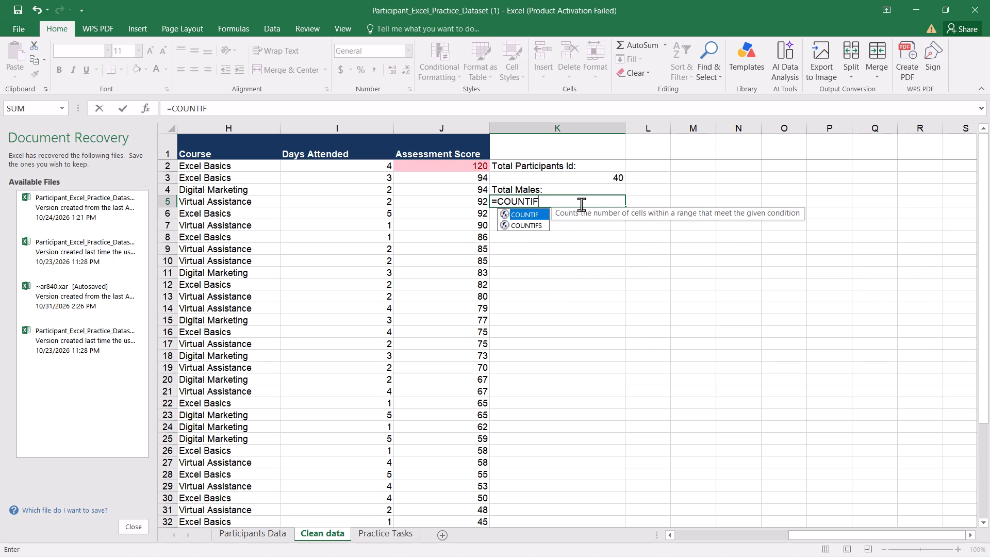
key("shift+parenleft")
key("shift+dollar")
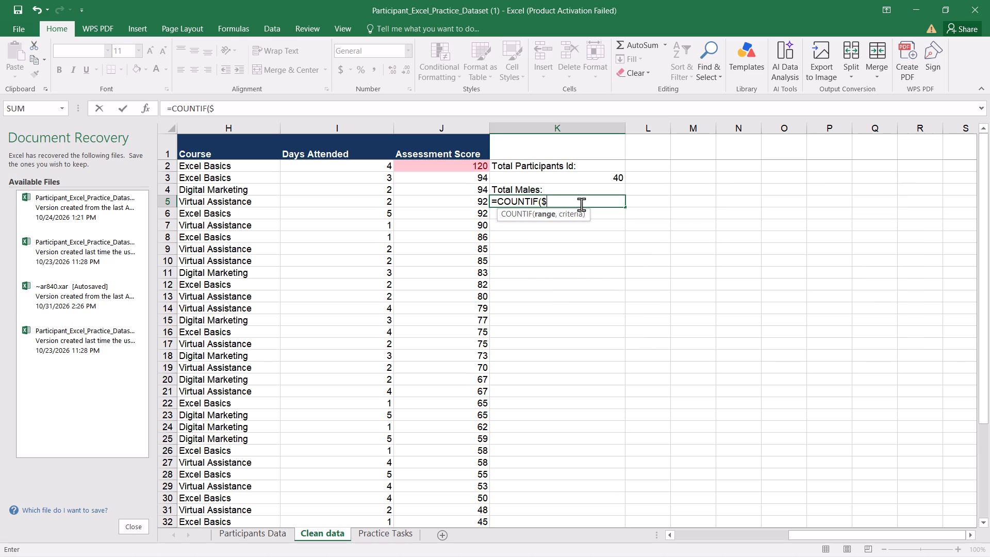
type("C2")
key("shift+colon")
key("c")
type("41")
key("comma")
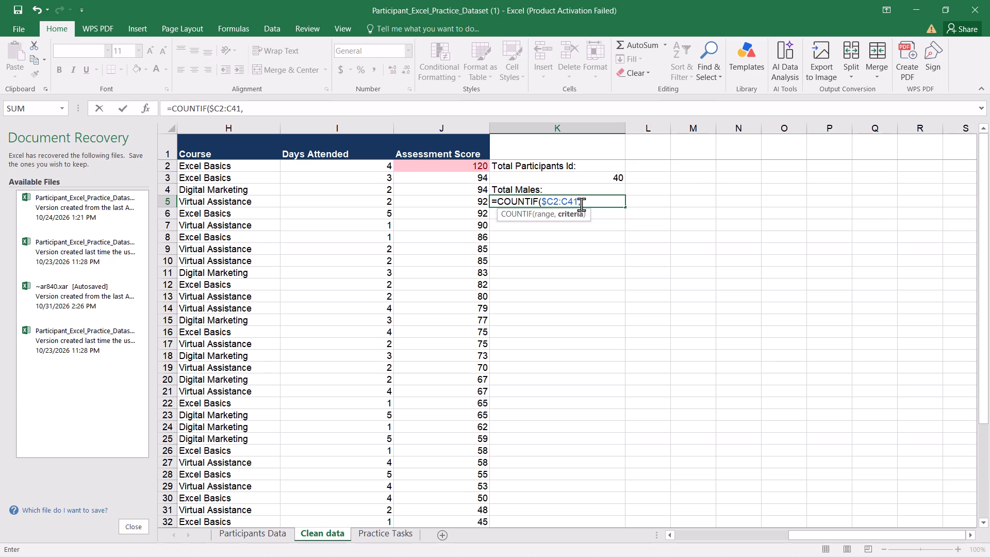
type("\"MAK")
key("BackSpace")
type("LE")
type("\")")
key("Return")
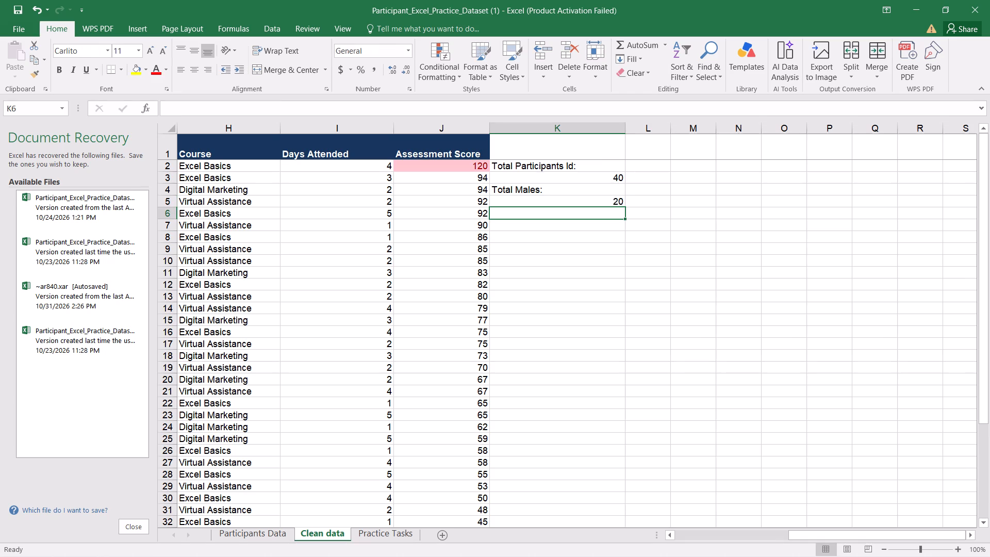
Enter the label "Total Female:" in cell K6.
key("t")
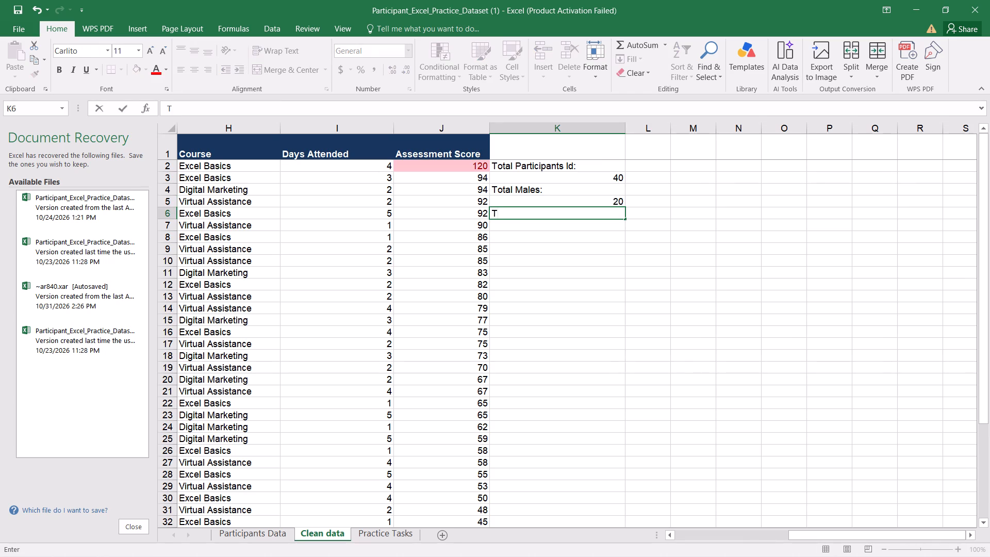
type("otal")
key("space")
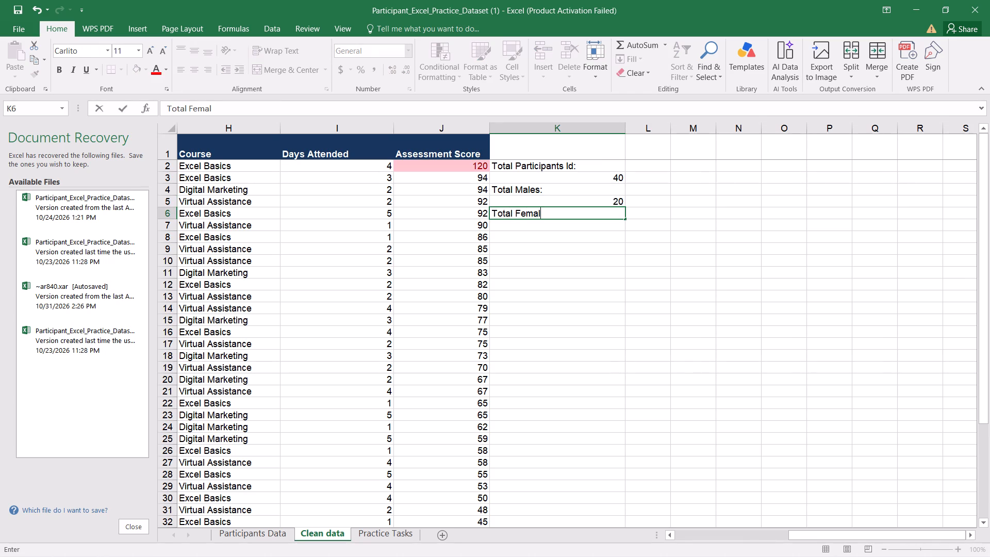
key("e")
key("shift+colon")
key("Return")
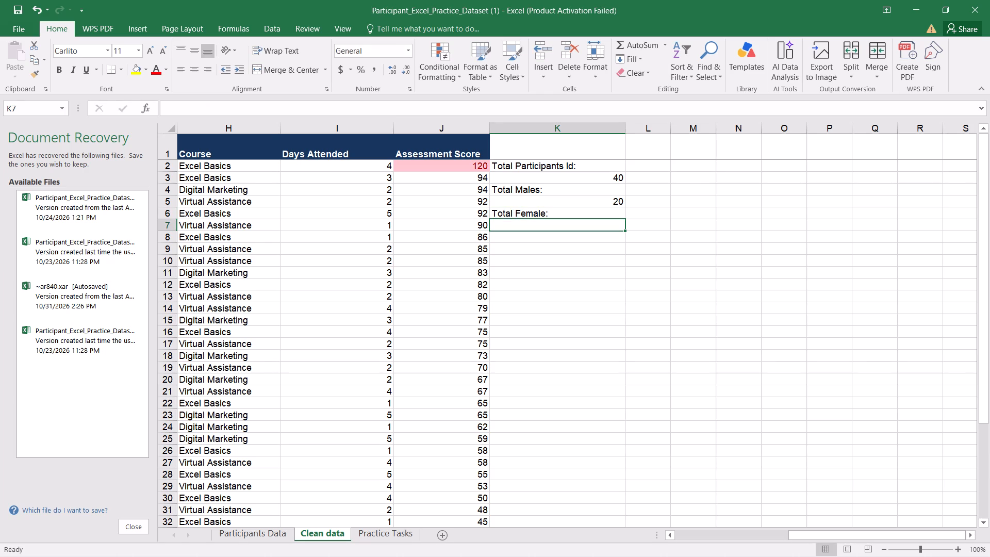
Count the female records in cell K7 with the formula =COUNTIF($C2:C41,"FEMALE").
type("=COUNTIF")
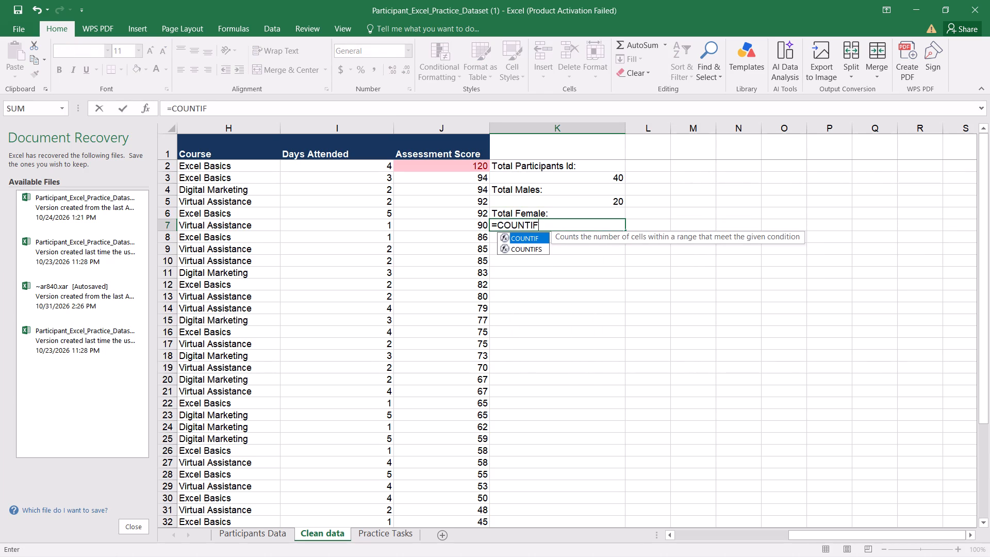
type("($")
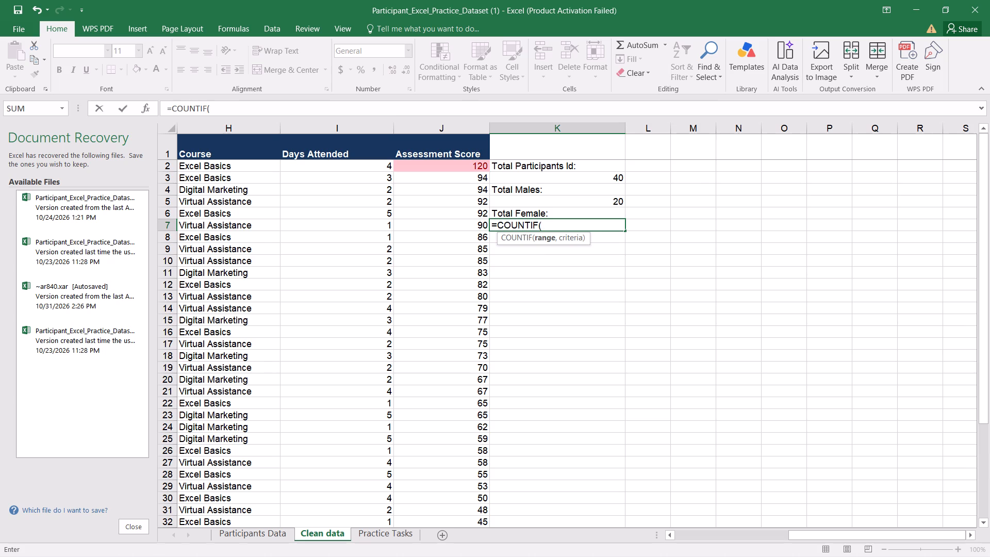
key("c")
key("2")
type(":C41")
key("comma")
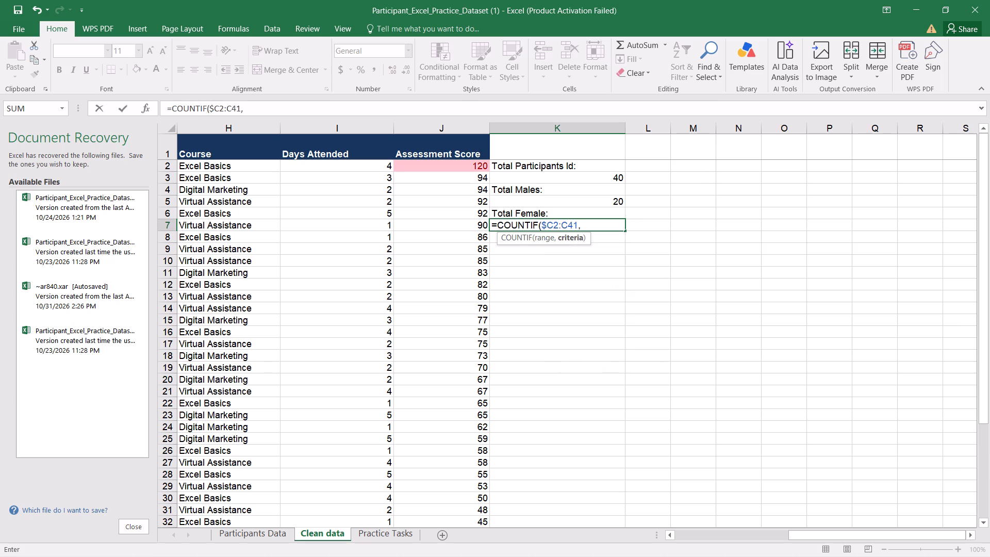
key("shift+quotedbl")
type("FEMALE")
key("shift+quotedbl")
key("shift+parenright")
key("Return")
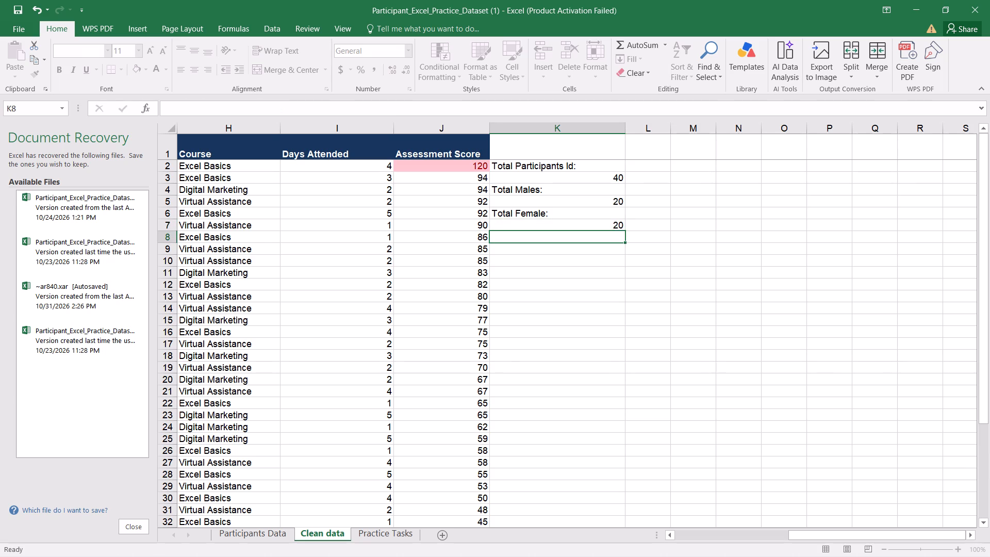
Review the summary entries in column K of Clean data and consult the formula tasks on the Practice Tasks sheet.
left_click(566, 166)
left_click(518, 198)
left_click(524, 223)
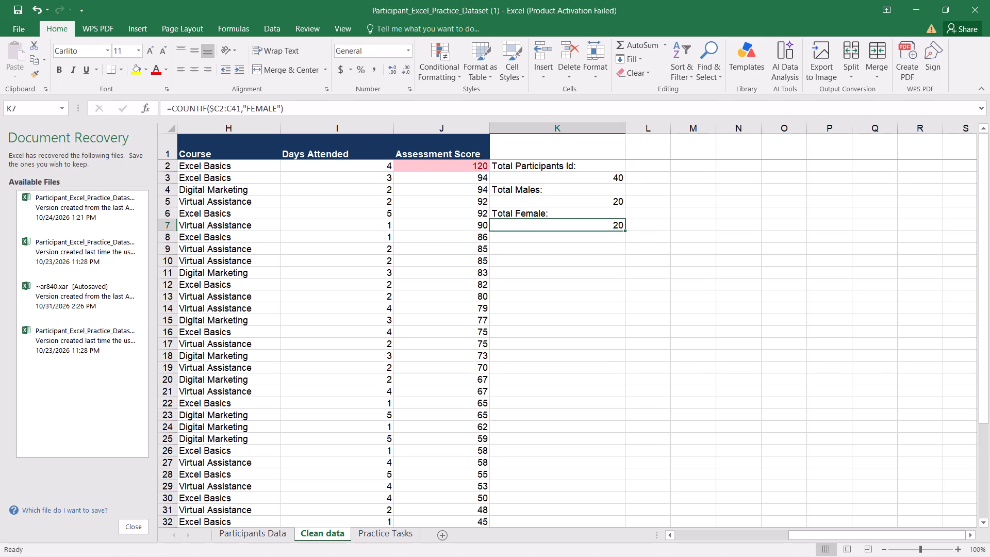
left_click(528, 238)
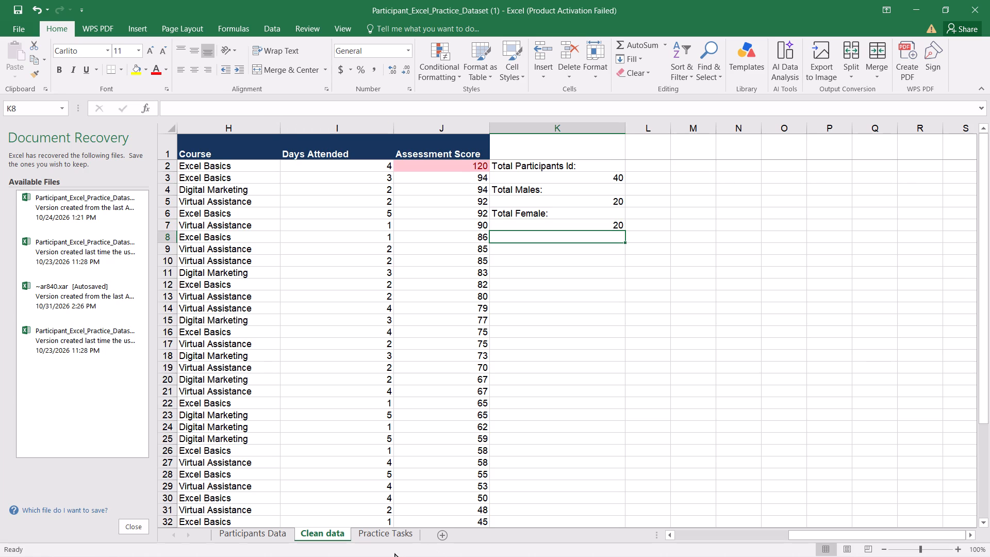
left_click(391, 531)
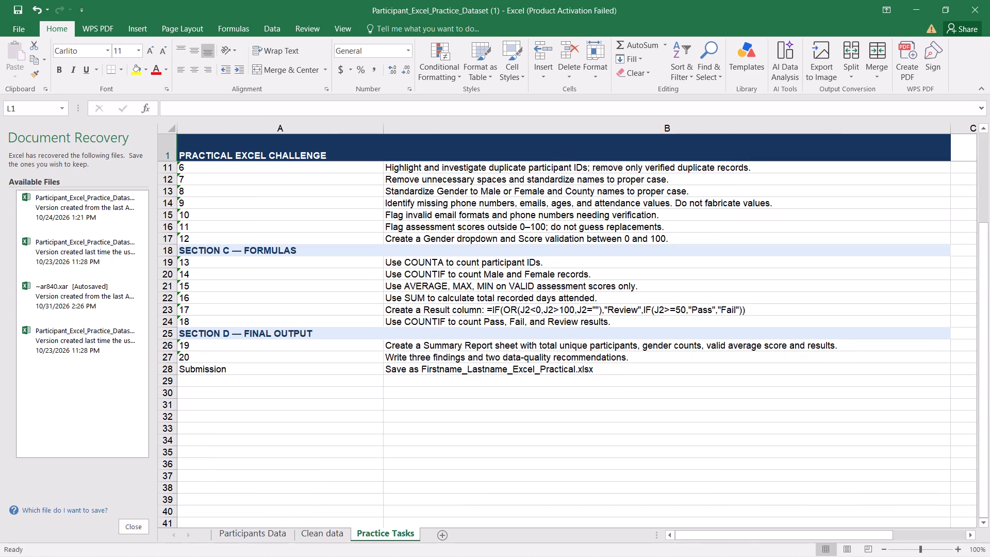
left_click(340, 533)
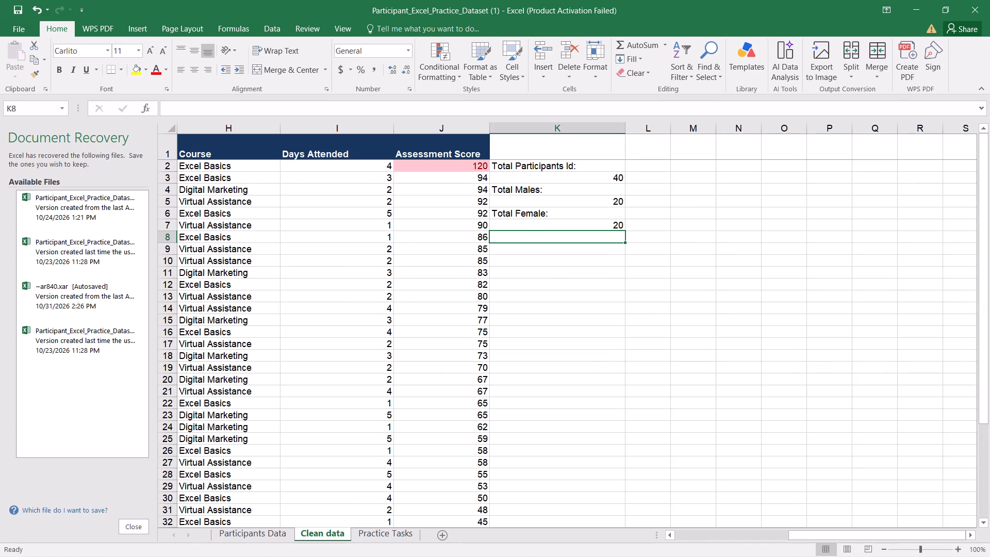
Enter the label "AVERAGE SCORE:" in cell K8 of Clean data.
key("a")
type("VERAGE")
key("Return")
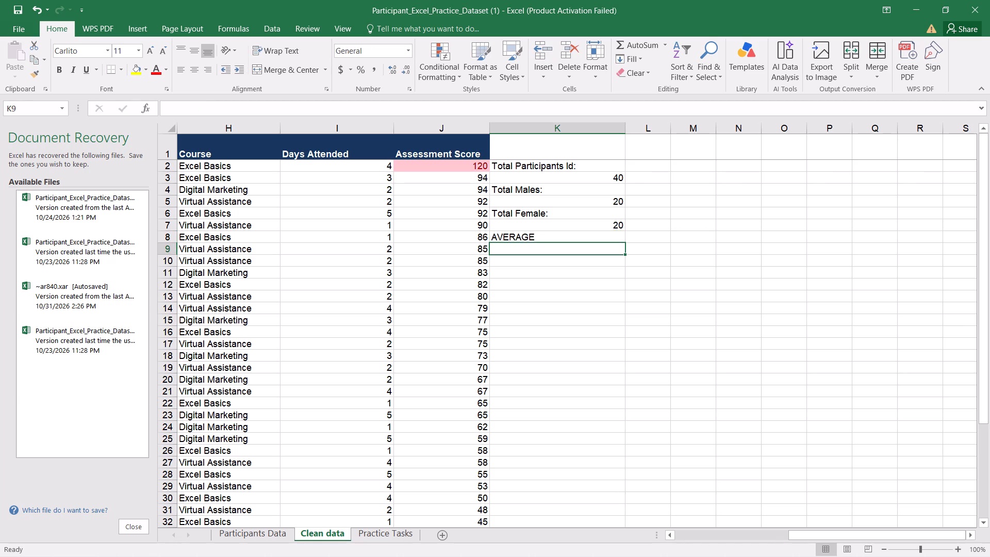
left_click(522, 241)
left_click(531, 238)
left_click(552, 238)
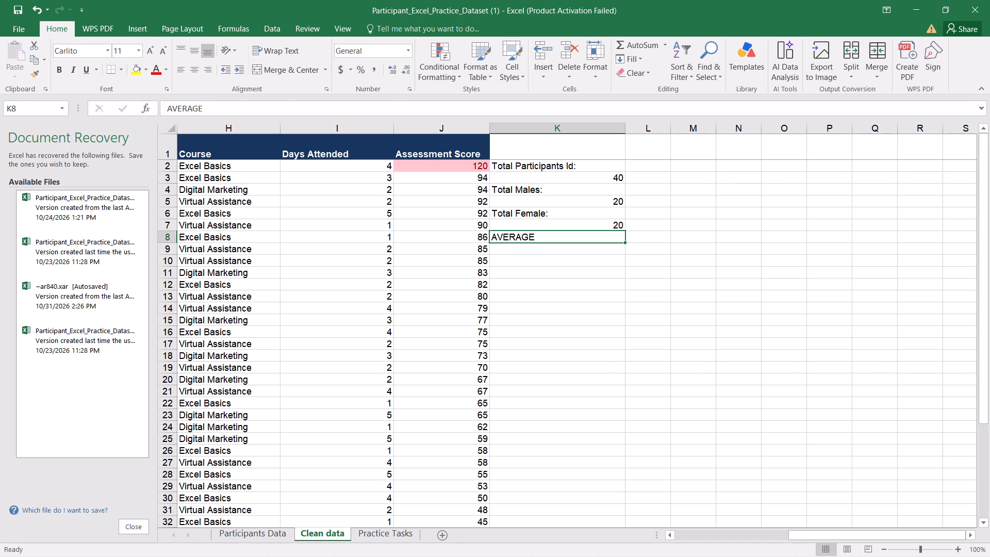
left_click(227, 111)
key("space")
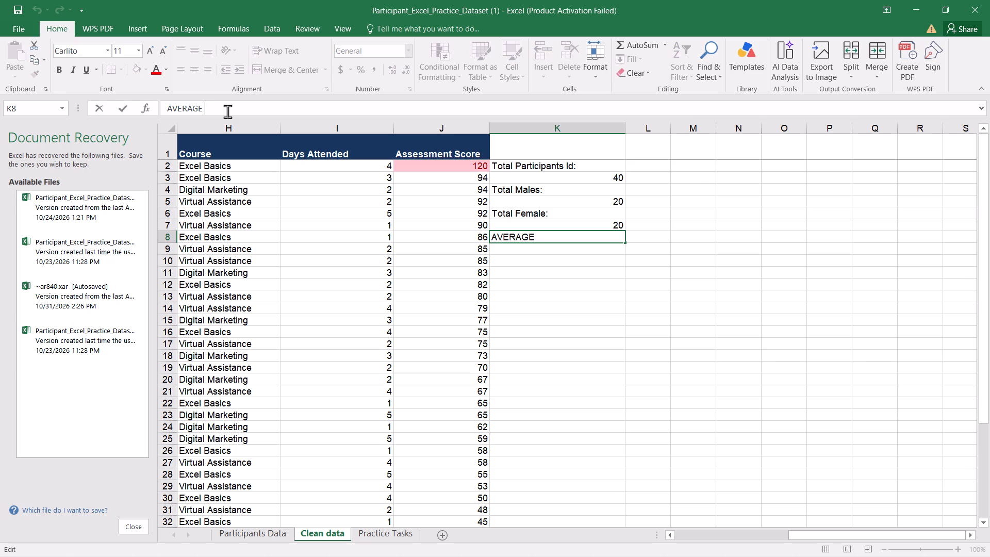
type("SCORE")
key("shift+colon")
key("Return")
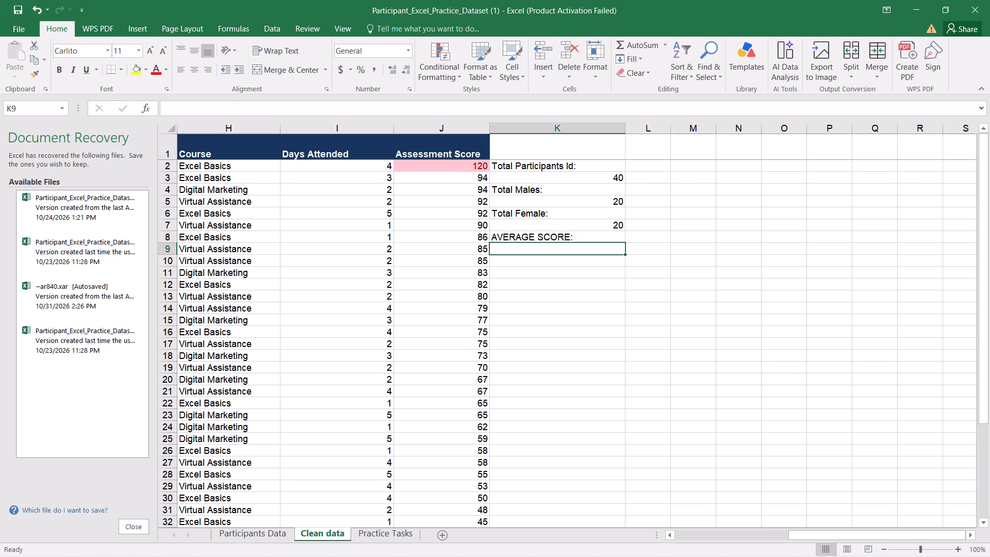
Calculate the average assessment score in cell K9 with the formula =AVERAGE($J3:J40), leaving out the highlighted score in J2.
key("equal")
type("AVERAE")
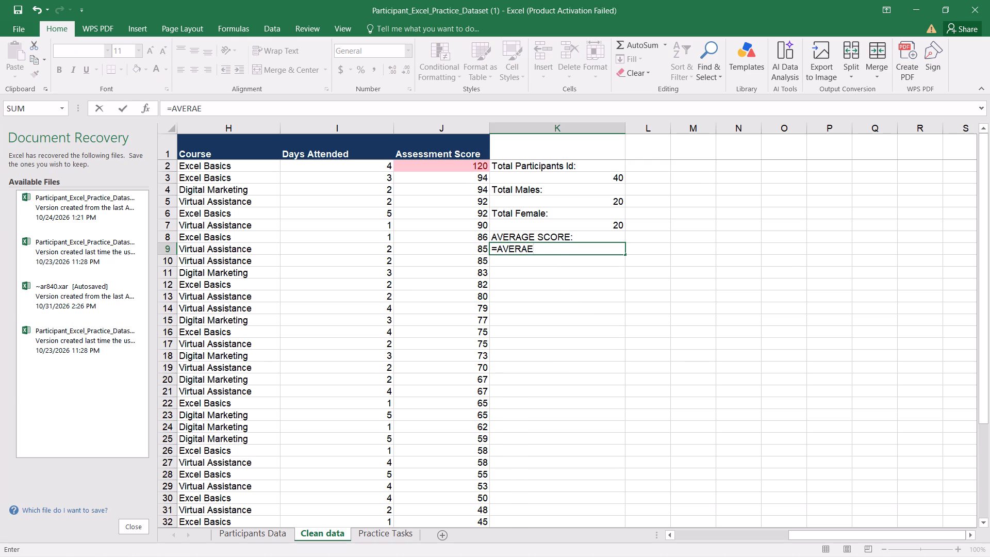
key("BackSpace")
type("GE")
key("shift+parenleft")
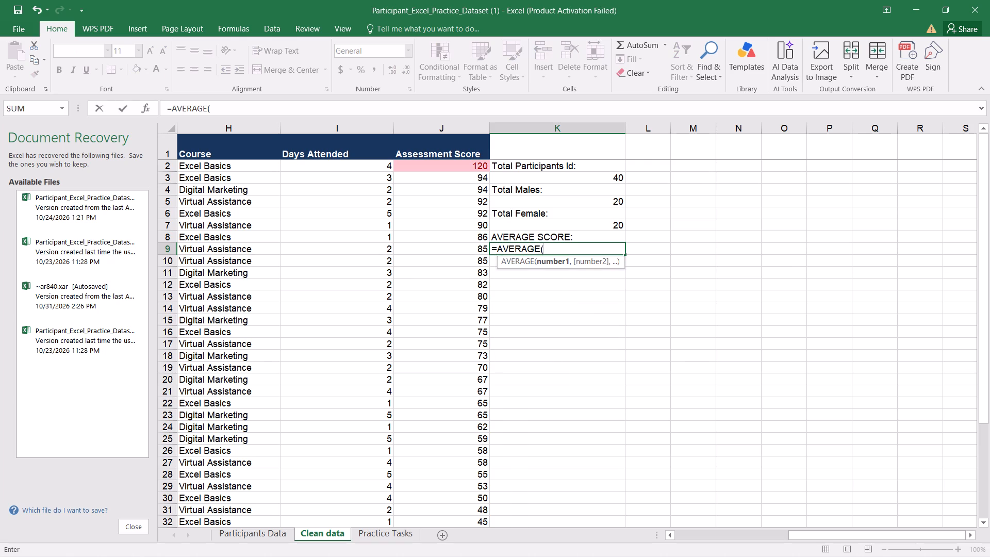
key("j")
key("BackSpace")
type("$J2")
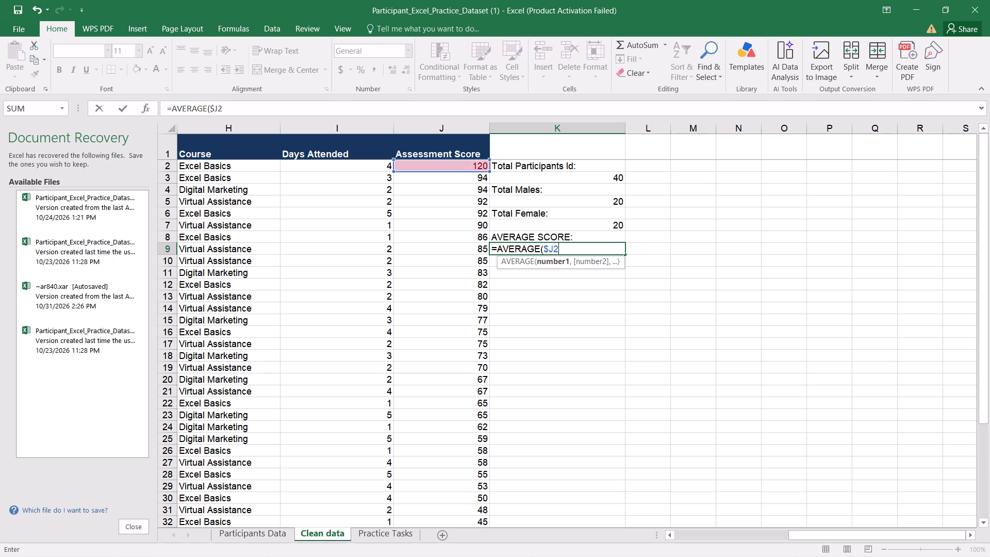
key("shift+colon")
key("BackSpace")
key("BackSpace")
key("BackSpace")
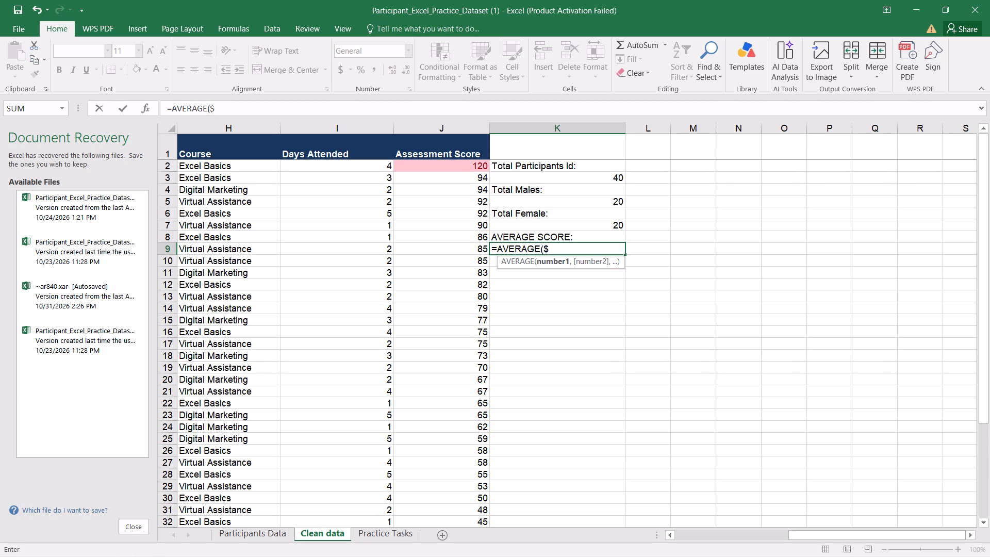
type("J3")
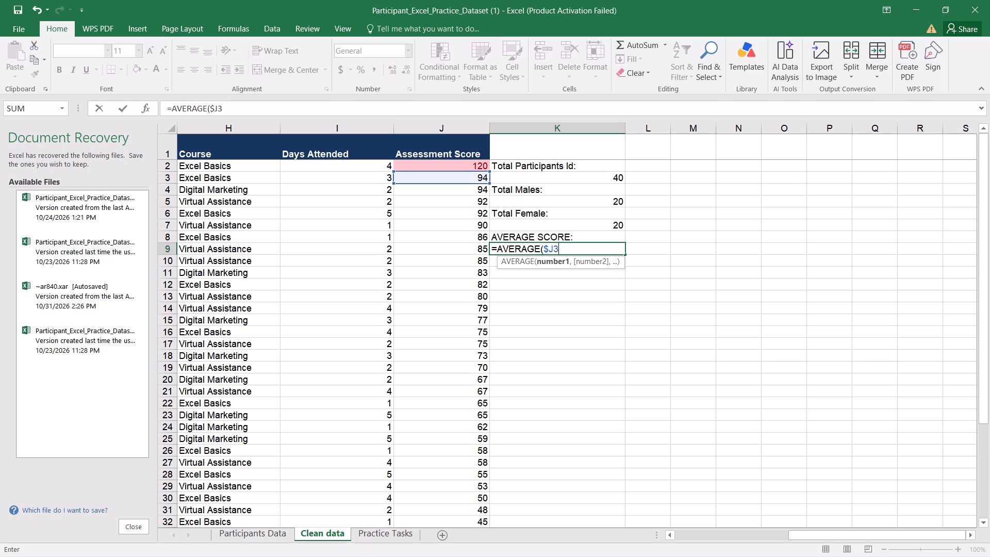
key("shift+colon")
key("j")
type("40")
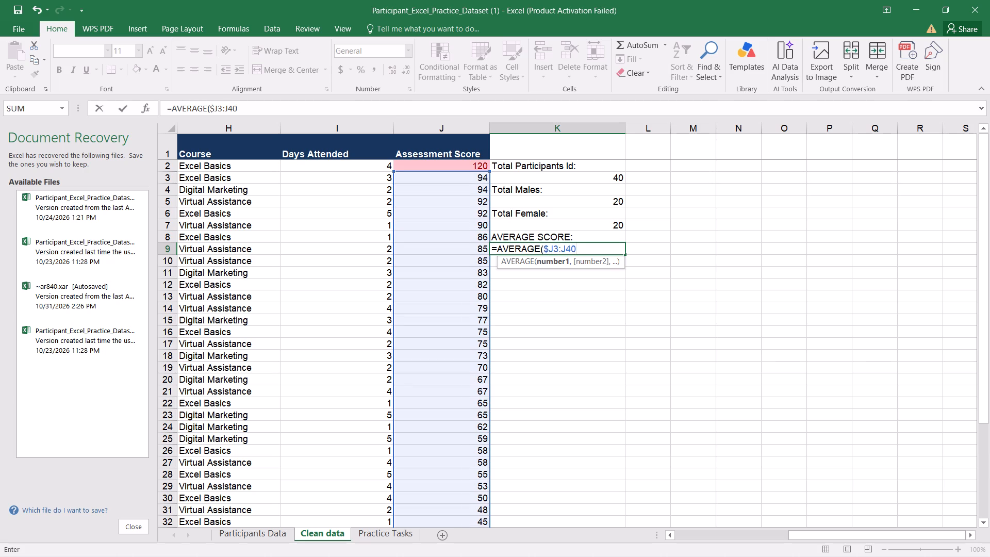
key("shift+parenright")
key("Return")
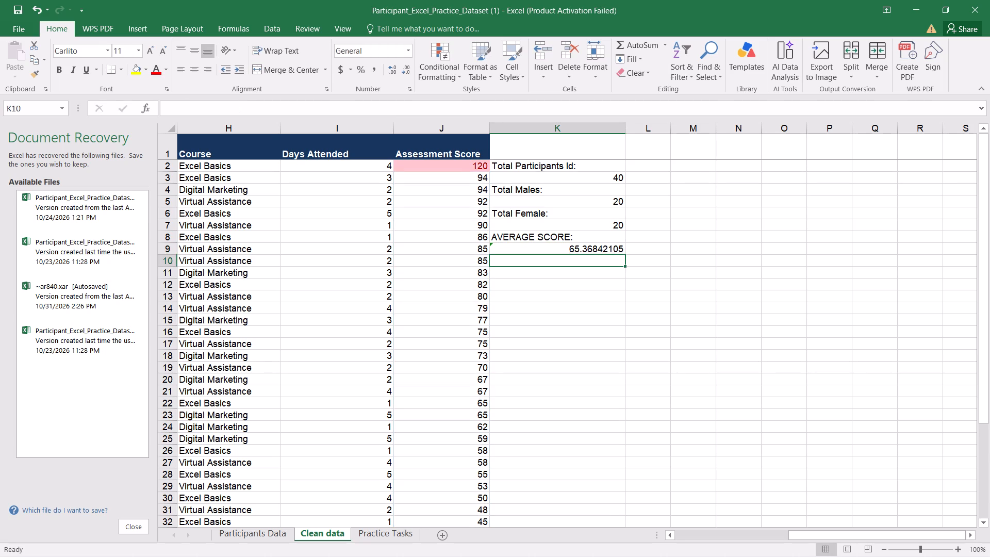
Enter the label "MIN SCORE:" in cell K10.
type("MIN")
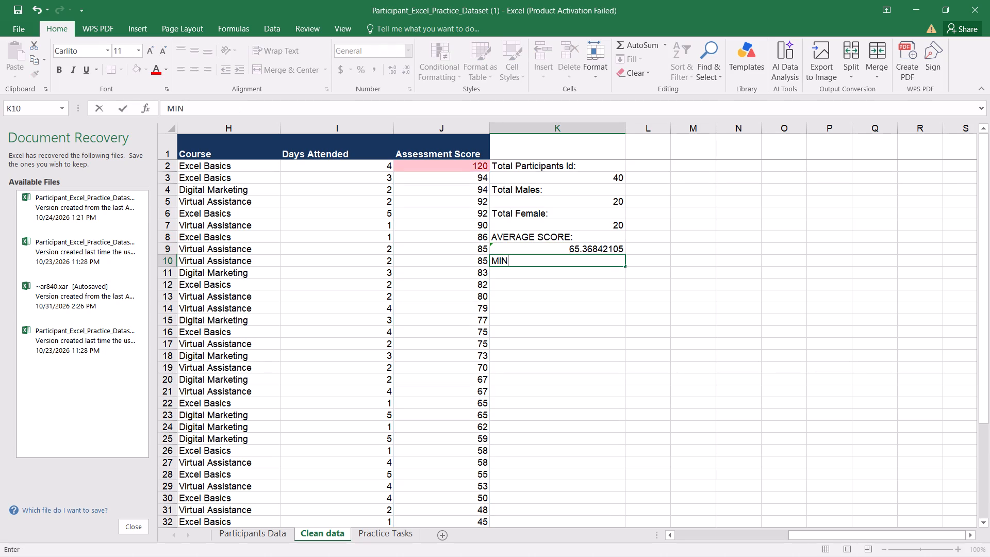
key("space")
type("SCORE")
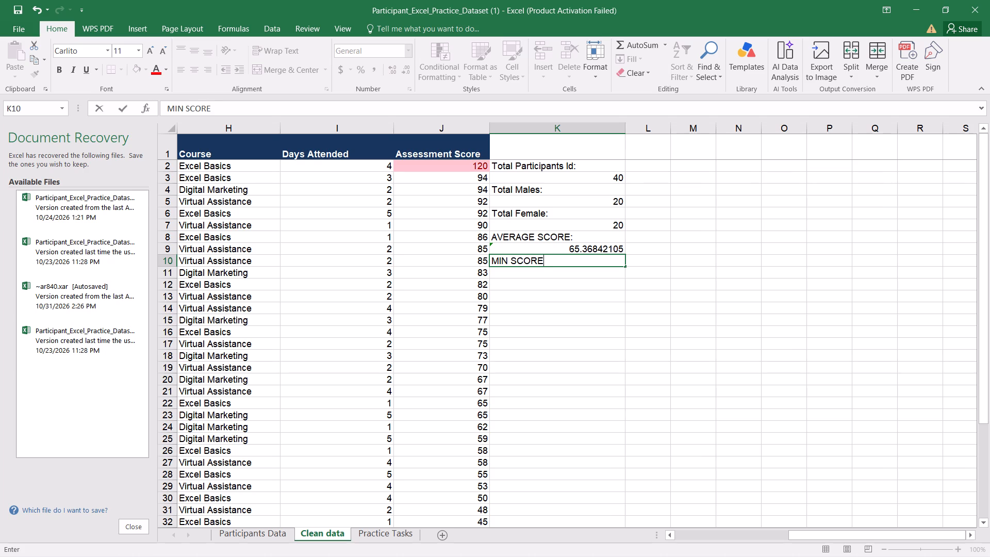
key("shift+colon")
key("Return")
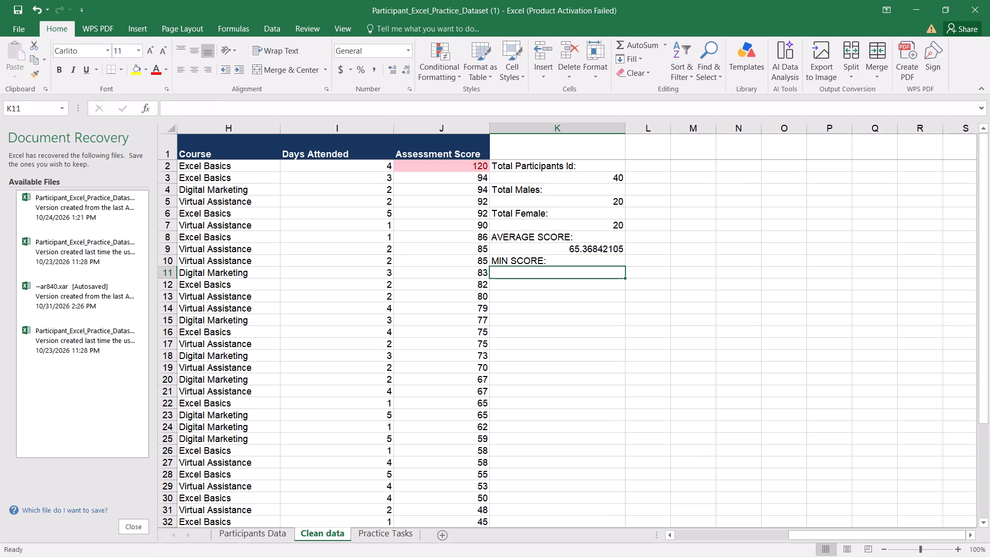
Find the lowest assessment score in cell K11 with the formula =MIN($J3:J40).
type("=MIN")
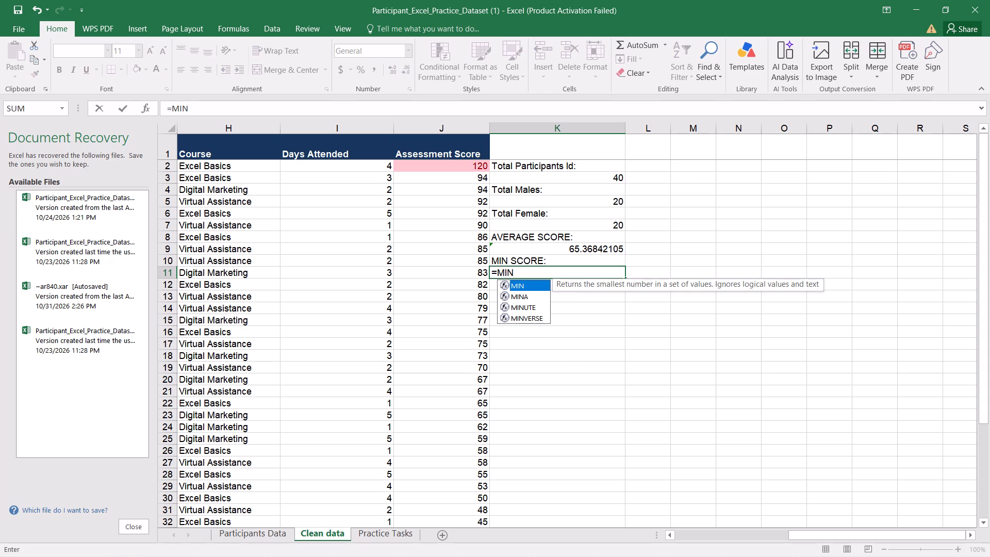
type("(J")
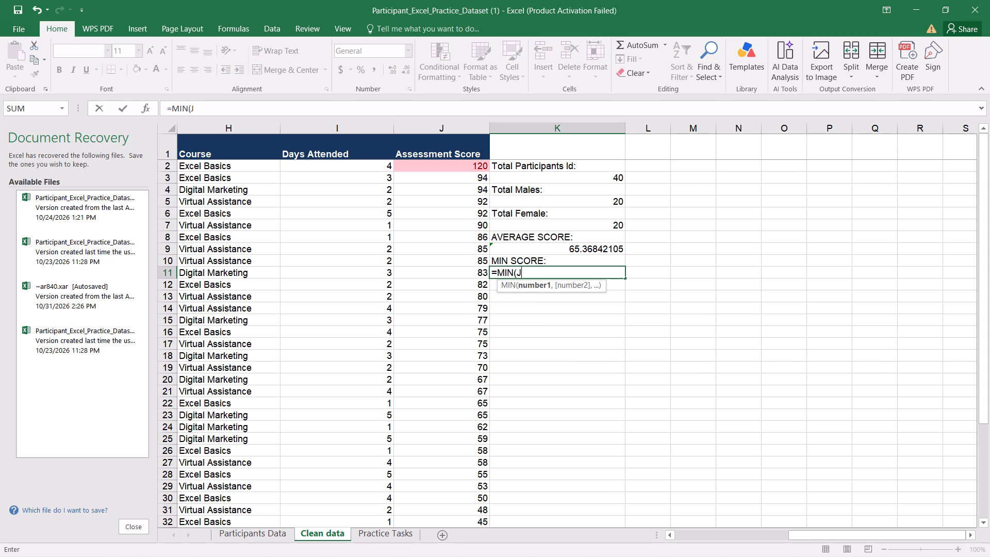
key("BackSpace")
key("shift+dollar")
type("J3")
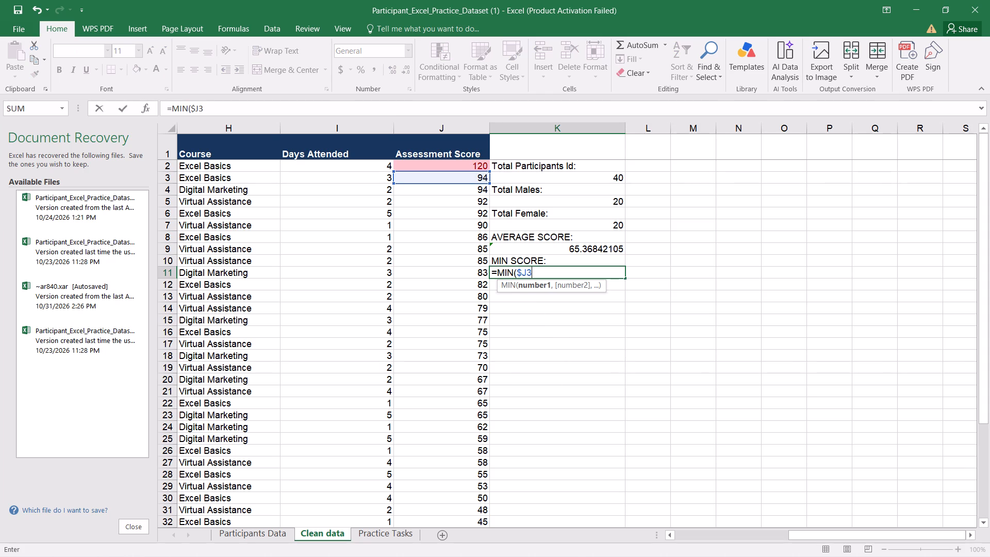
key("shift+colon")
key("j")
key("4")
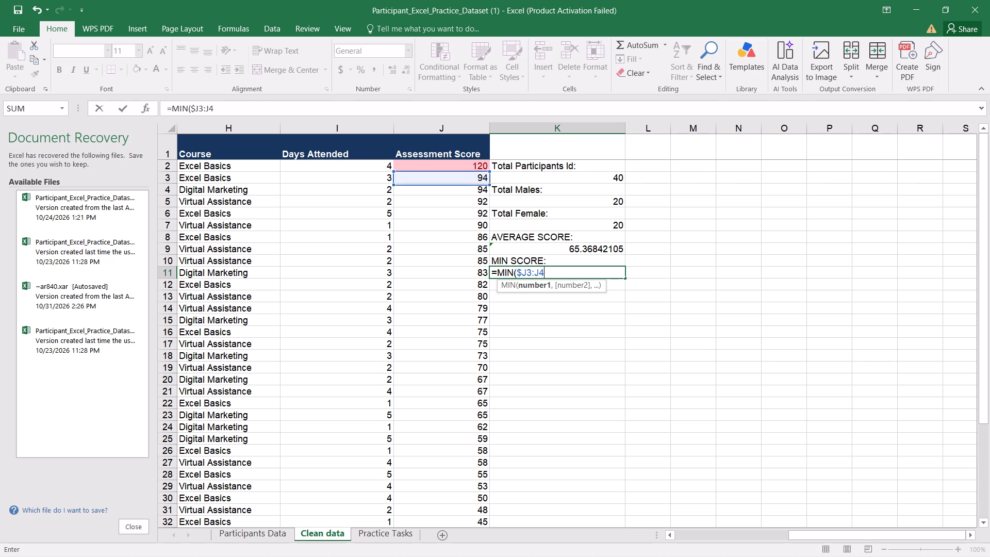
type("0)")
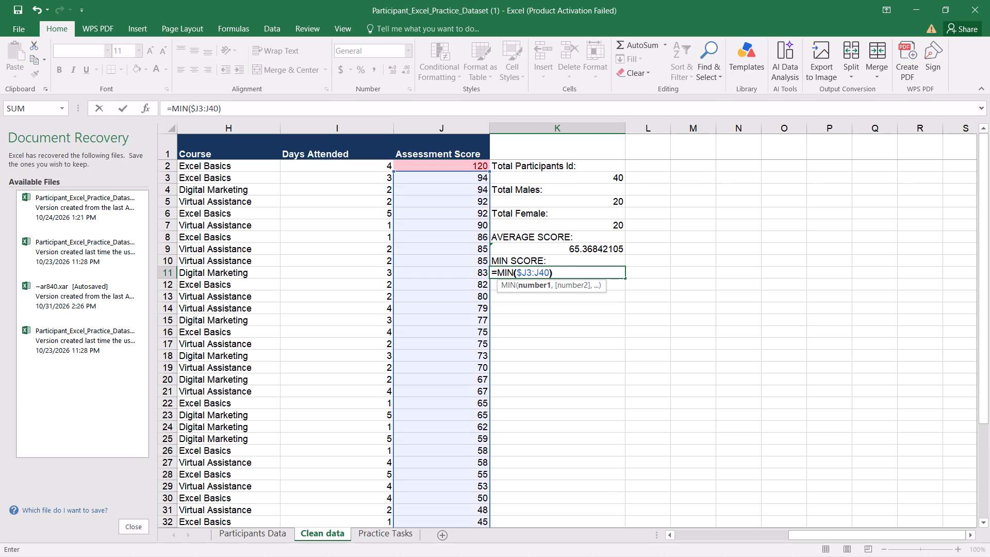
key("Return")
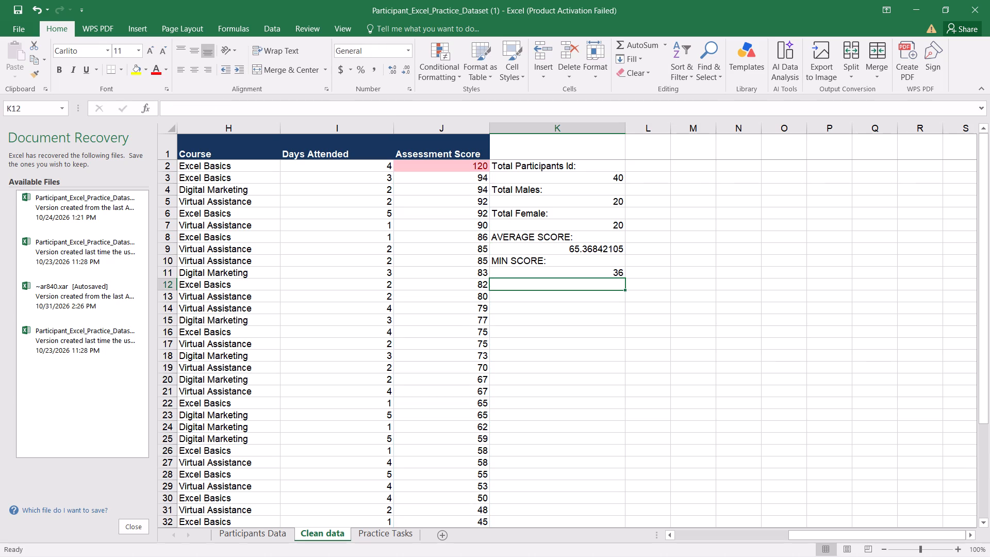
Enter the label "MAX SCORE:" in cell K12.
type("MAX")
key("space")
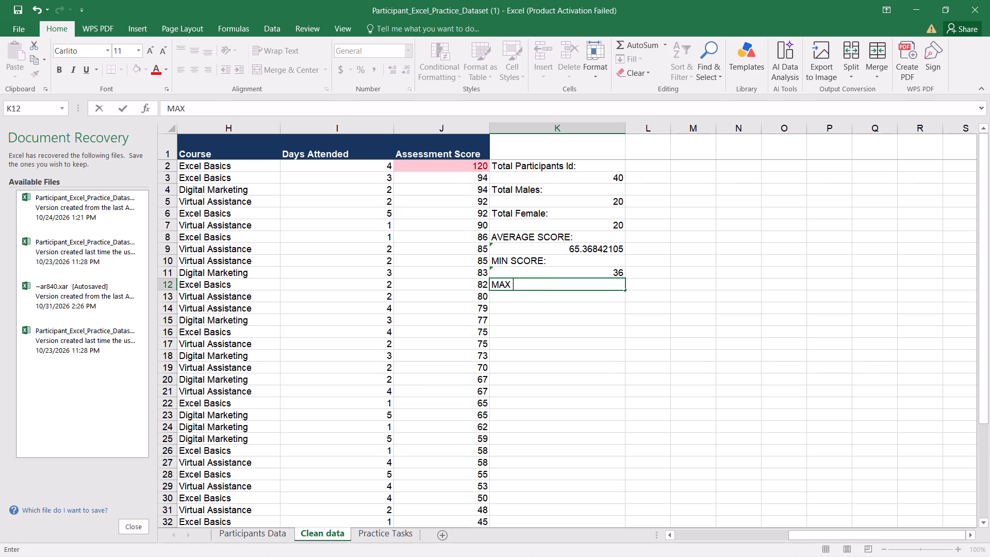
type("SCORE")
key("shift+quotedbl")
key("BackSpace")
key("shift+colon")
key("Return")
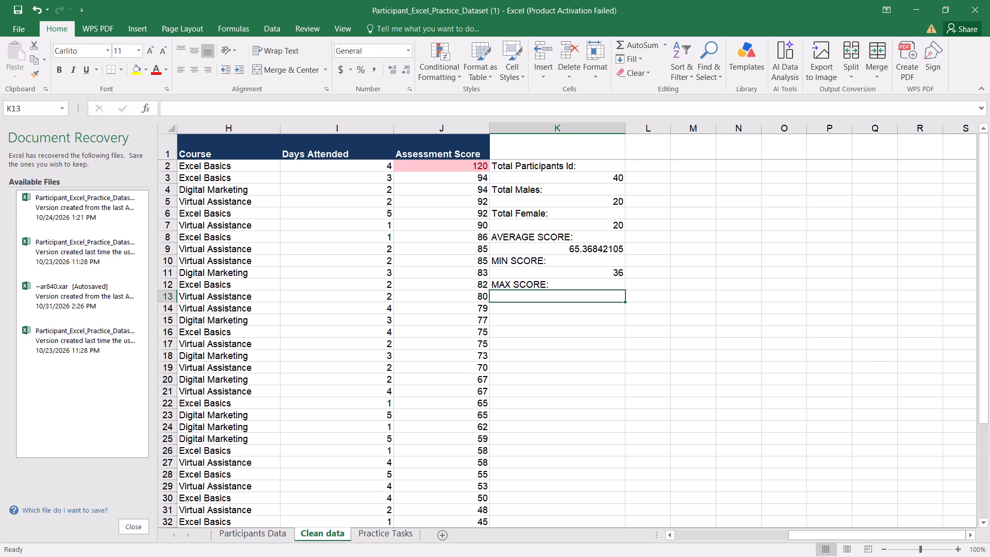
Find the highest assessment score in cell K13 with the formula =MAX($J3:J40).
type("=MAX")
key("shift+parenleft")
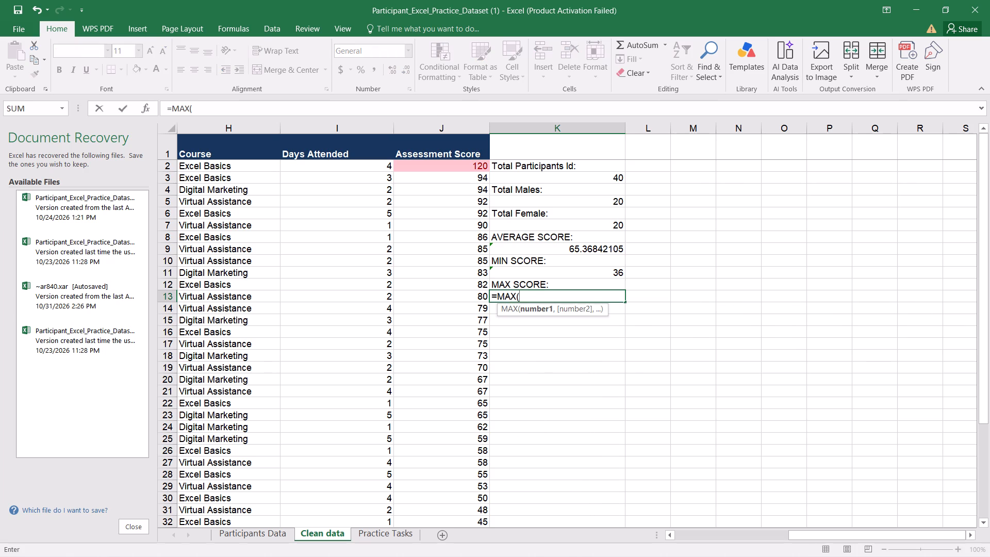
type("$J")
key("3")
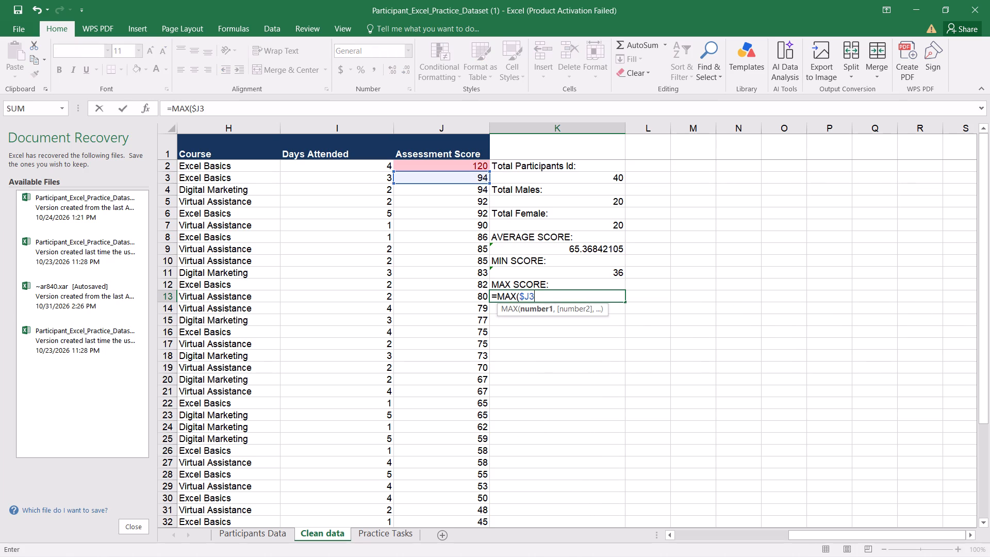
key("shift+colon")
key("j")
type("40")
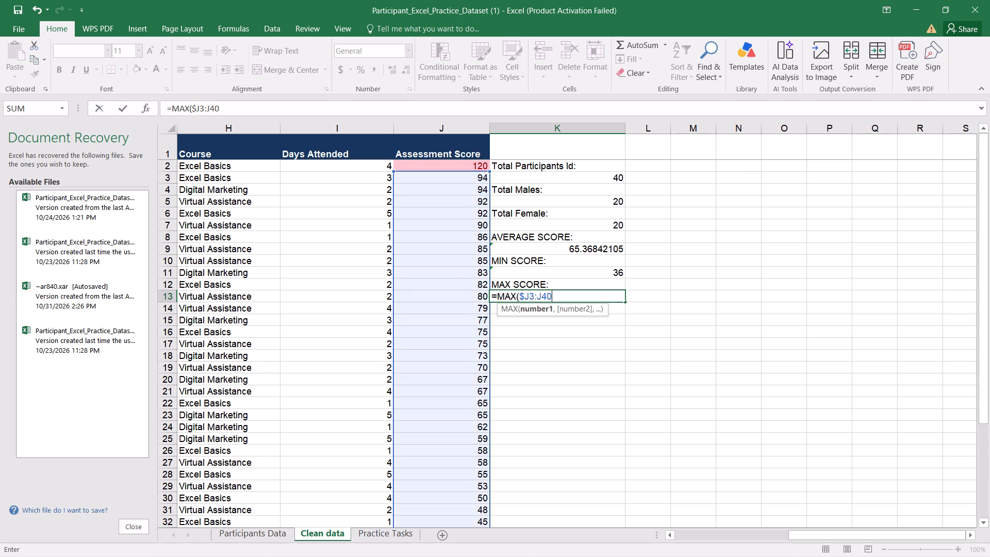
key("shift+parenright")
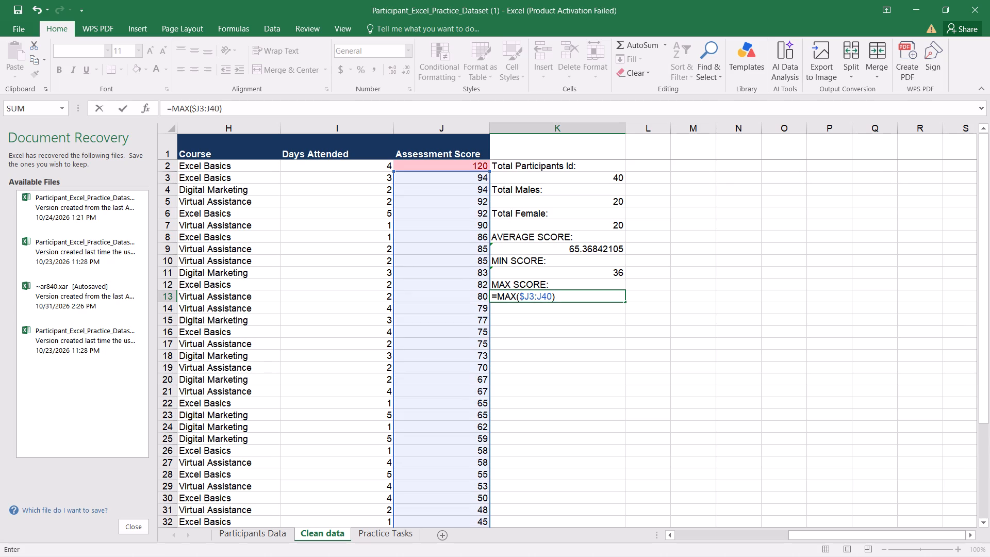
key("Return")
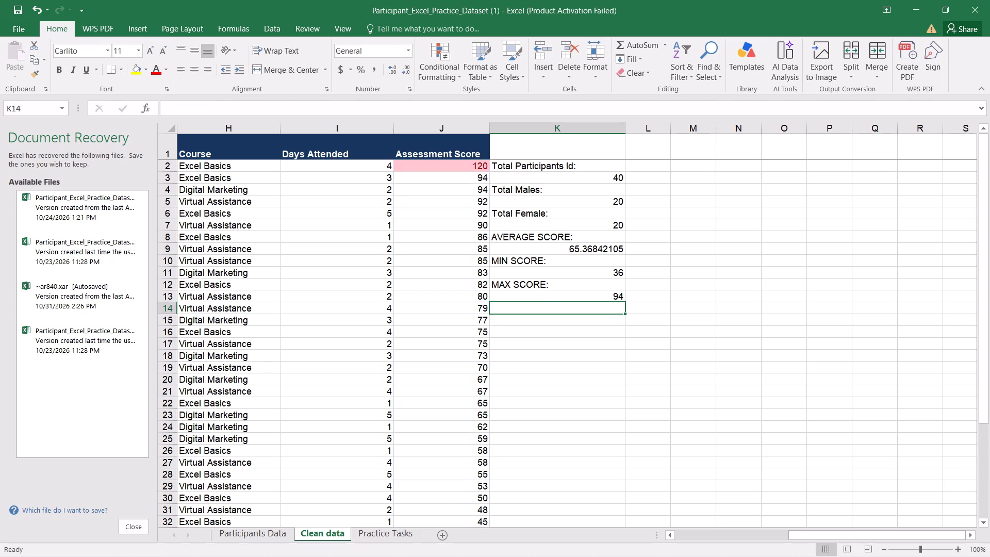
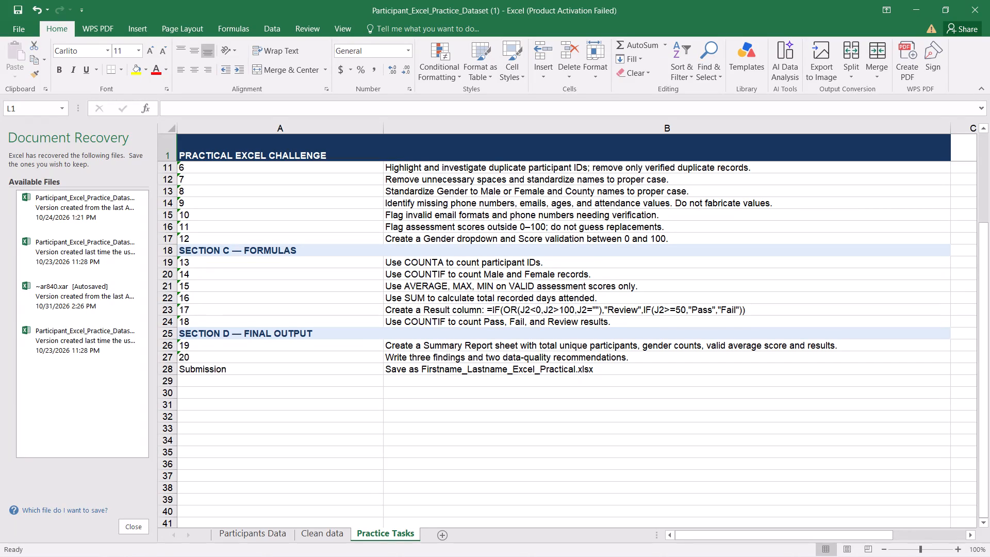
Enter the label "Total Days Attended:" in cell K14 of the Clean data sheet.
left_click(349, 533)
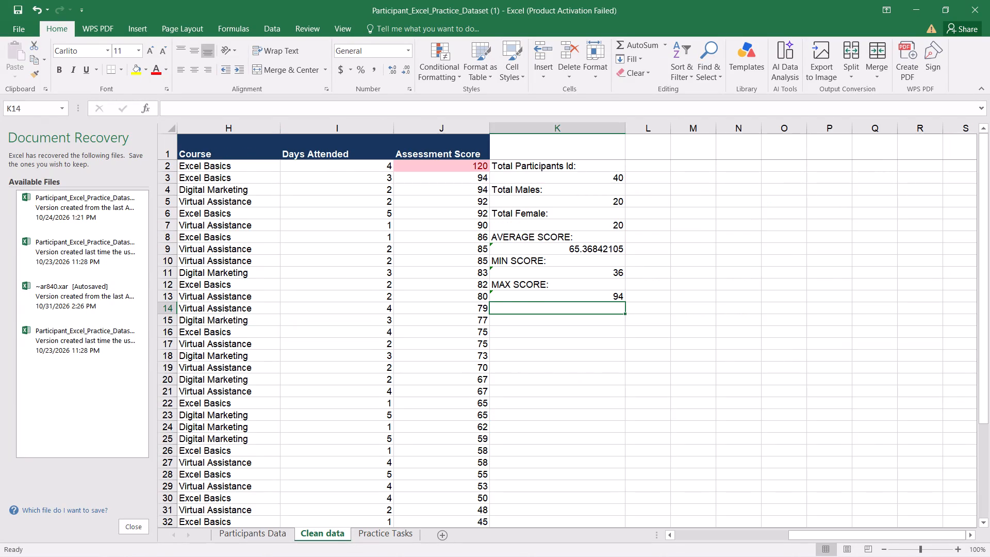
key("t")
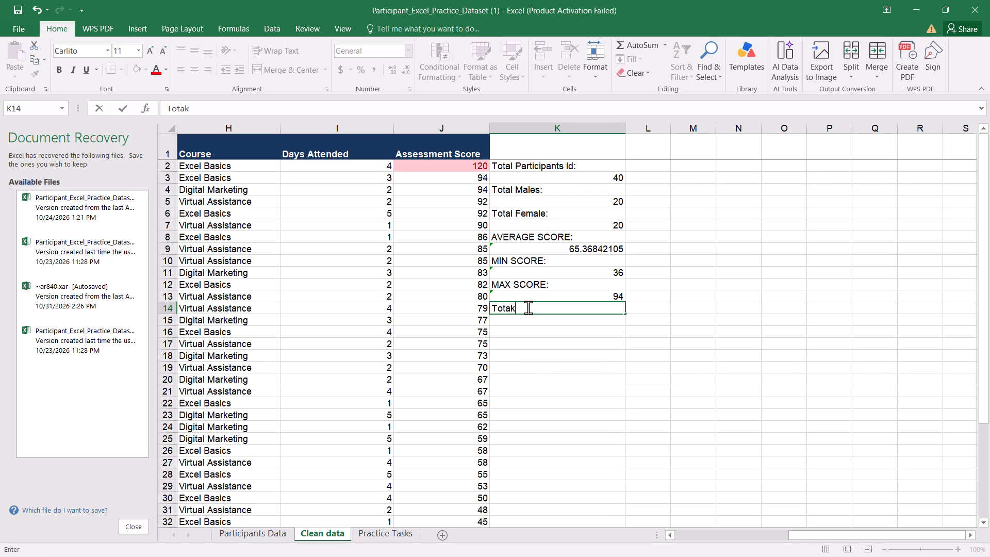
key("BackSpace")
type("l")
key("space")
type("ay")
type("s")
key("space")
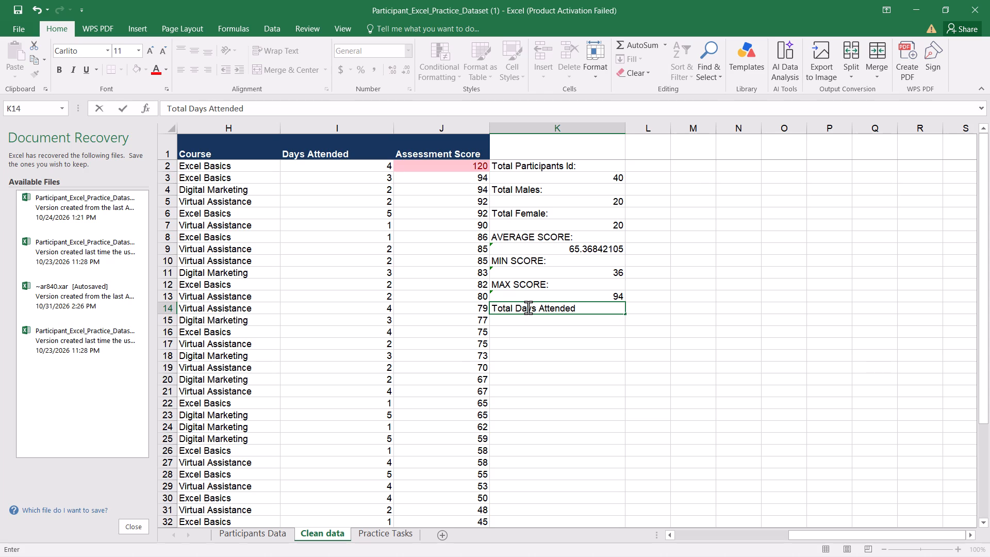
key("shift+colon")
key("Return")
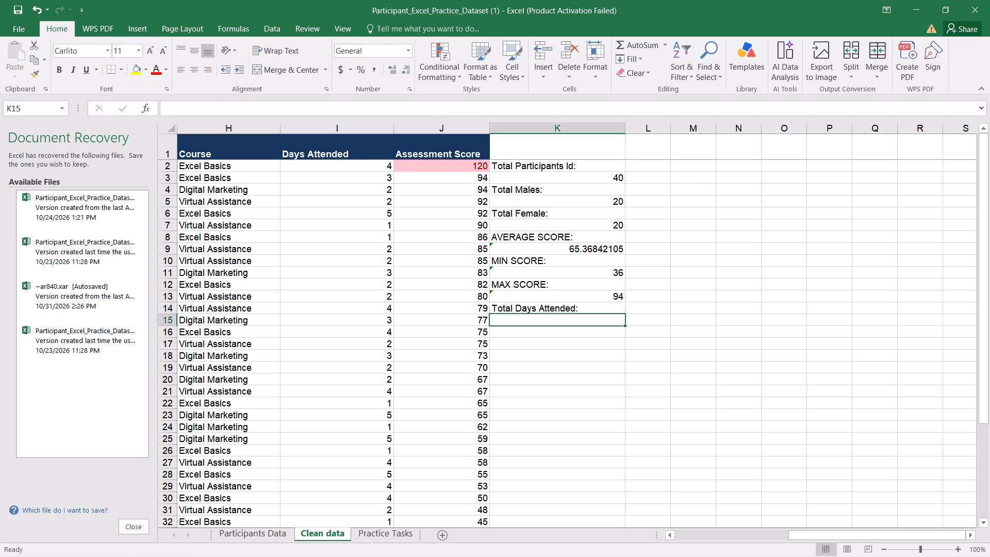
Total the attended days in cell K15 with the formula =SUM($I2:I41).
key("equal")
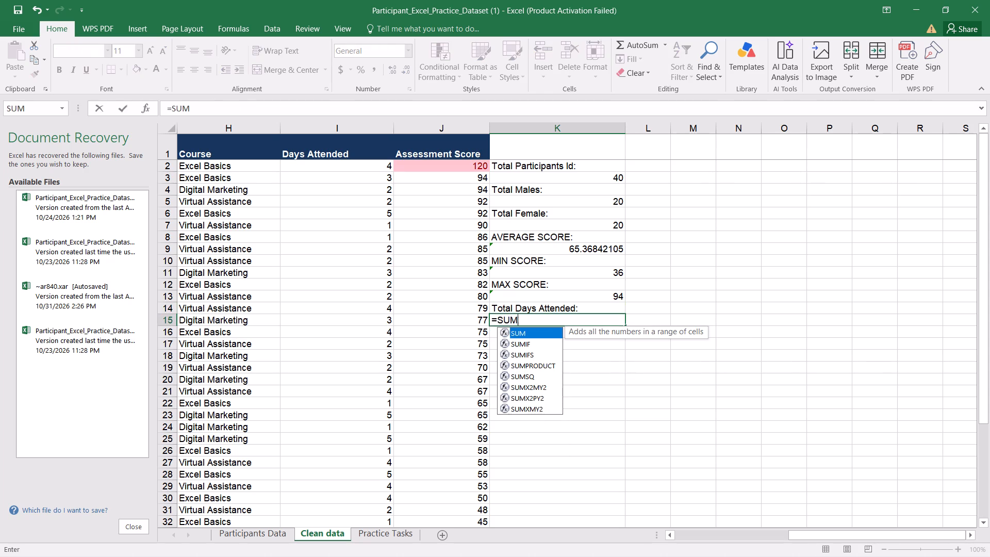
key("shift+parenleft")
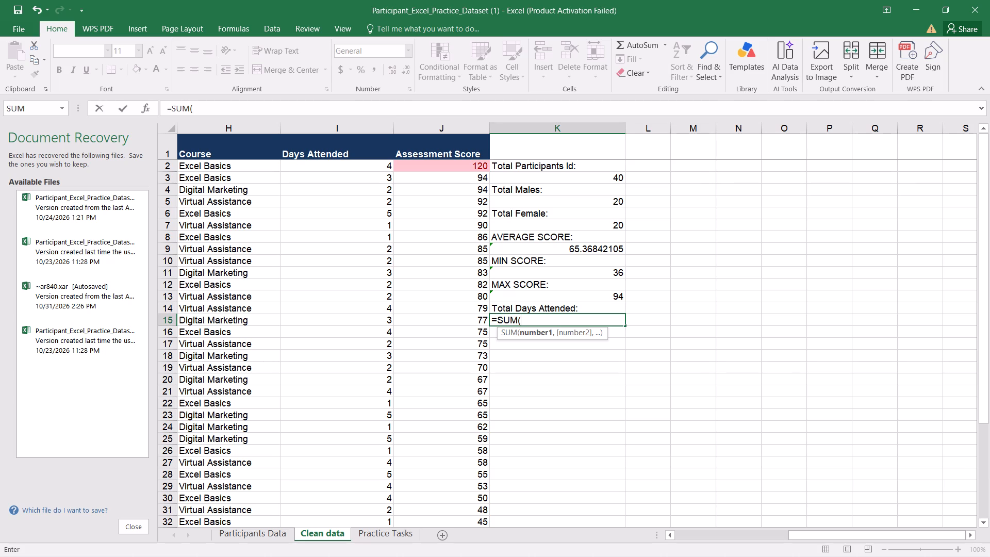
key("shift+dollar")
key("i")
key("2")
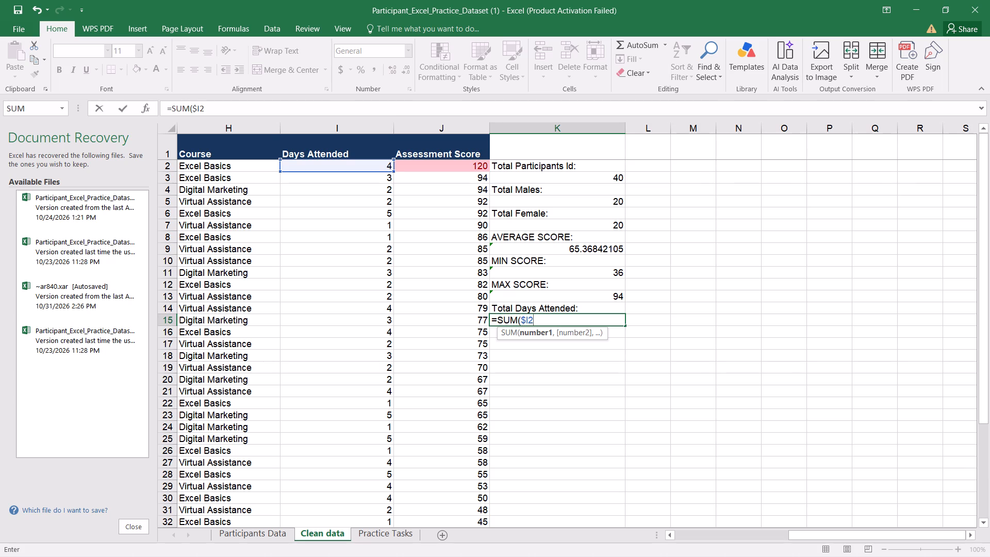
key("shift+colon")
key("i")
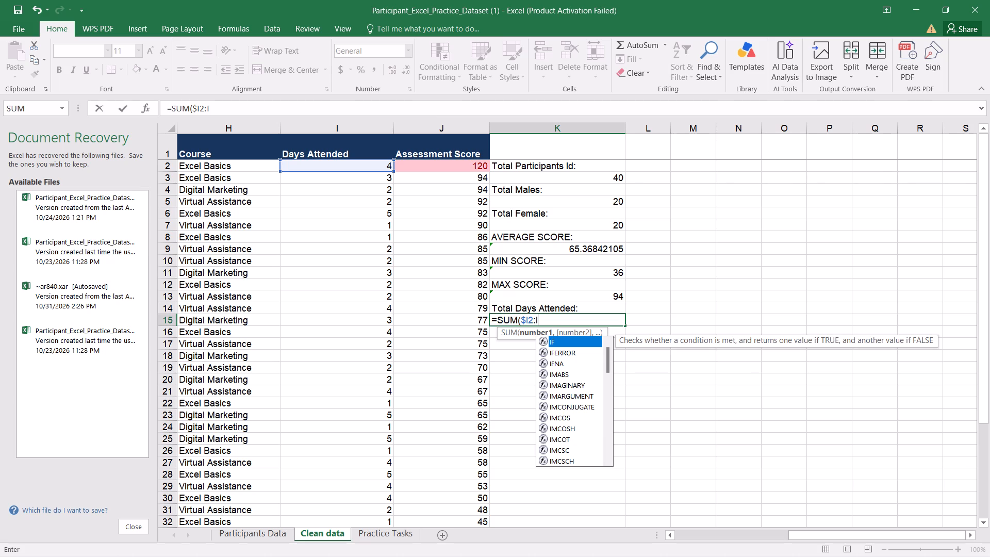
type("41")
key("shift+parenright")
key("Return")
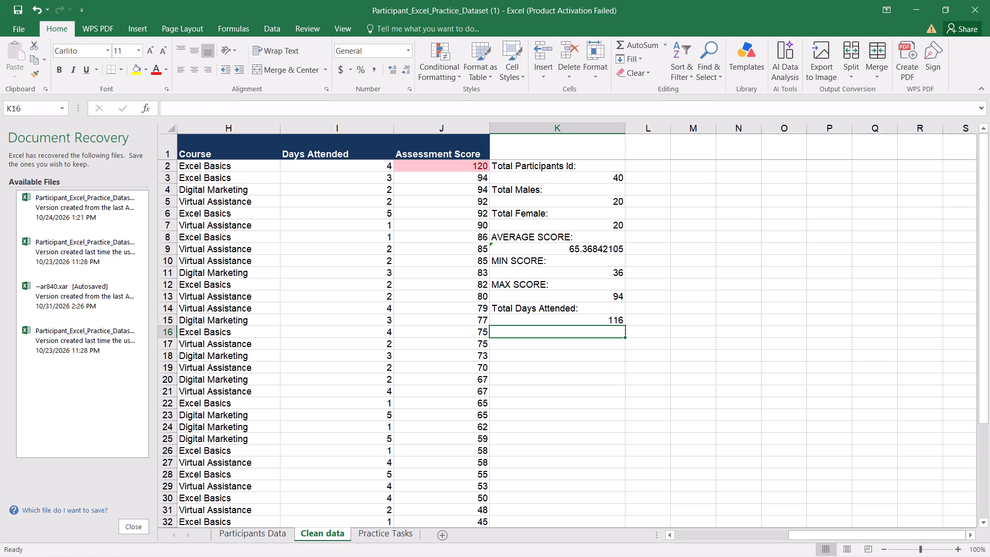
Make the participant ID, male and female count labels in K2, K4 and K6 bold with a yellow fill.
left_click(406, 535)
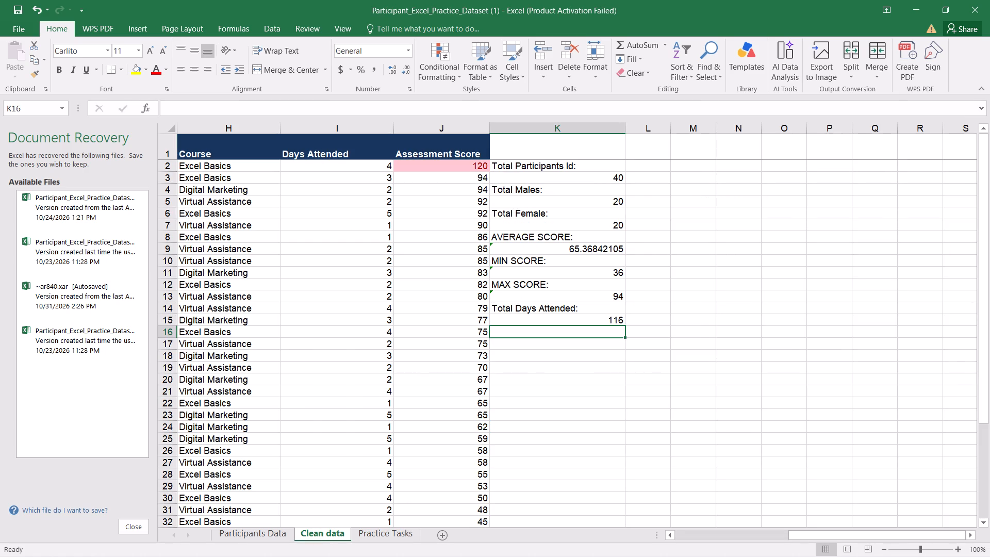
left_click(571, 155)
left_click(533, 172)
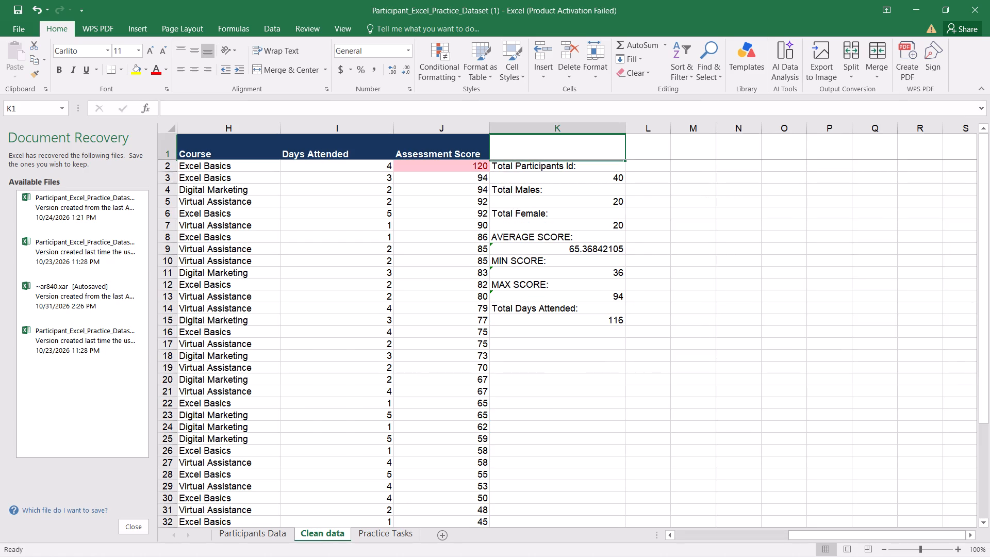
left_click(501, 166)
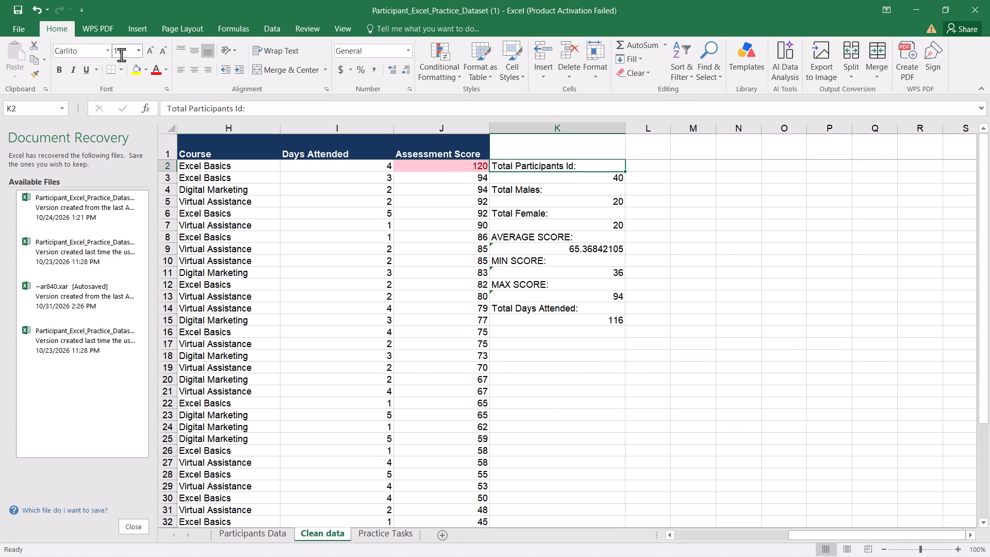
left_click(140, 74)
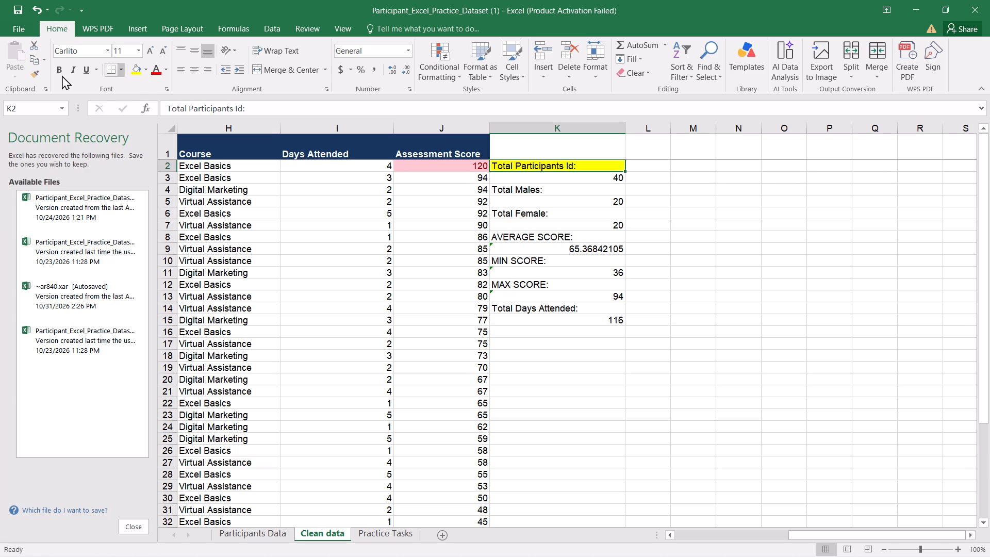
left_click(58, 74)
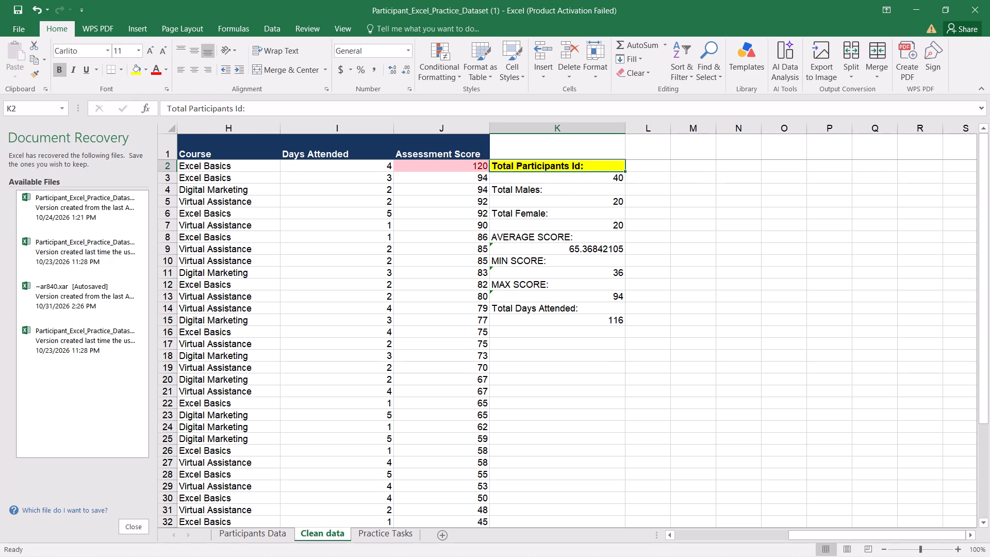
left_click(520, 195)
left_click(62, 70)
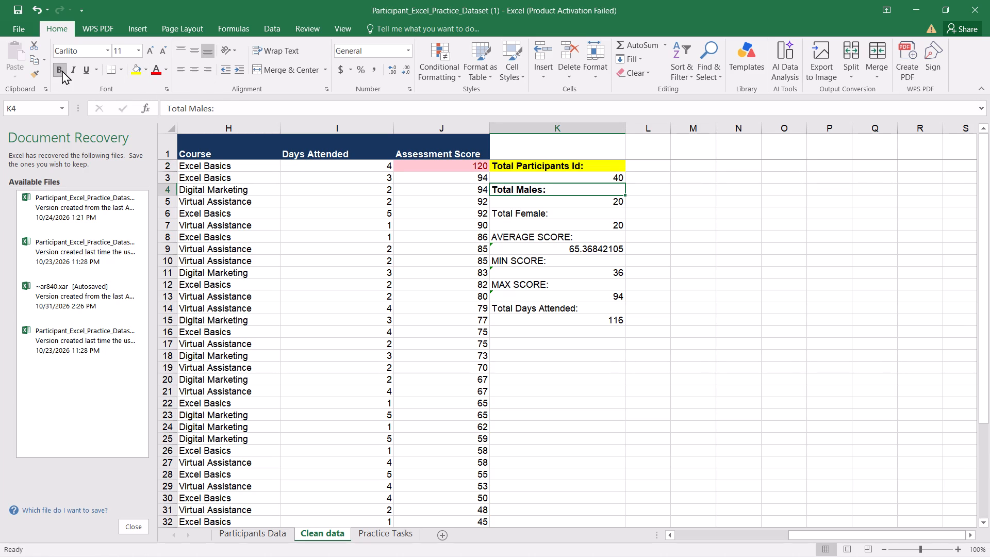
left_click(137, 68)
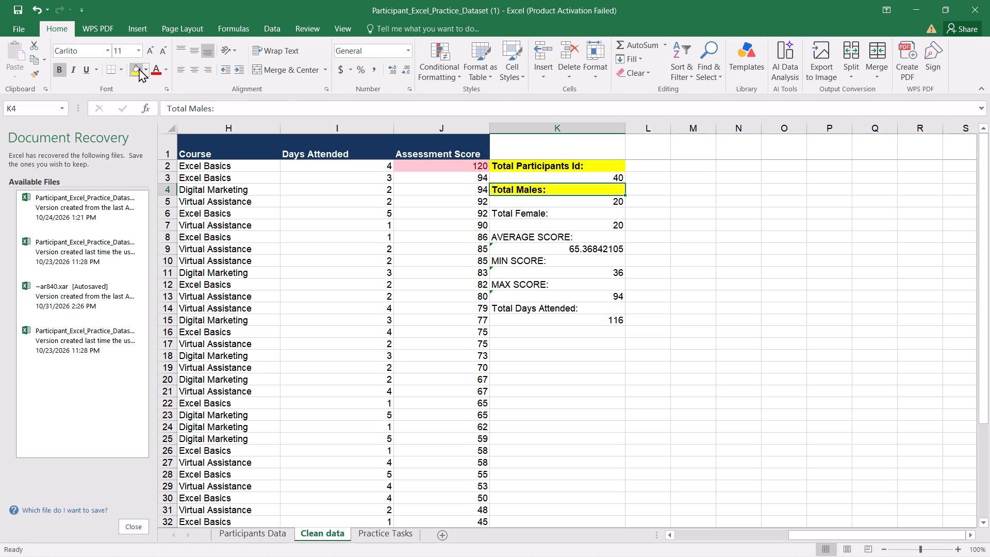
left_click(506, 215)
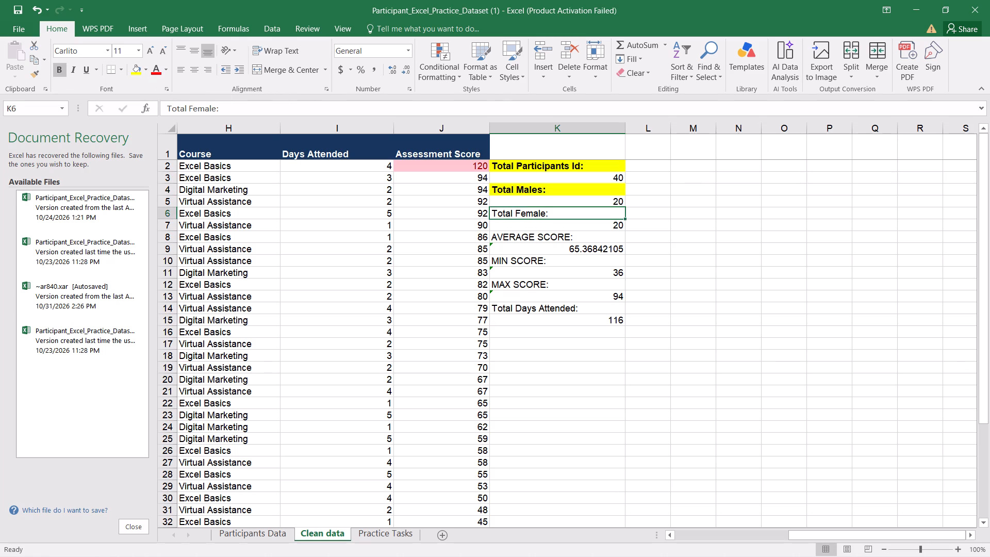
left_click(137, 73)
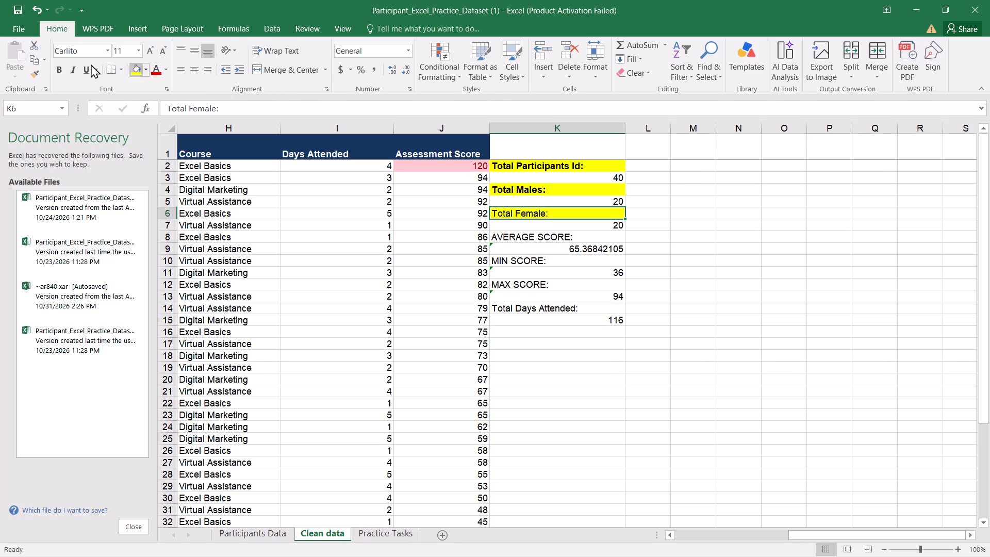
left_click(57, 69)
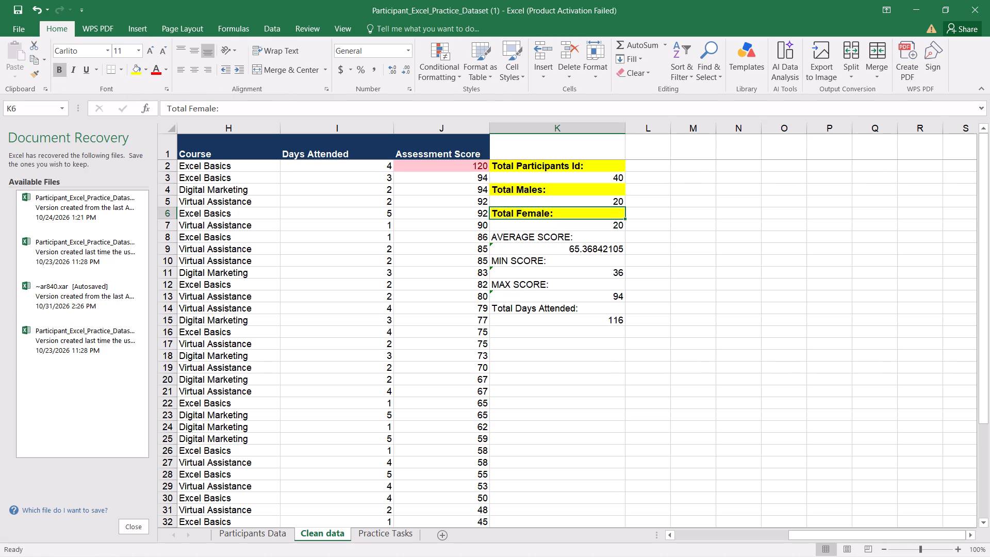
Make the average, min and max score labels and the days attended label in K8, K10, K12 and K14 bold with yellow fill.
left_click(503, 234)
left_click(59, 66)
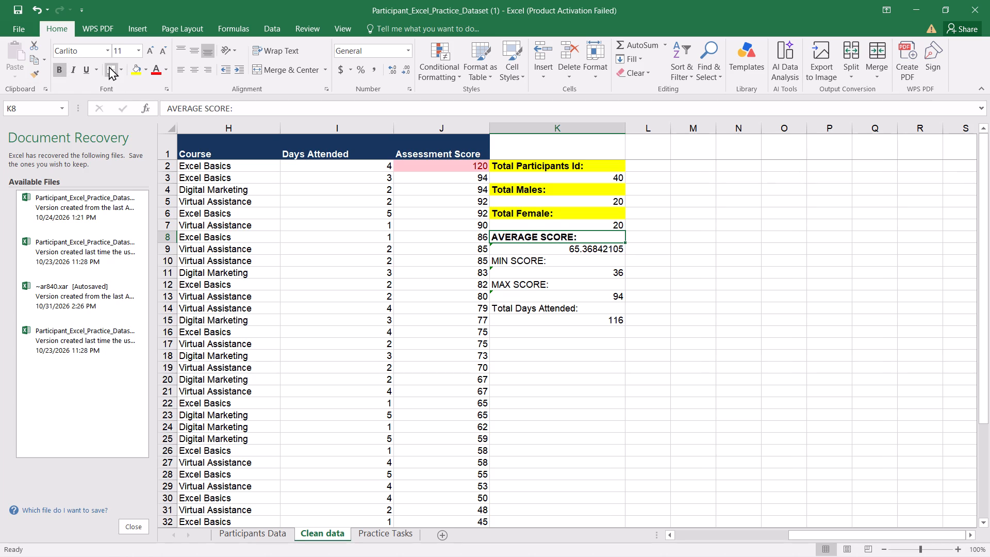
left_click(135, 71)
left_click(518, 266)
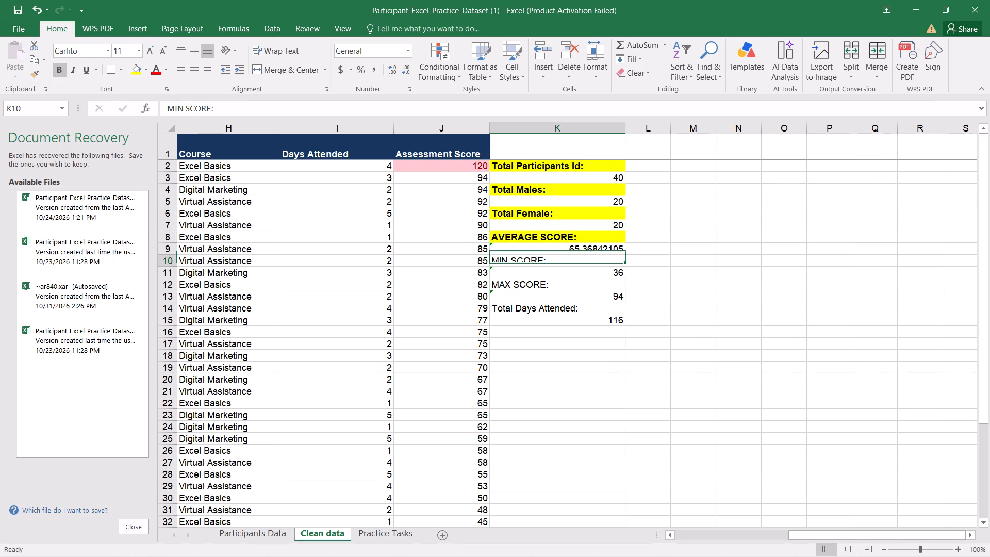
left_click(140, 74)
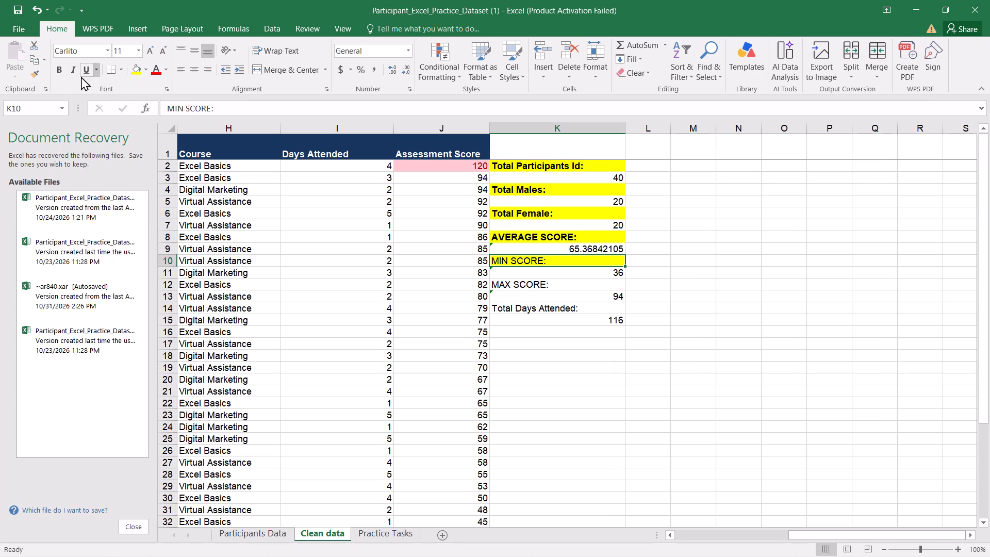
left_click(66, 76)
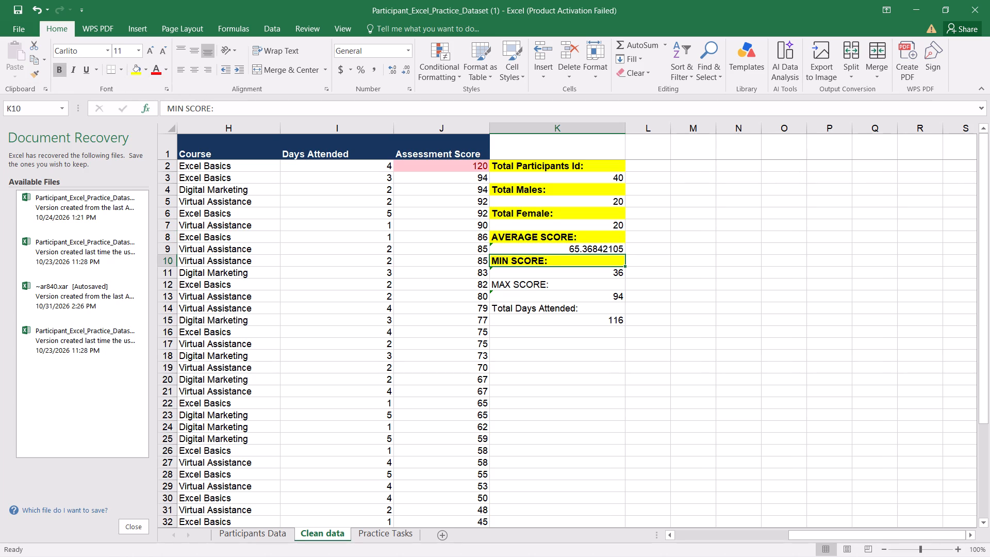
left_click(497, 285)
left_click(63, 74)
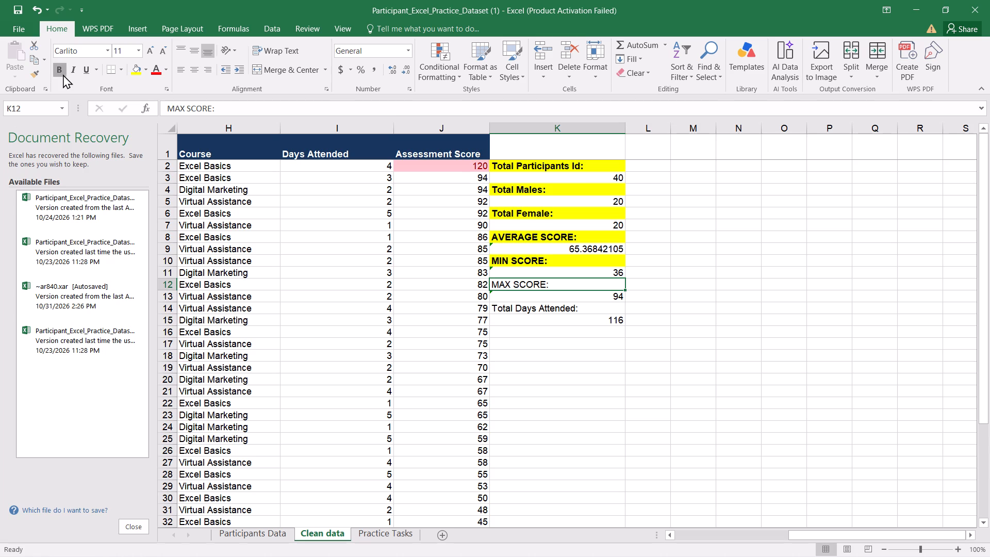
left_click(135, 73)
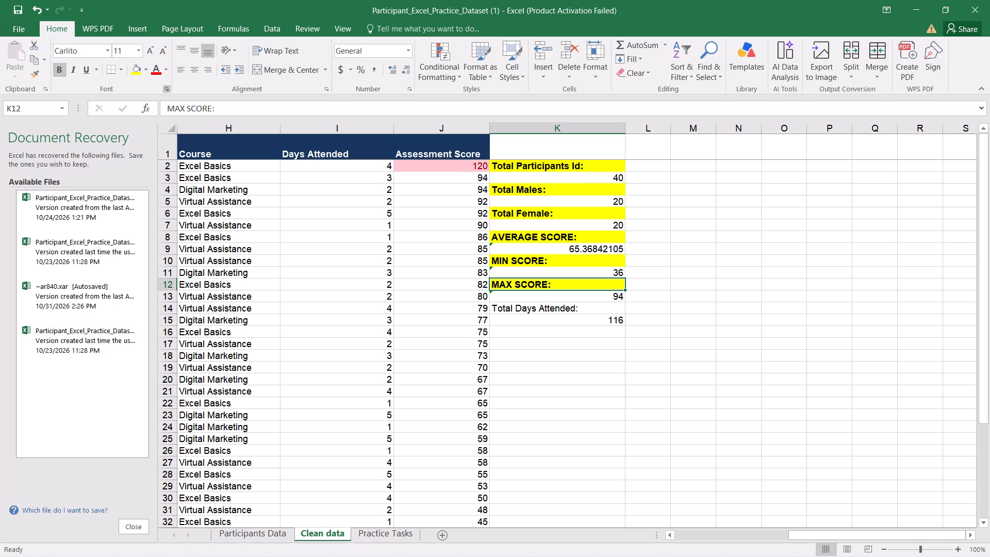
left_click(521, 309)
left_click(140, 71)
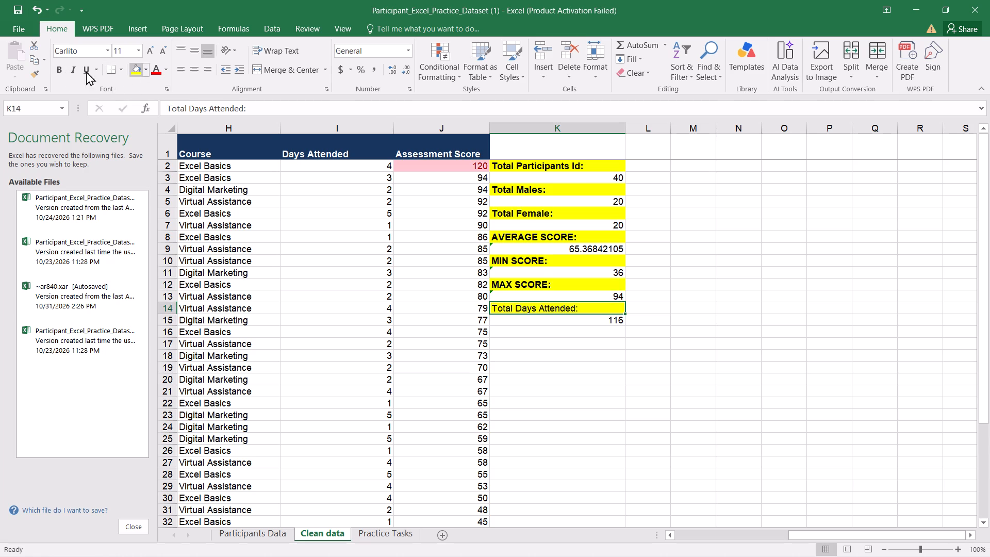
left_click(57, 69)
left_click(547, 394)
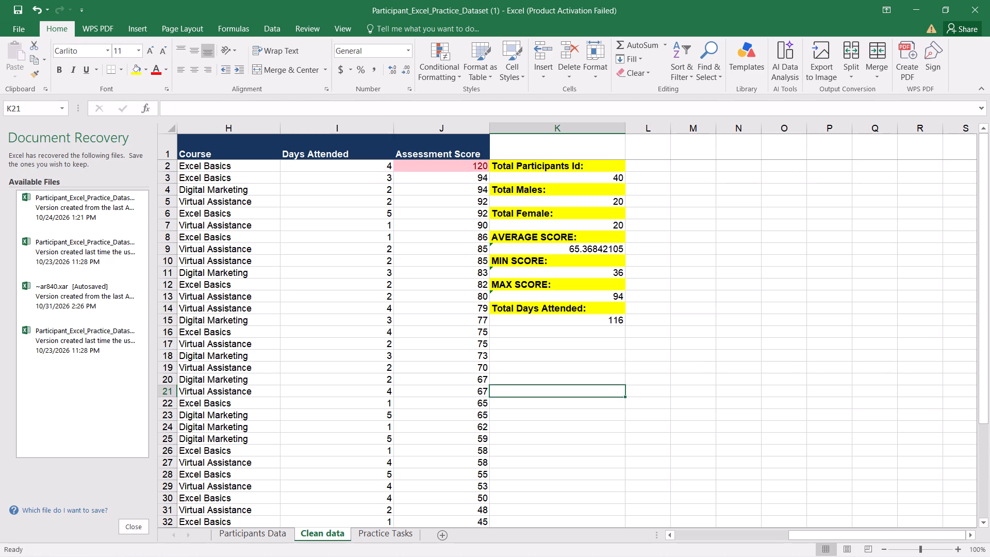
left_click(783, 326)
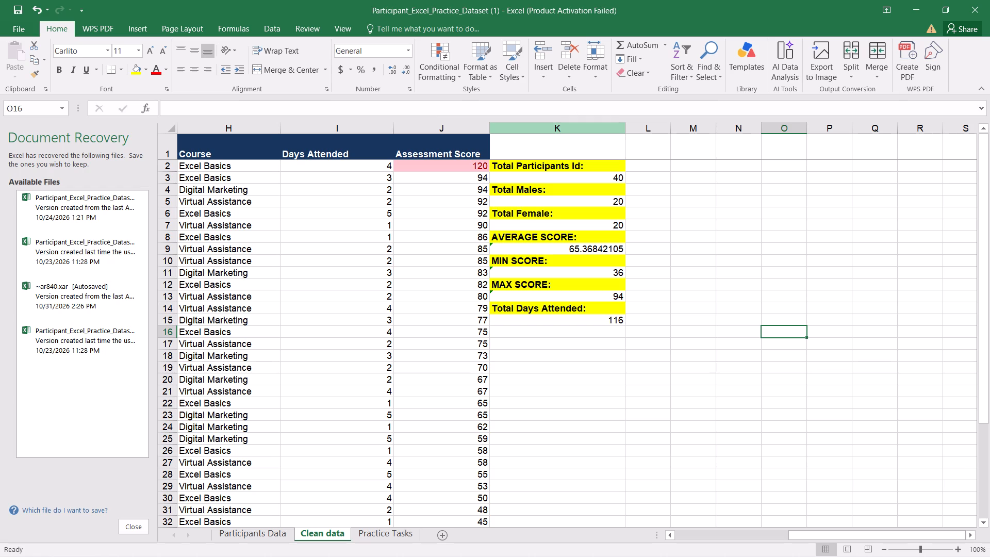
Enter the heading "Results Column" in cell L1 of the Clean data sheet.
left_click(650, 163)
left_click(656, 153)
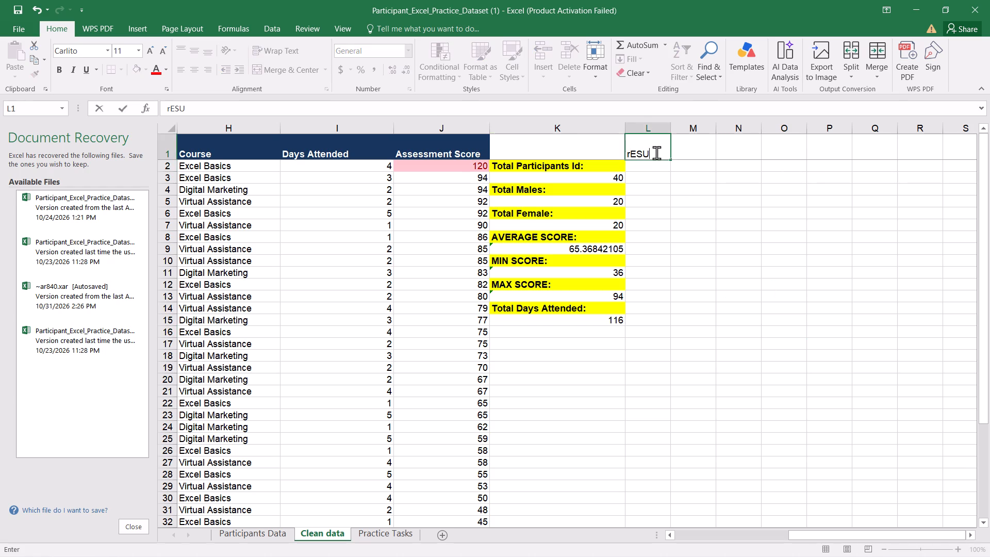
key("BackSpace")
key("BackSpace")
key("BackSpace")
key("BackSpace")
key("BackSpace")
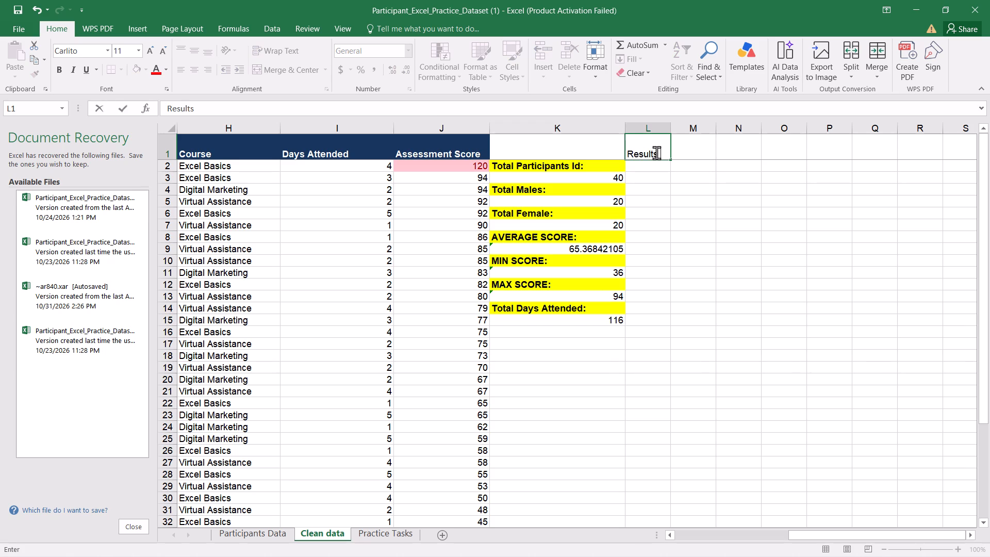
type("olumn")
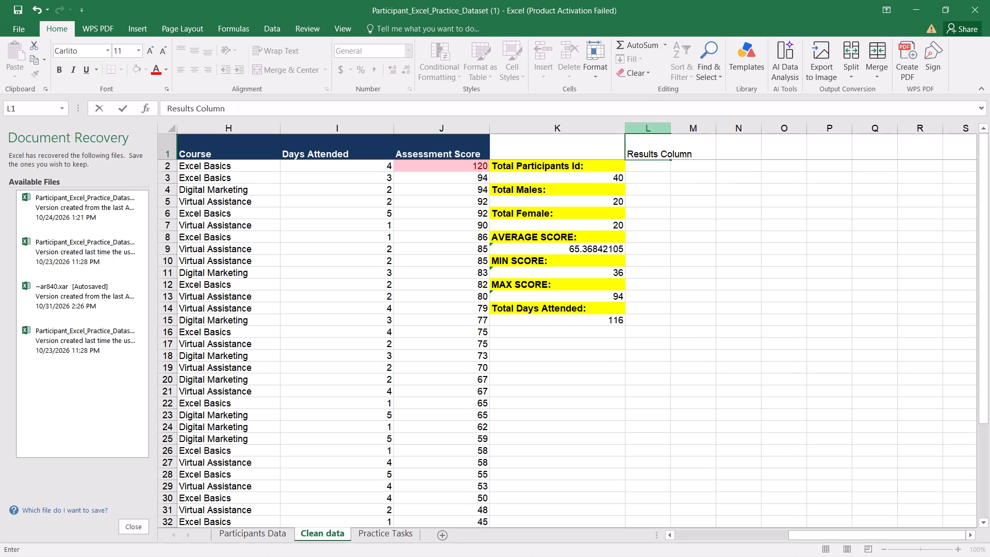
Widen column L so that the full heading in L1 fits inside it.
left_click(648, 131)
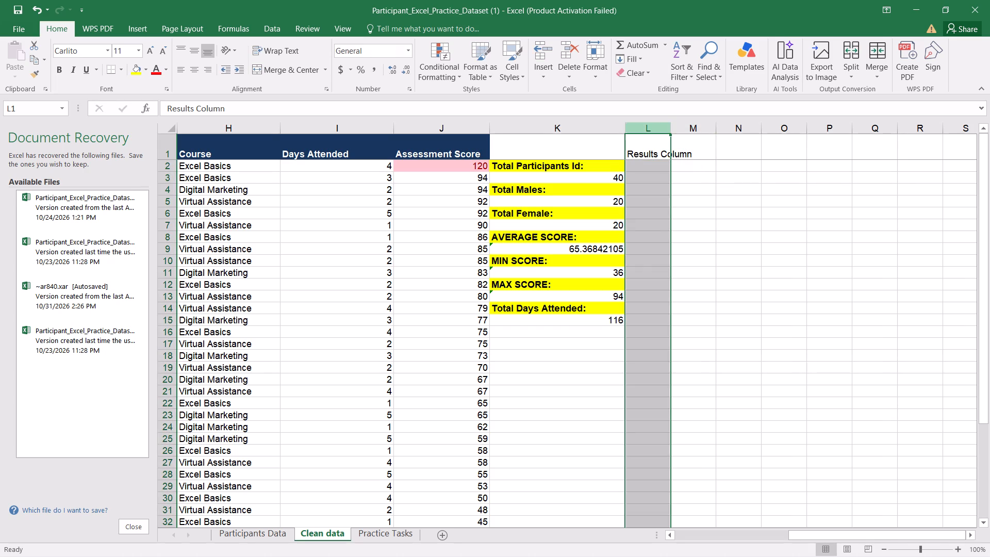
left_click_drag(674, 130, 698, 132, "shift")
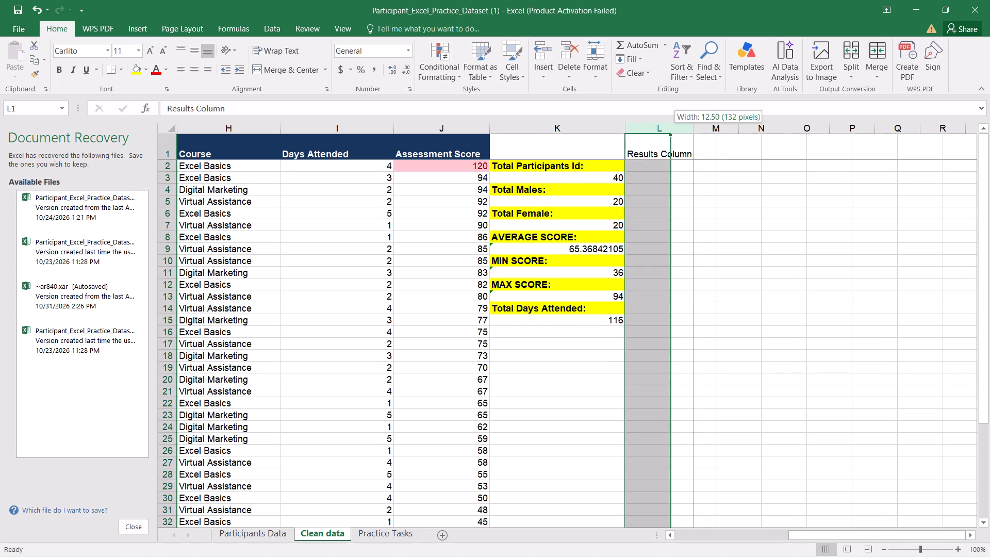
left_click_drag(698, 132, 706, 132, "shift")
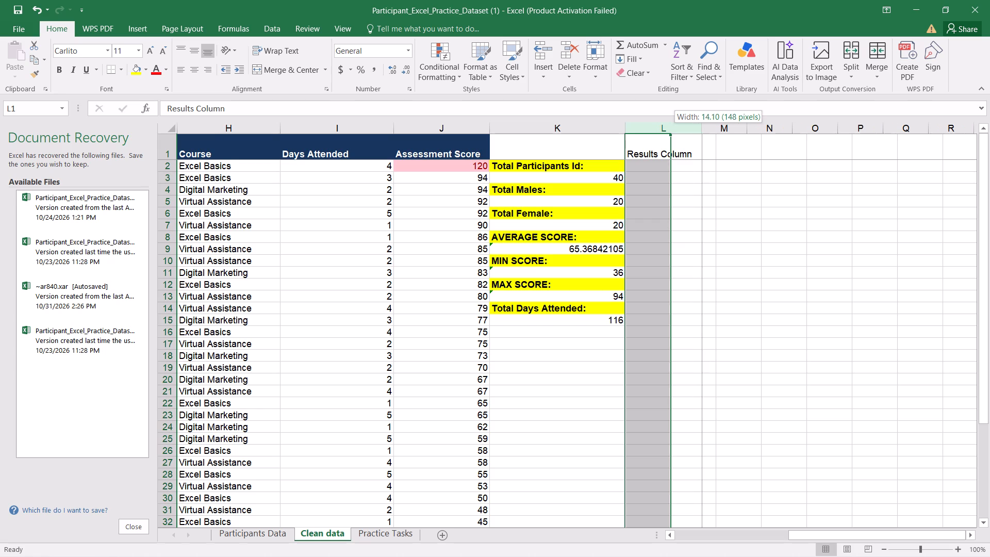
left_click_drag(706, 132, 720, 134, "shift")
Shorten the heading in cell L1 to "Results".
left_click(647, 151)
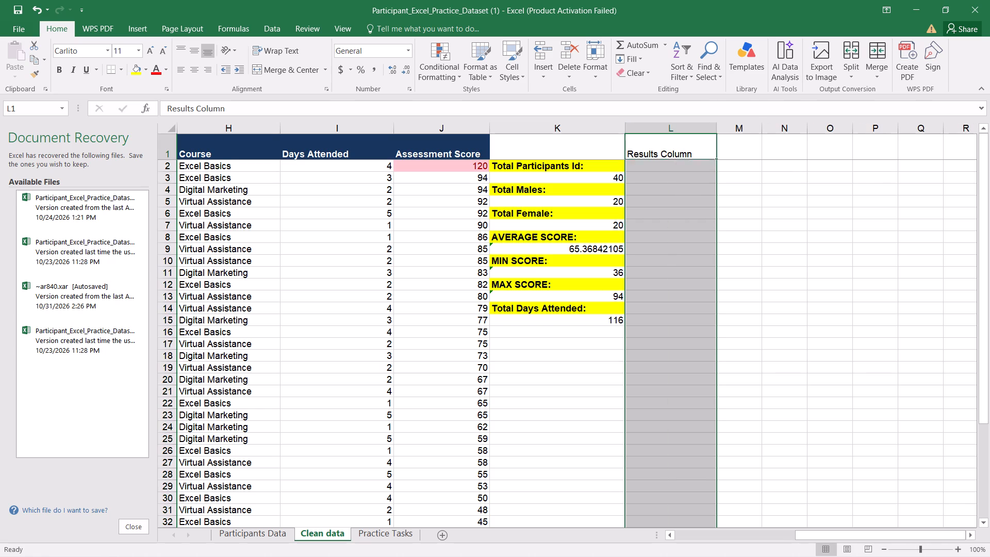
left_click(691, 156)
left_click(696, 151)
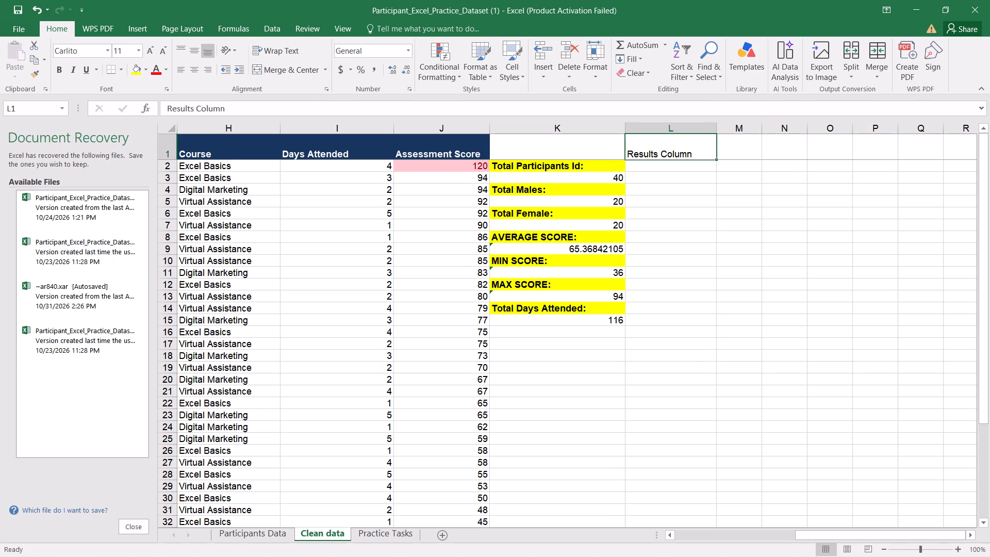
left_click(696, 151)
left_click(279, 106)
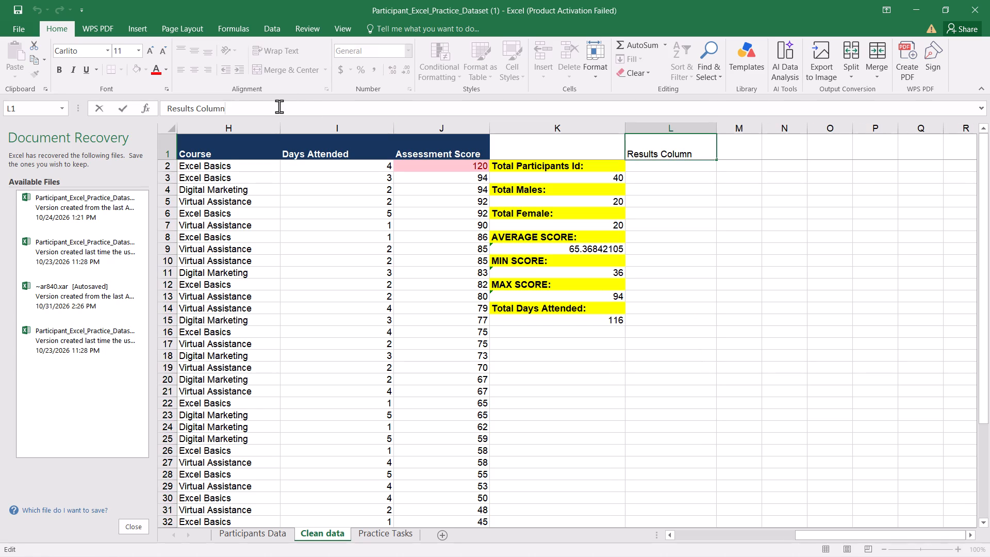
key("BackSpace")
key("BackSpace")
key("BackSpace")
key("BackSpace")
key("BackSpace")
key("BackSpace")
key("BackSpace")
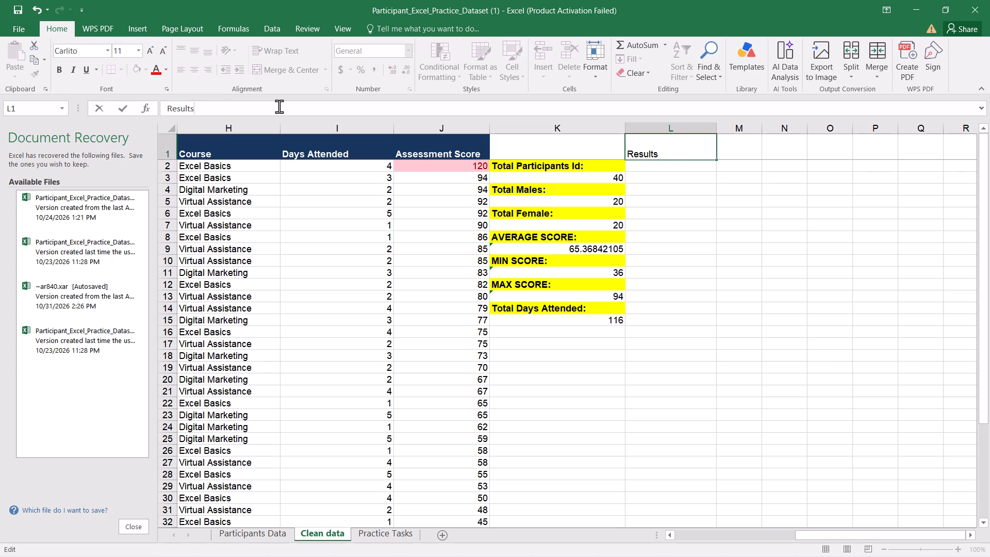
left_click(157, 71)
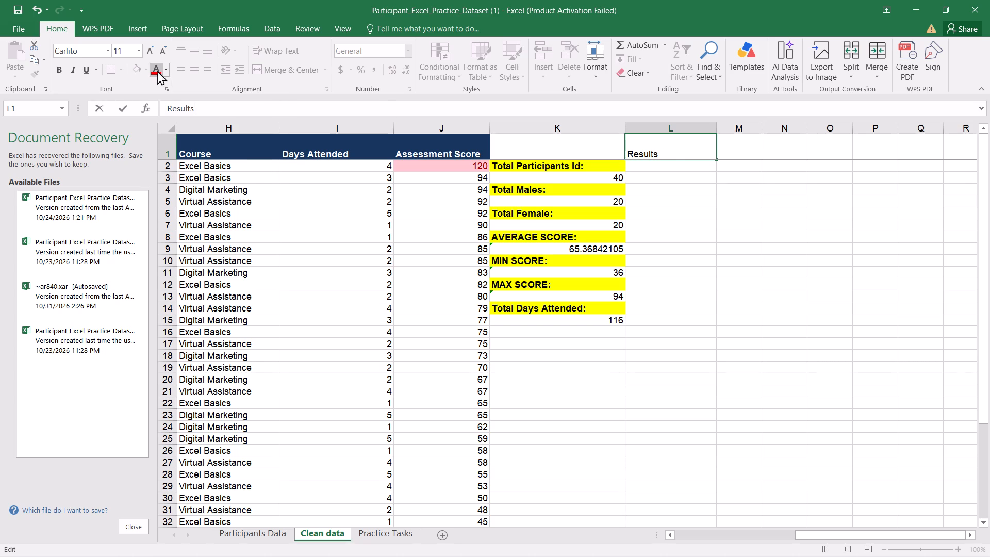
left_click(157, 71)
left_click(667, 150)
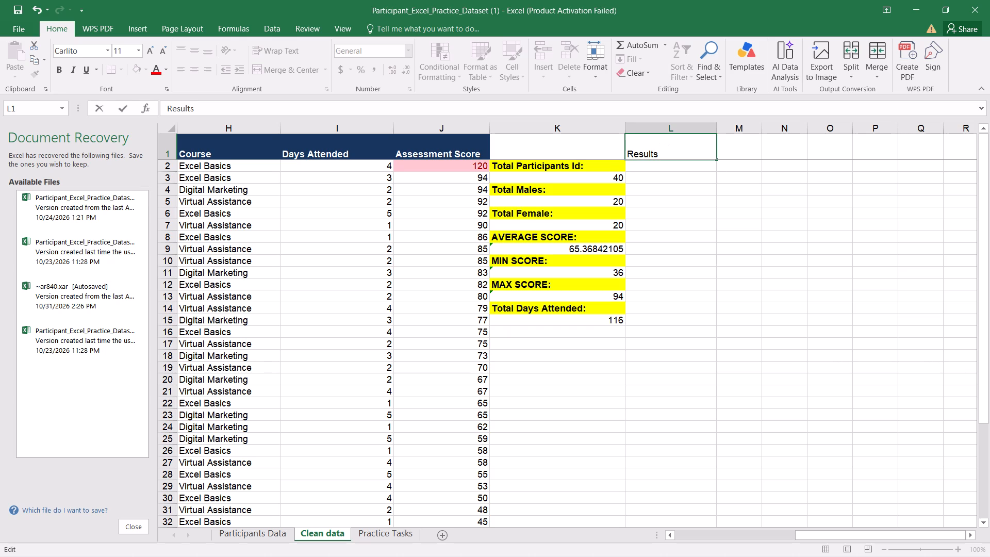
left_click(667, 167)
Format the Results heading in L1 with a red fill and white, bold, size 16 text.
left_click(663, 151)
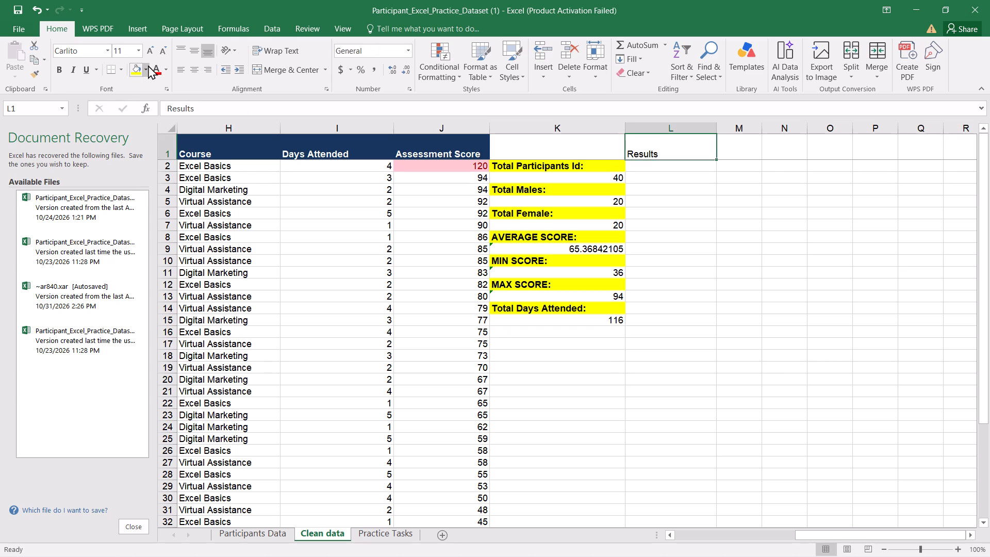
left_click(148, 65)
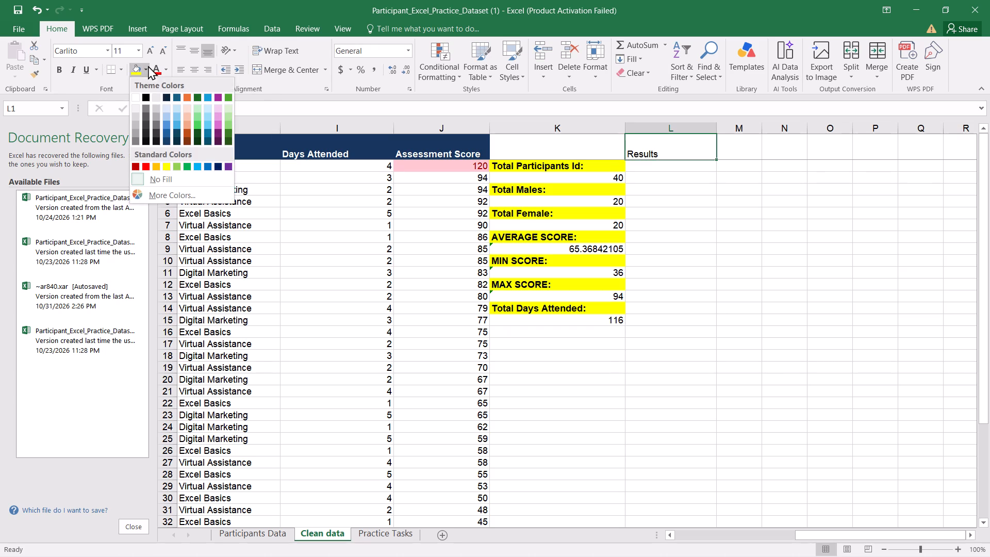
left_click(146, 166)
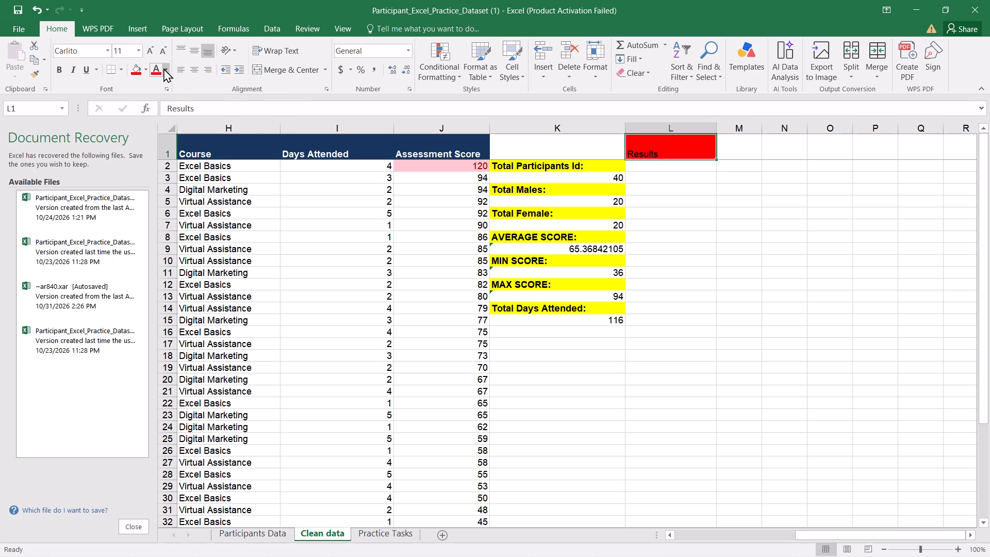
left_click(163, 68)
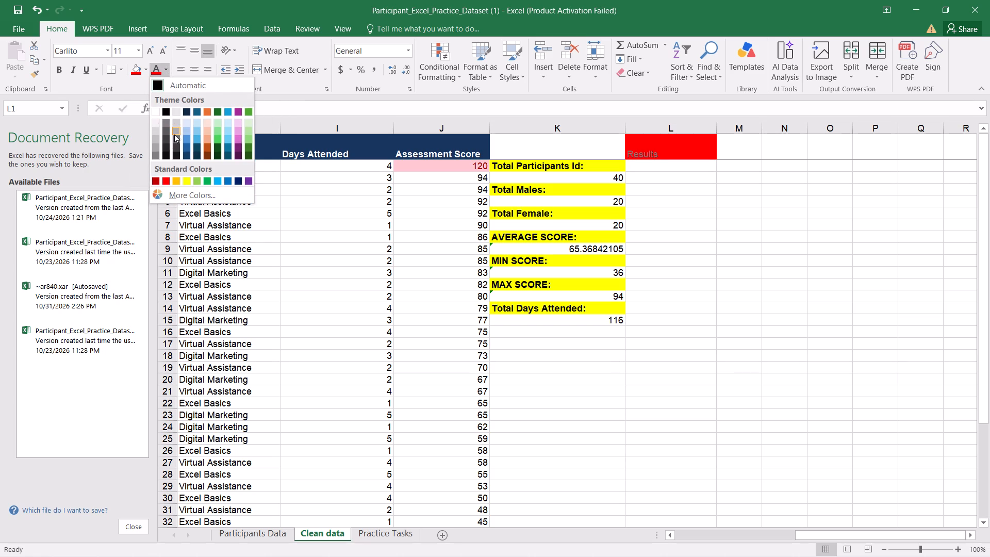
left_click(155, 112)
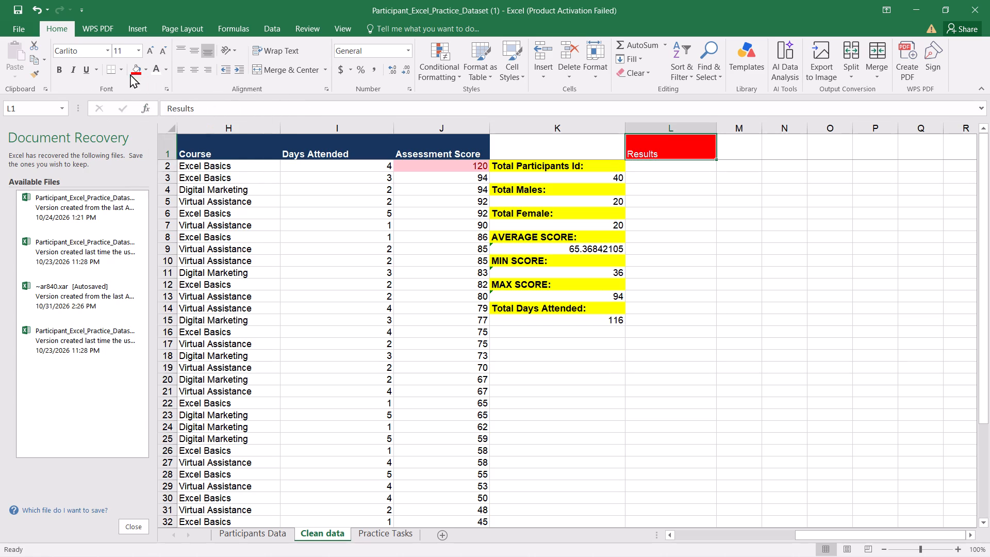
left_click(56, 64)
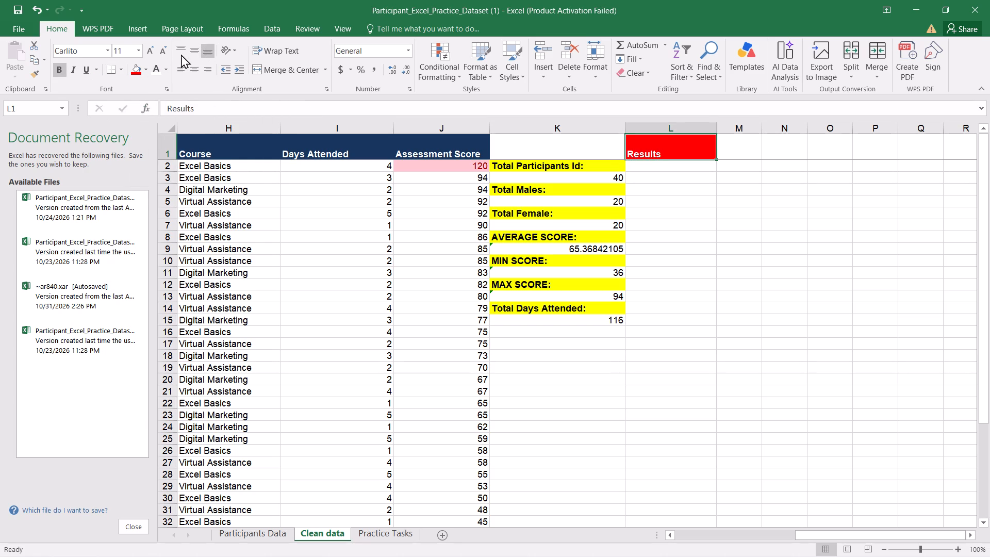
left_click(136, 50)
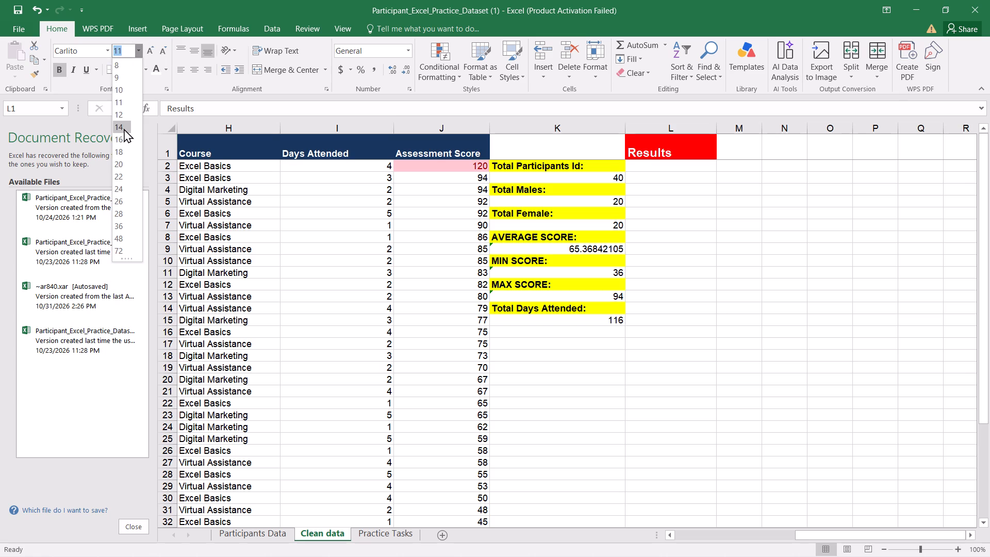
left_click(124, 133)
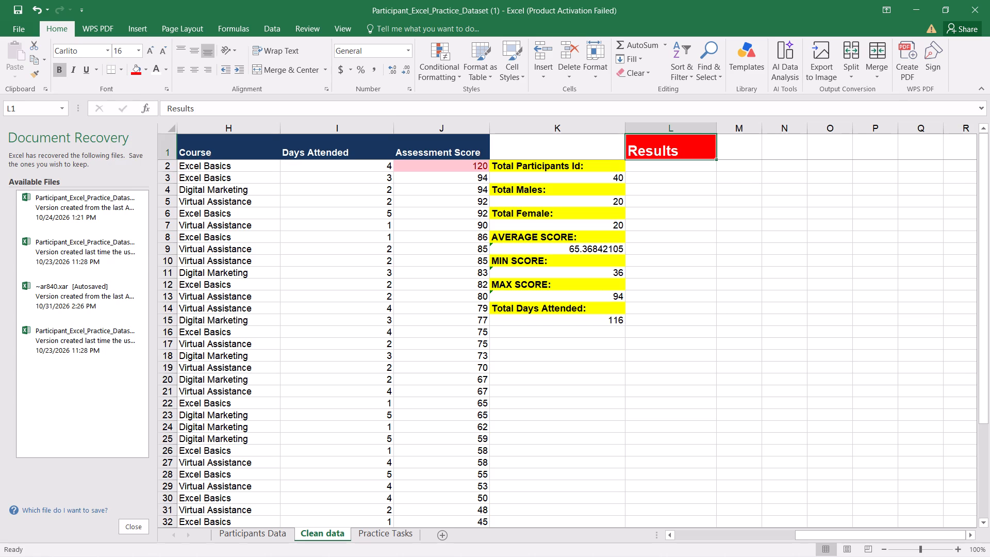
left_click(735, 218)
Start an IF formula in cell L2 with the partial condition =IF(J2>.
left_click(648, 166)
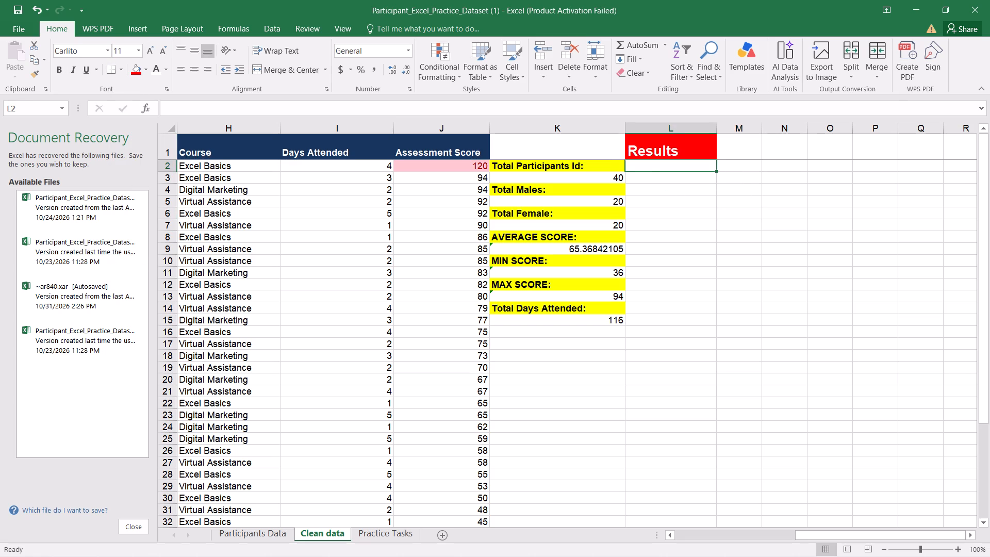
key("equal")
type("if")
key("BackSpace")
key("BackSpace")
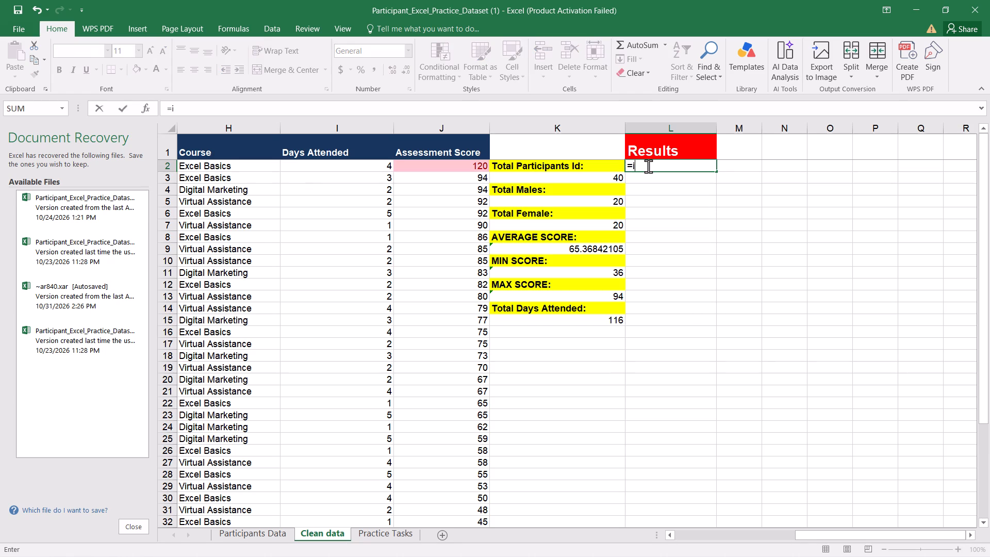
key("i")
key("f")
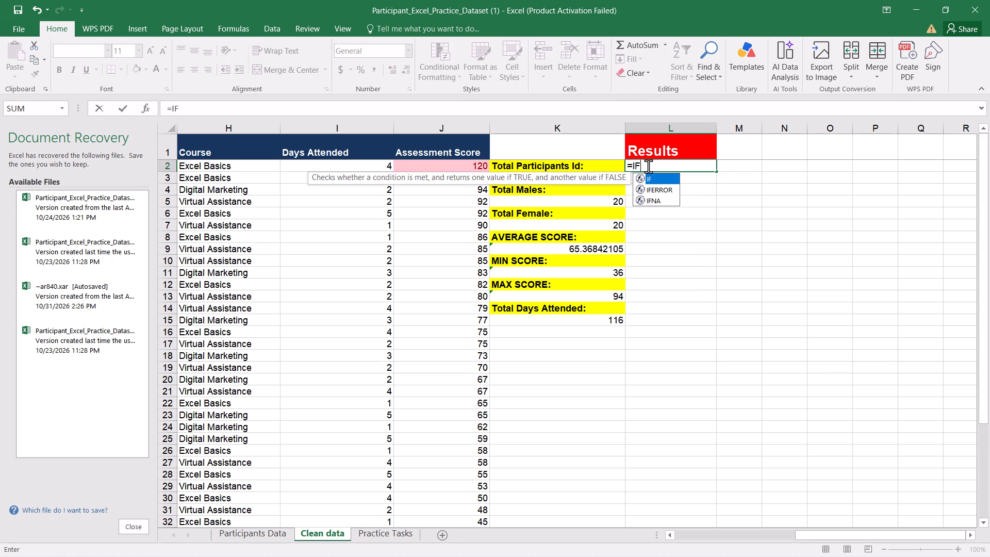
type("(J")
key("2")
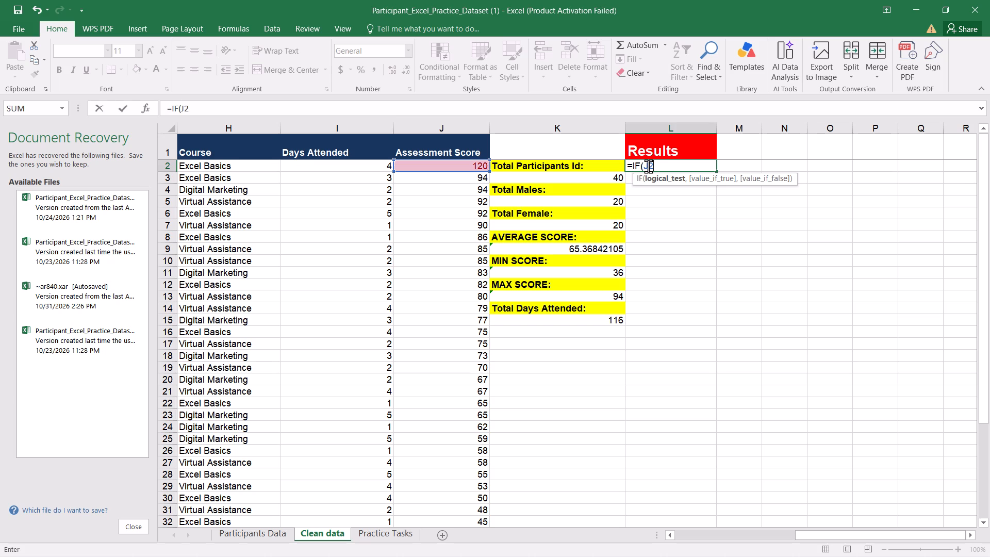
key("shift+greater")
key("BackSpace")
key("shift+greater")
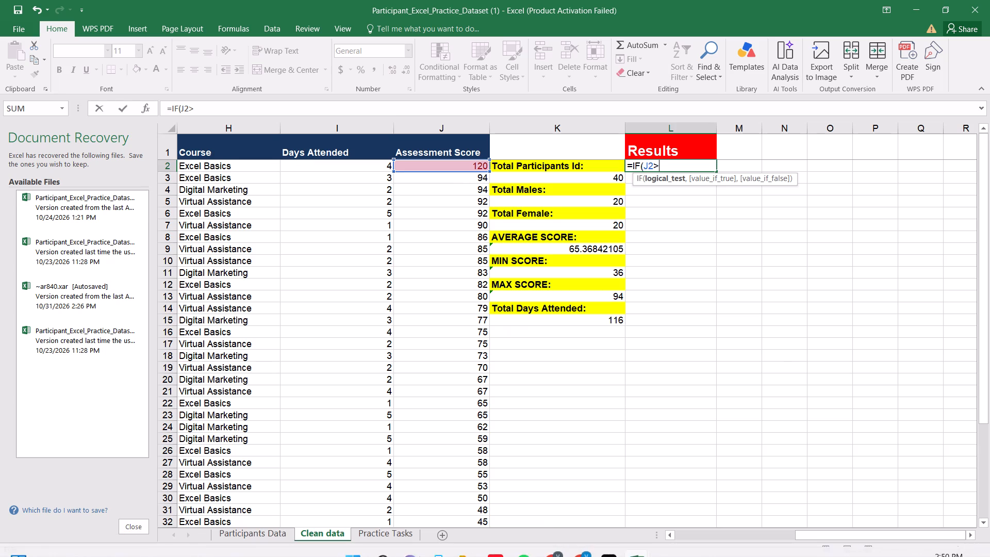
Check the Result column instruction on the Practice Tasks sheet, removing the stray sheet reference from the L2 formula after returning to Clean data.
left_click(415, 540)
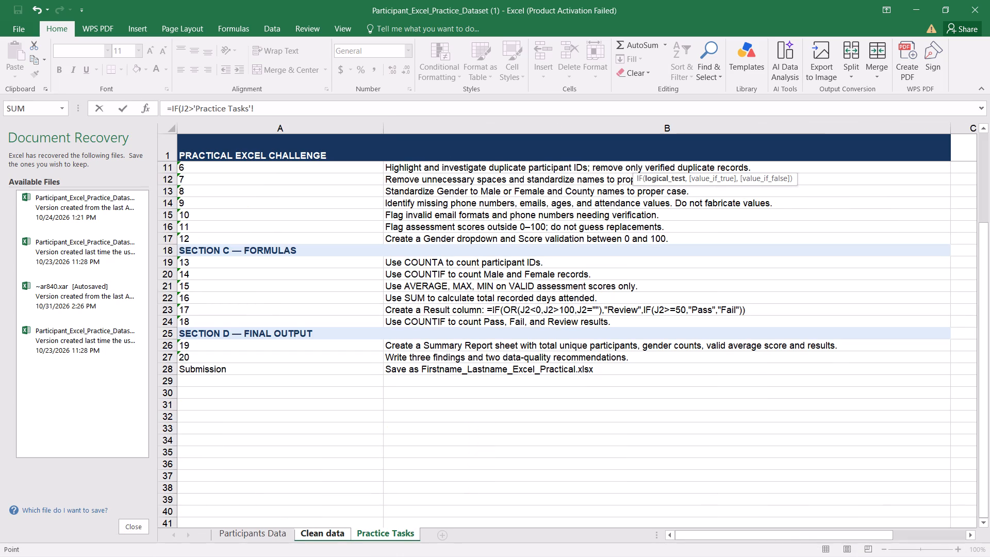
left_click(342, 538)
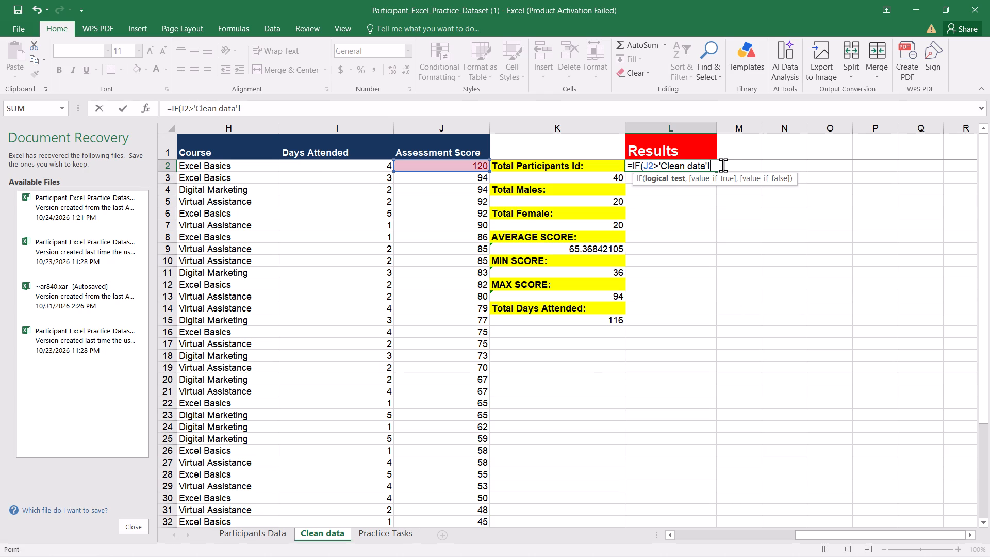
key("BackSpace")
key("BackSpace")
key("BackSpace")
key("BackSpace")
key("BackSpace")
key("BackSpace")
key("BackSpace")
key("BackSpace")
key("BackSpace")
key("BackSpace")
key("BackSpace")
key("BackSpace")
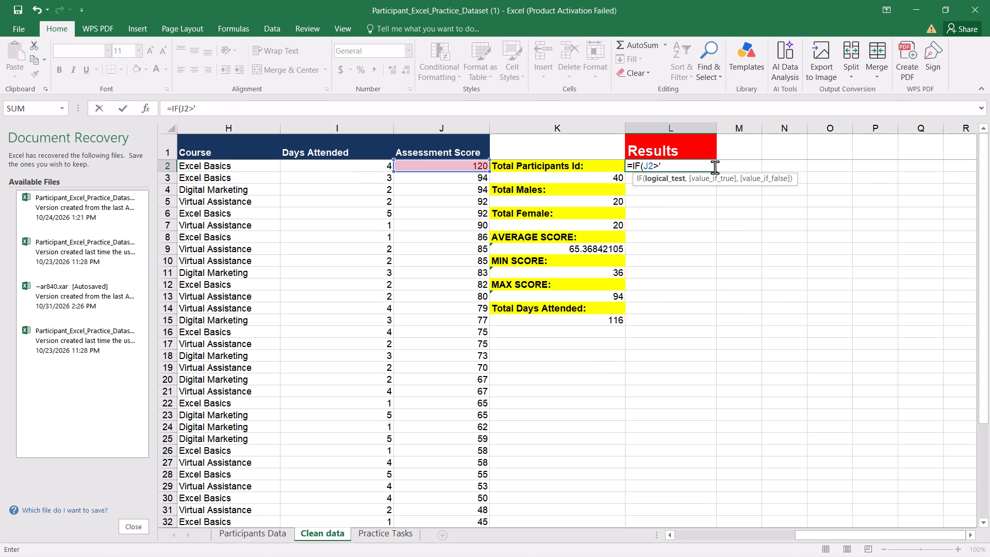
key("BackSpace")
Complete the formula in L2 as =IF(J2>=50,"PASS","FAIL") and enter it.
key("equal")
type("50")
key("comma")
type("\"PASS")
key("shift+quotedbl")
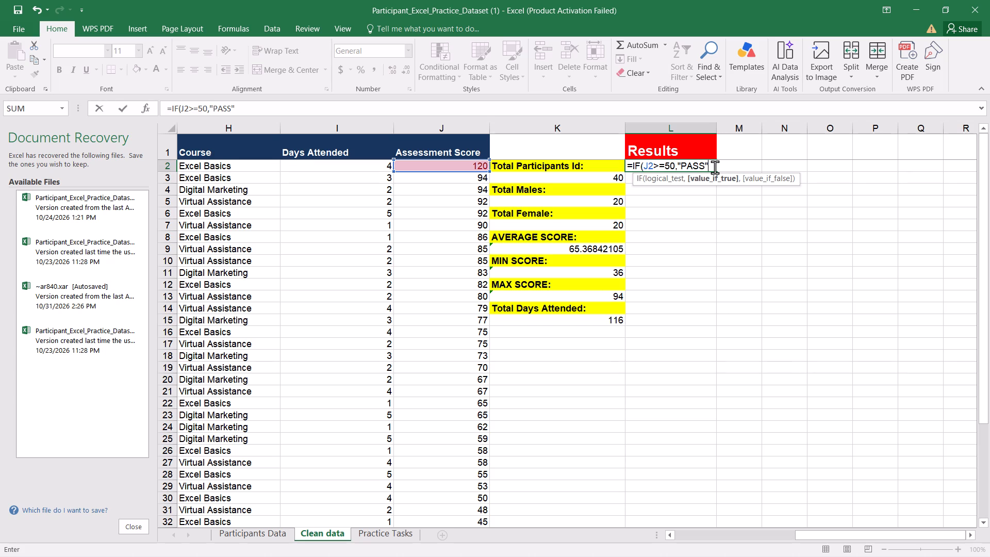
key("comma")
type("FAIL")
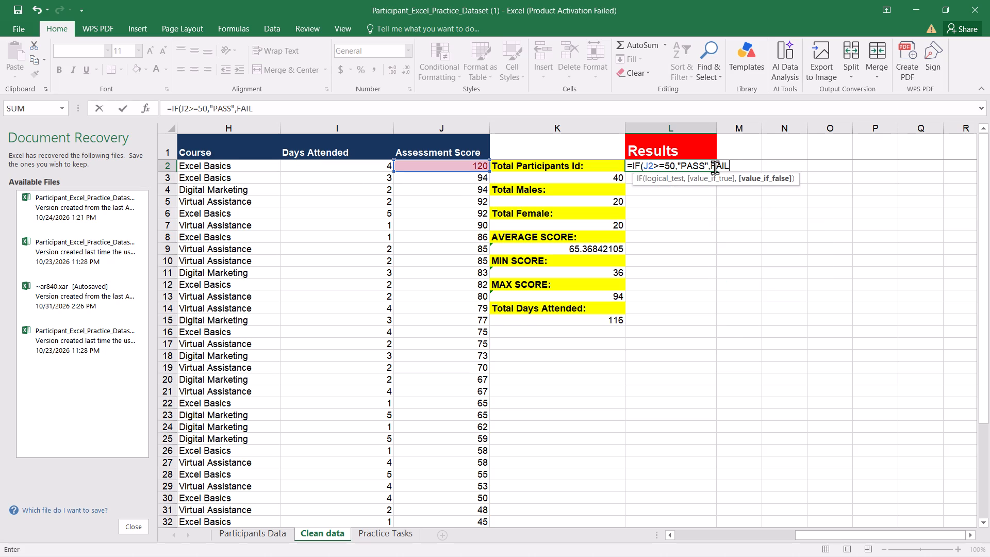
key("shift+quotedbl")
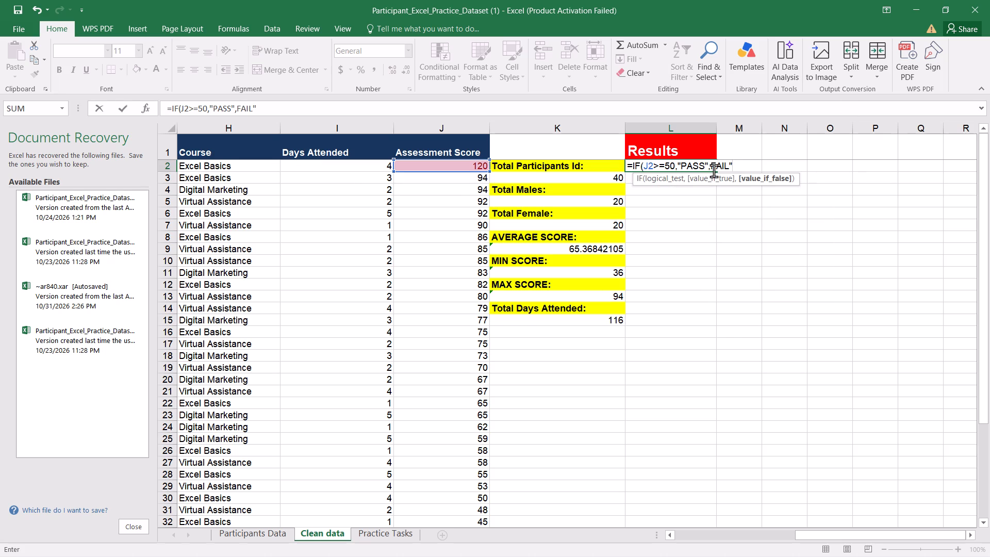
left_click(714, 171)
left_click(714, 168)
left_click(713, 167)
key("shift+quotedbl")
left_click(744, 166)
key("shift+parenright")
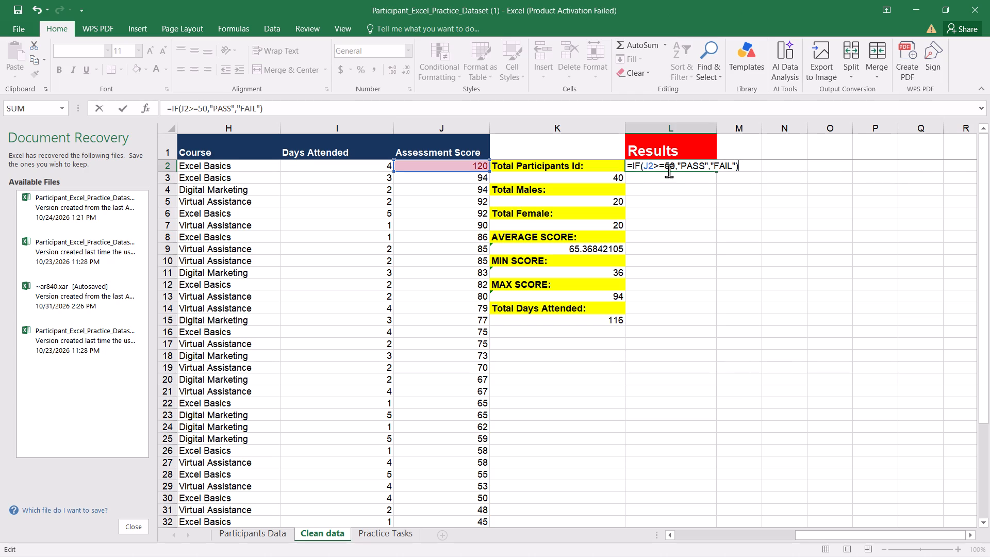
left_click(752, 169)
key("Return")
key("Return")
key("Return")
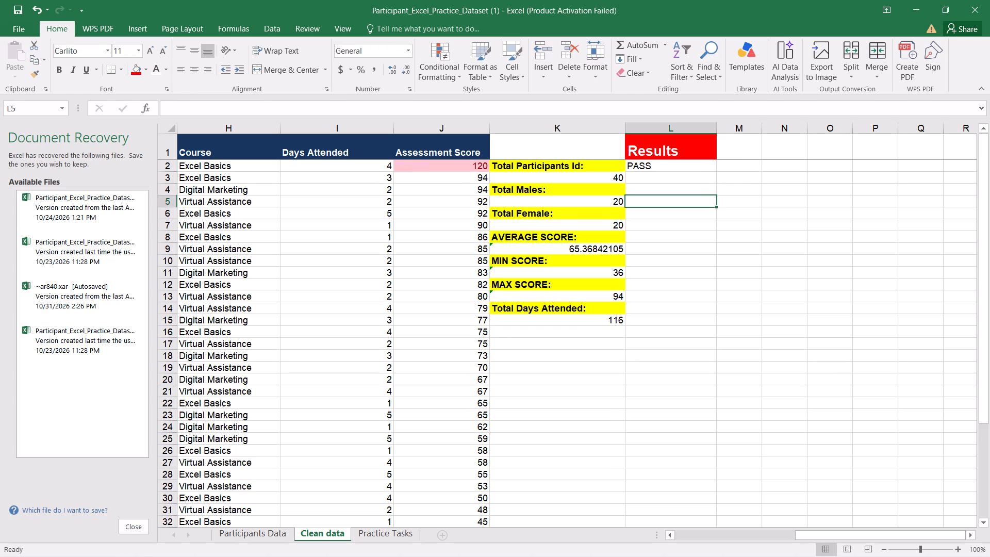
Fill the IF formula from L2 down the Results column through row 41.
left_click(650, 166)
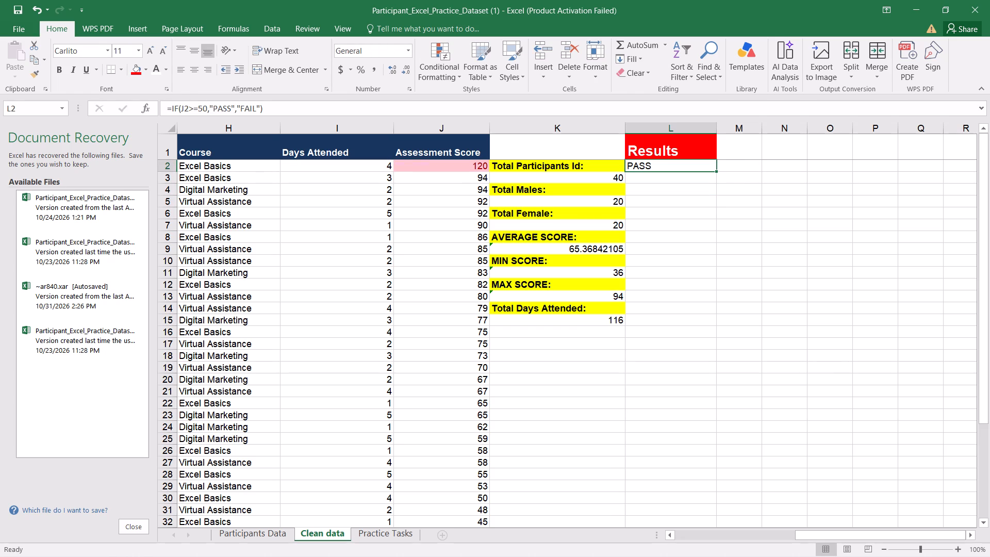
left_click_drag(717, 173, 712, 403)
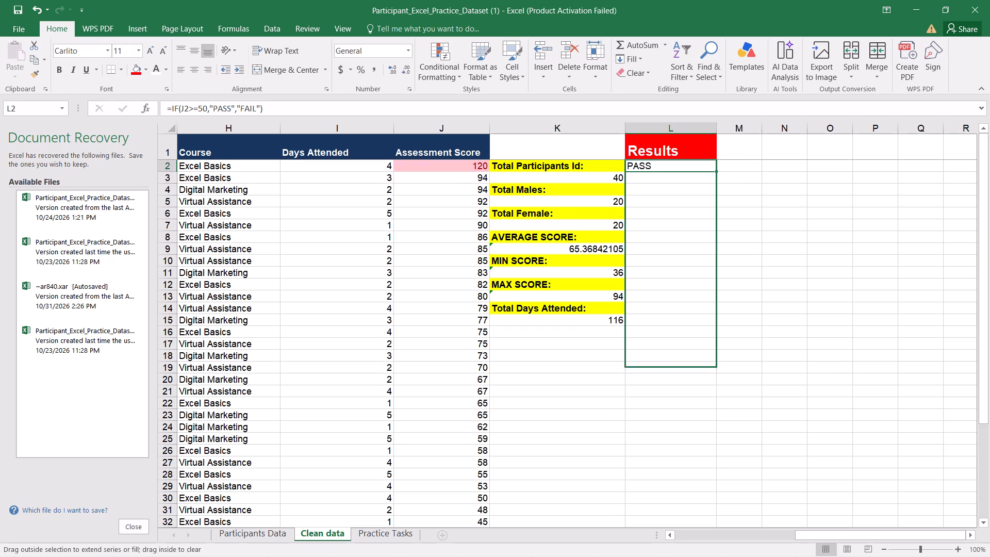
left_click_drag(712, 403, 713, 535)
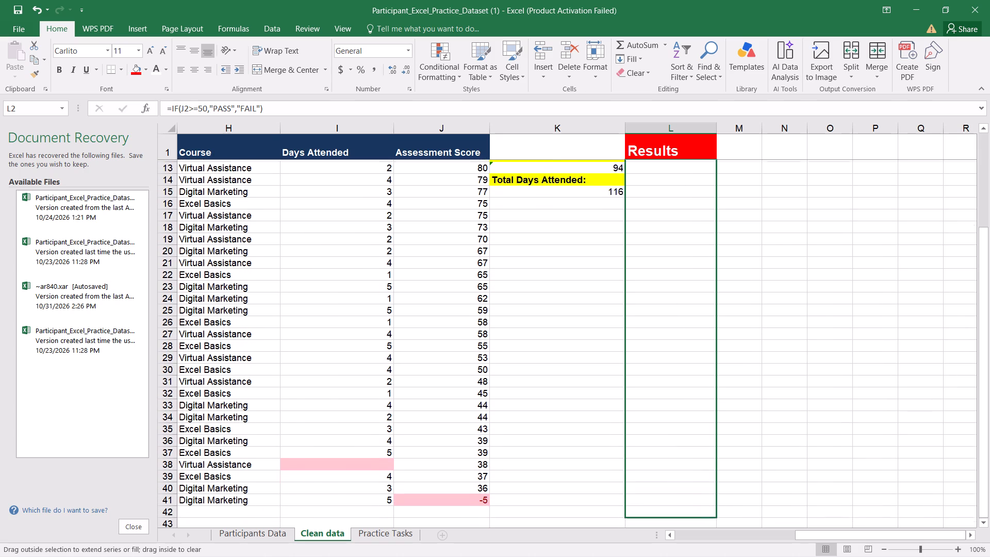
left_click_drag(713, 535, 708, 503)
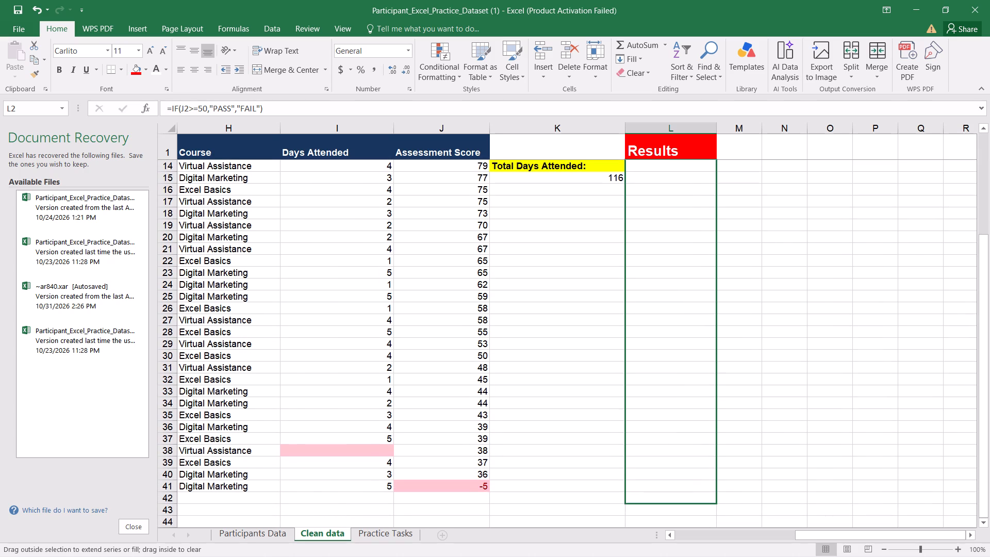
left_click_drag(708, 503, 706, 491)
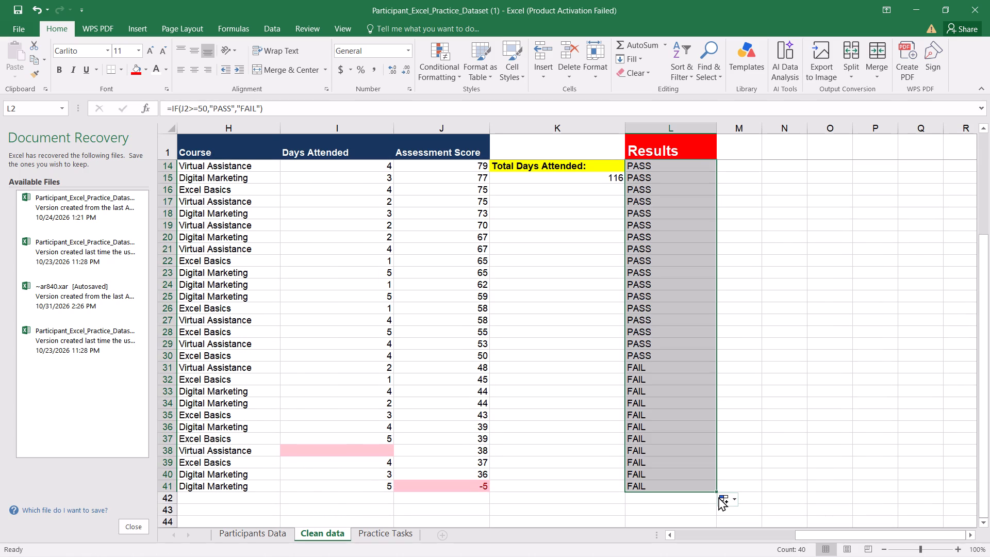
left_click(735, 432)
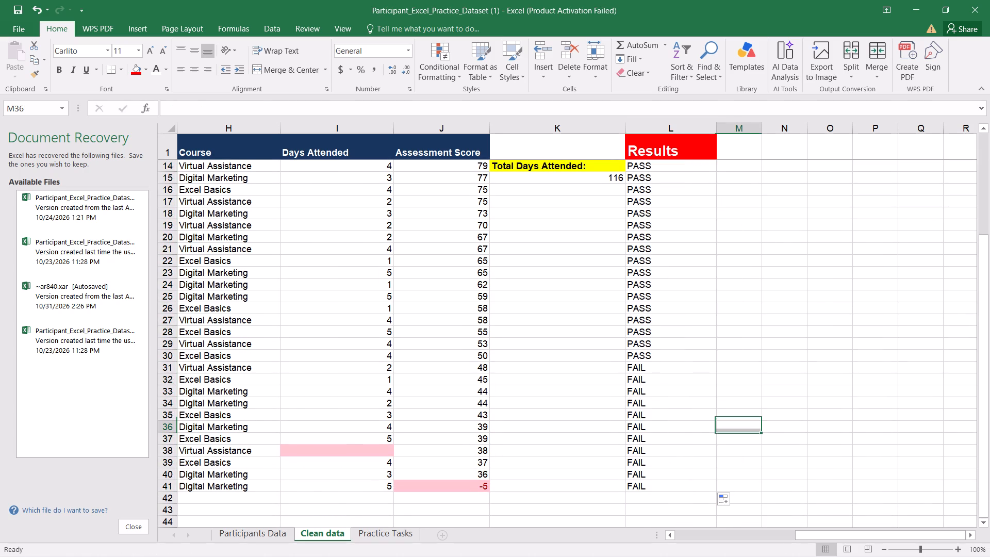
Save the workbook with the filled Results column.
scroll(598, 323, "up", 15)
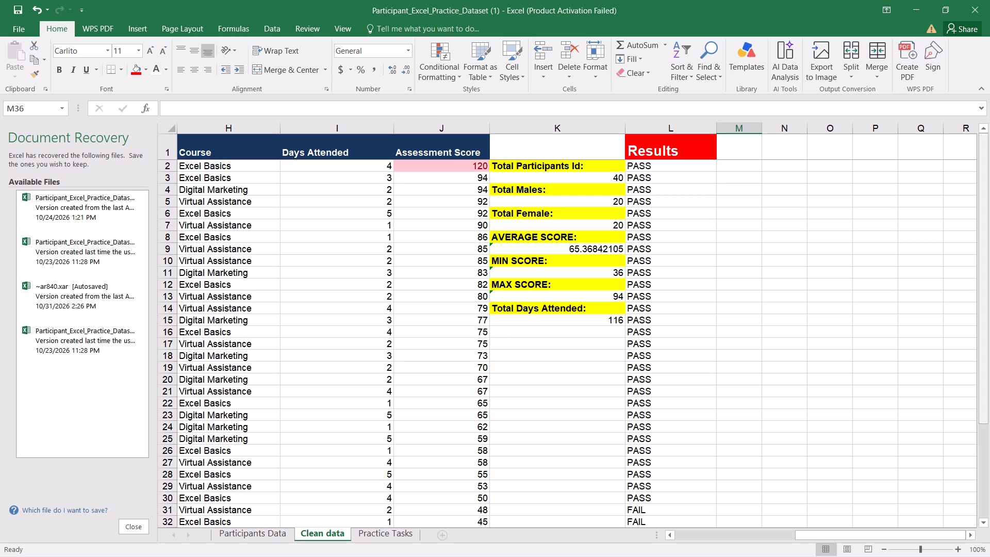
scroll(683, 255, "down", 5)
scroll(683, 255, "up", 7)
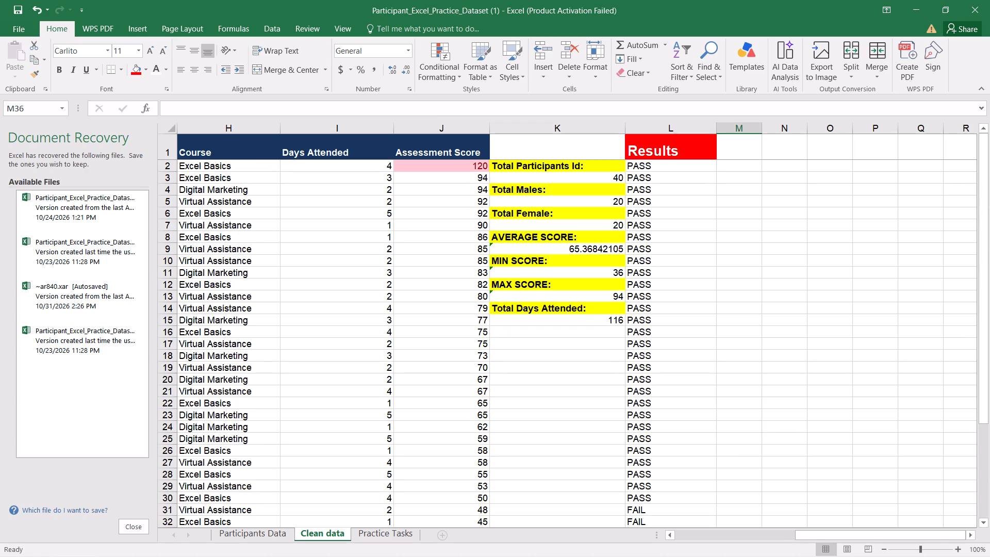
scroll(624, 372, "down", 2)
scroll(624, 366, "up", 4)
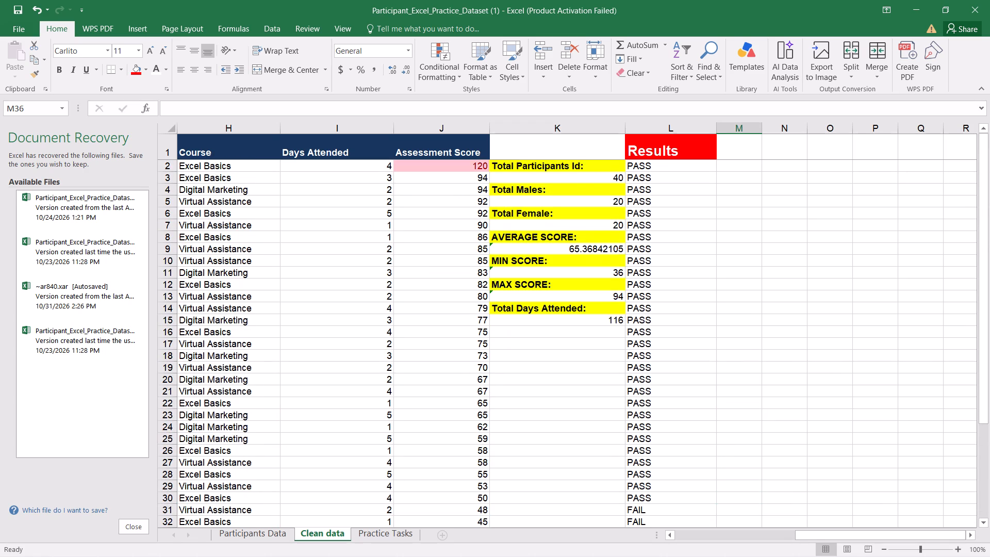
key("ctrl+s")
key("ctrl+s")
key("ctrl+s")
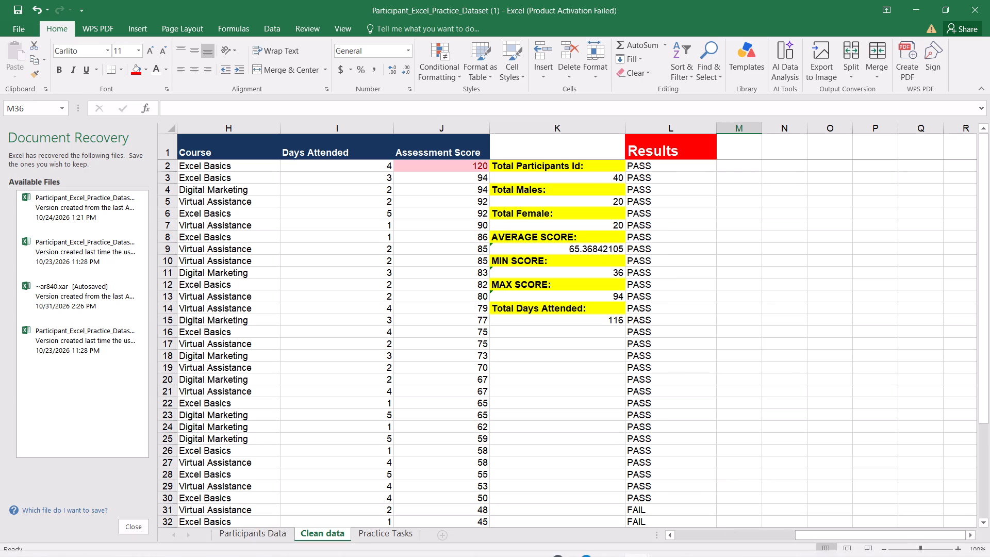
Review the Clean data sheet's participant records down to row 41, from the Gender column across to the results.
left_click(967, 537)
left_click(967, 537)
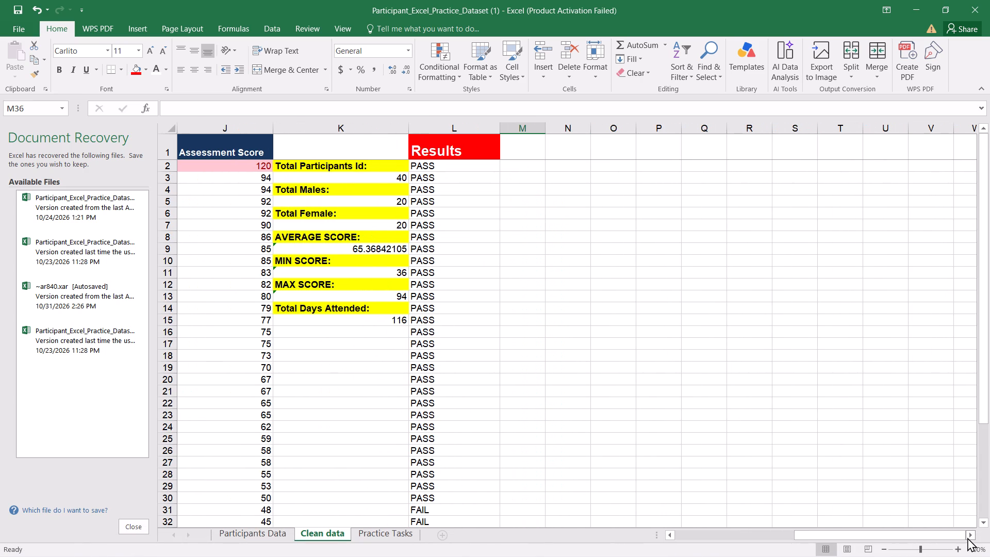
left_click(670, 533)
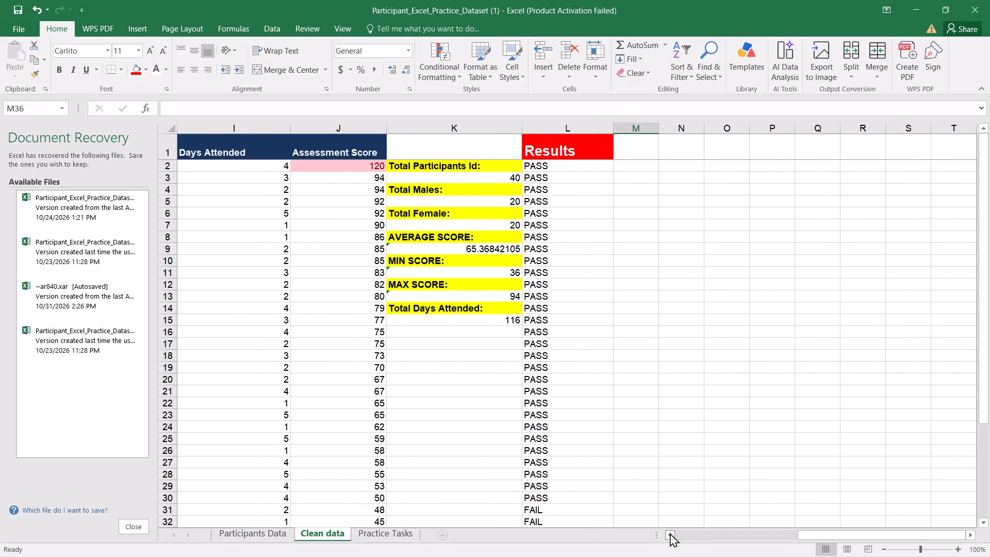
left_click(670, 533)
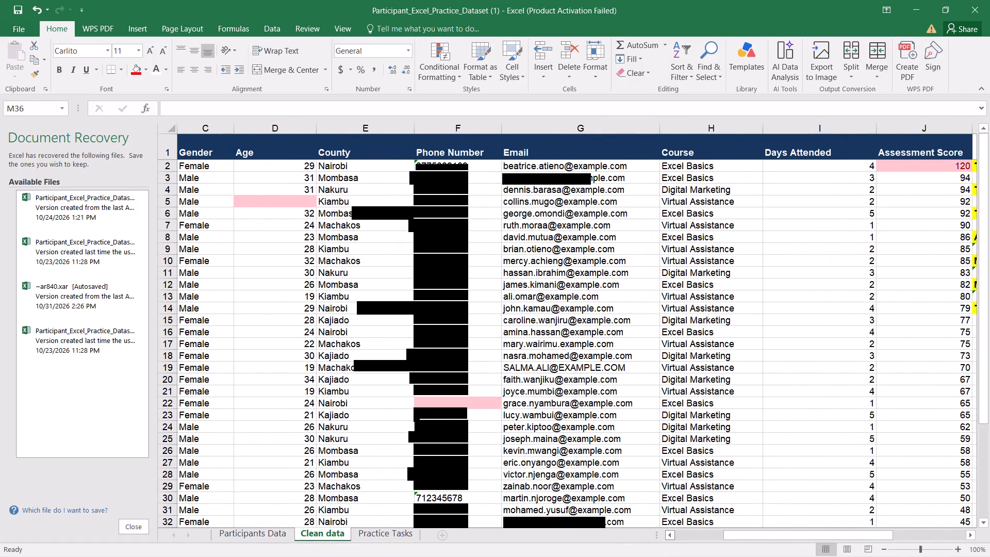
scroll(579, 432, "down", 4)
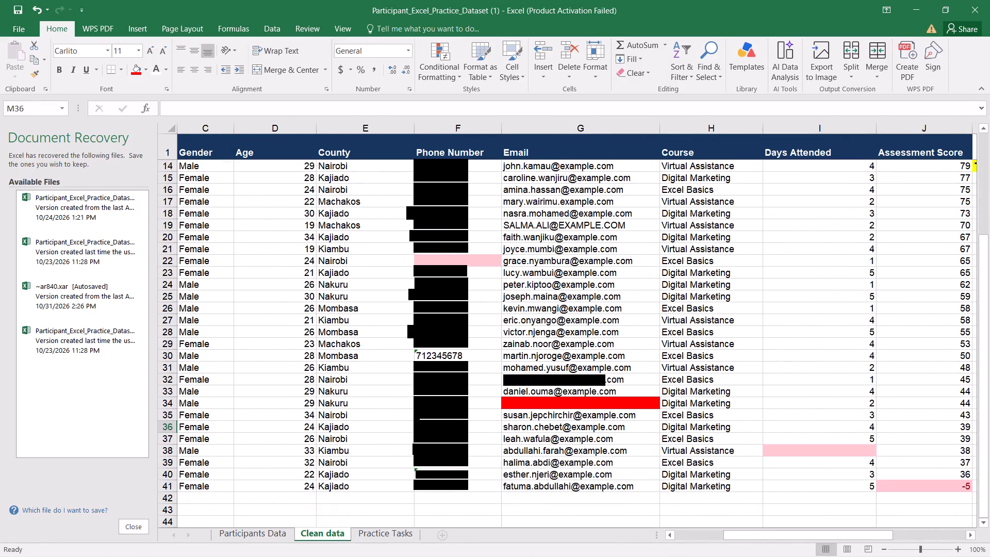
scroll(579, 435, "up", 7)
scroll(579, 435, "down", 3)
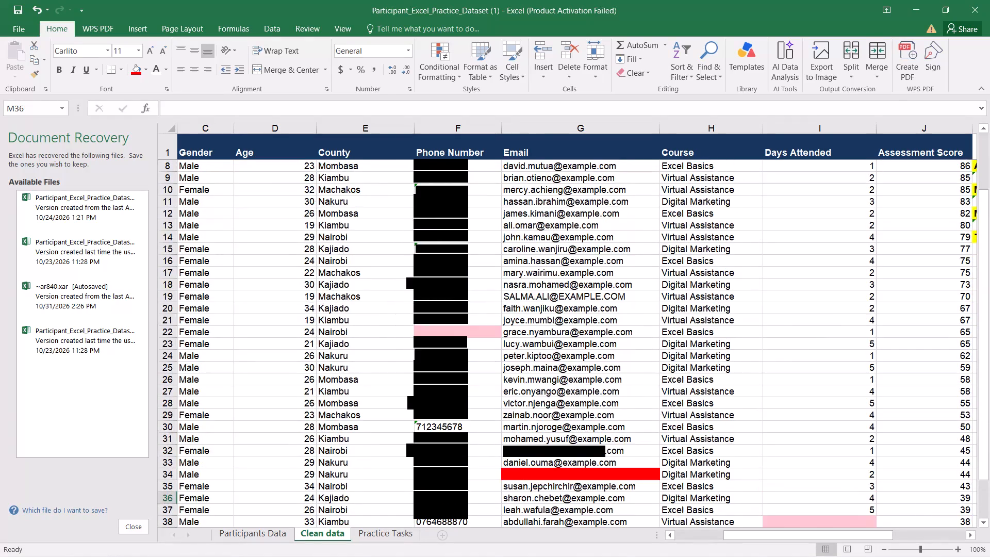
scroll(579, 435, "down", 4)
scroll(579, 435, "up", 3)
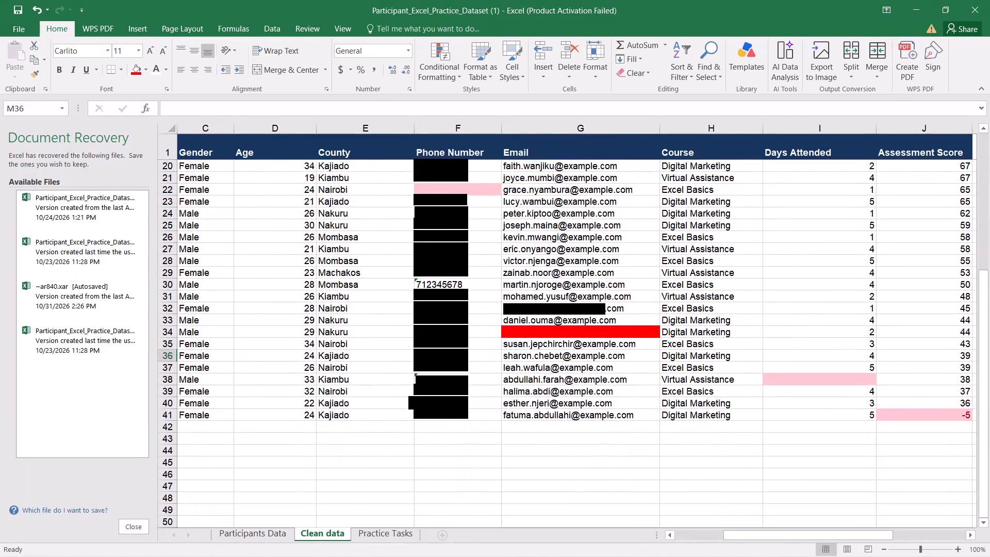
scroll(579, 435, "up", 9)
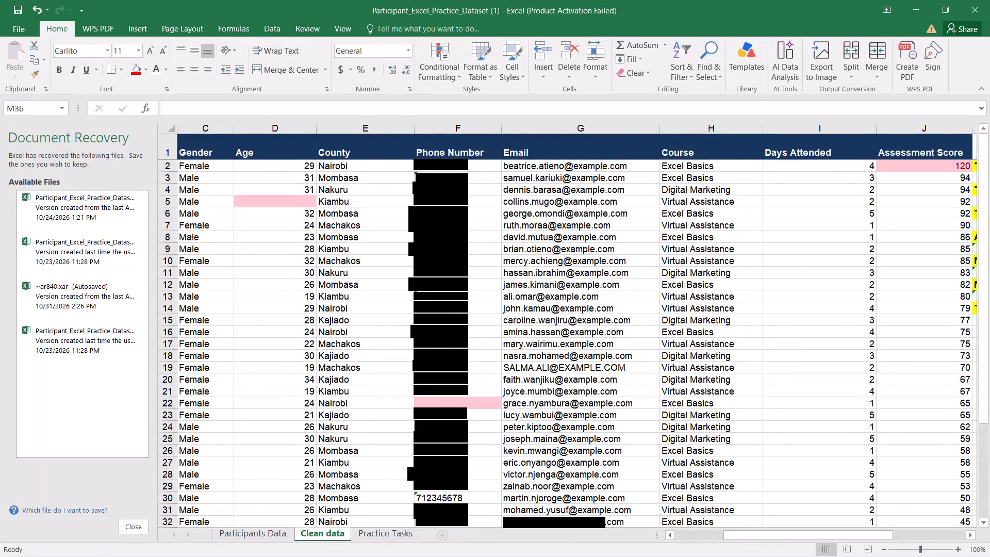
scroll(614, 355, "down", 1)
scroll(614, 355, "up", 4)
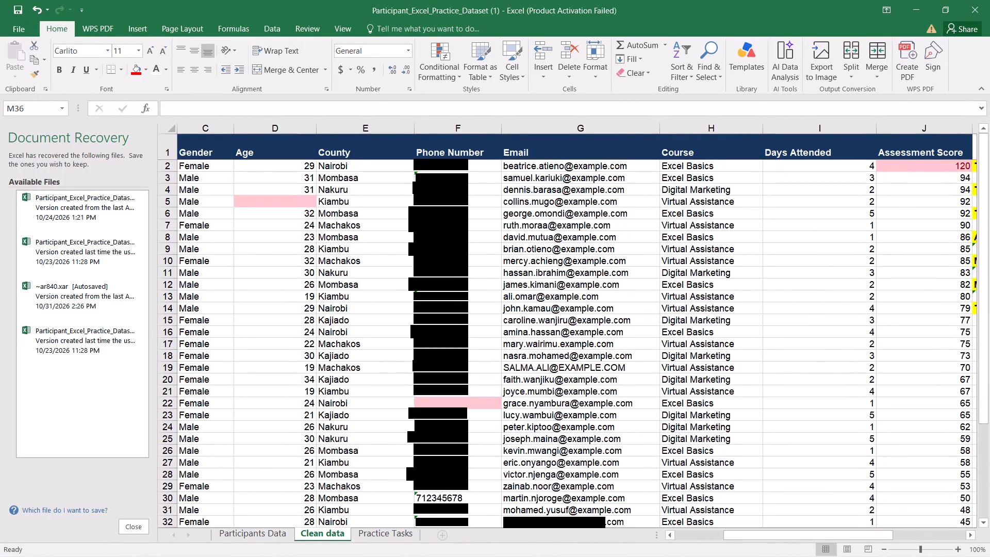
scroll(614, 355, "up", 1)
scroll(593, 342, "down", 3)
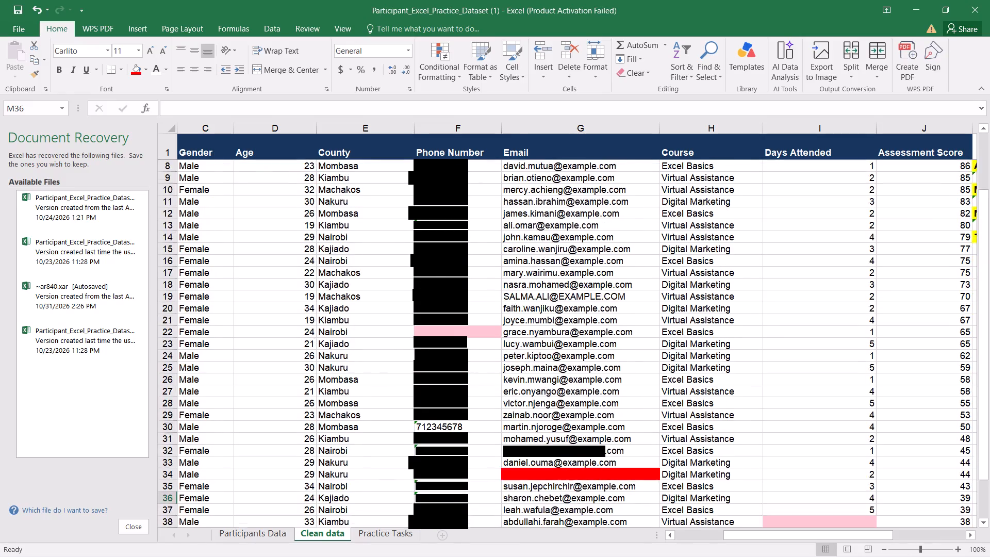
scroll(593, 342, "down", 1)
scroll(593, 342, "up", 3)
scroll(593, 342, "down", 8)
scroll(593, 342, "up", 5)
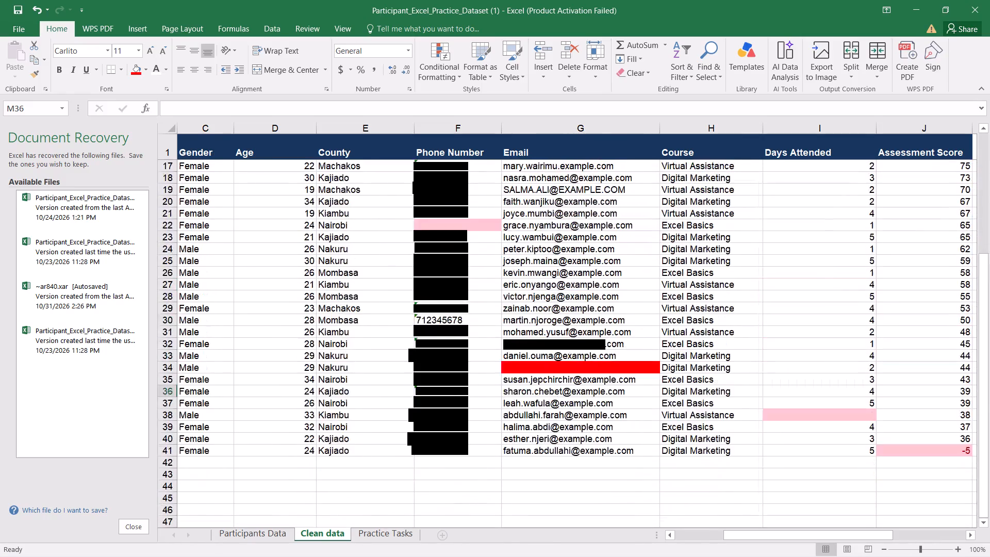
scroll(593, 343, "up", 8)
scroll(618, 432, "down", 2)
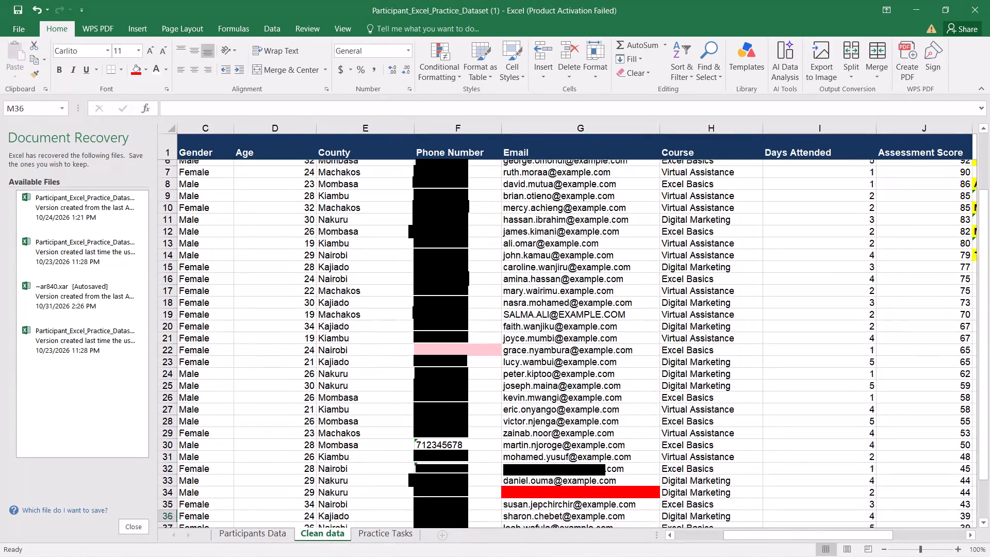
scroll(590, 342, "down", 2)
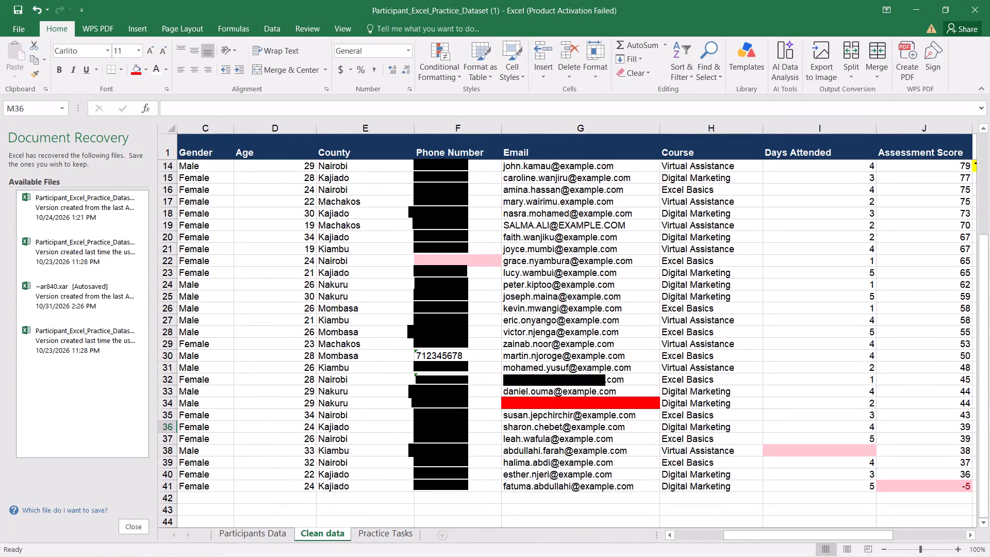
scroll(514, 404, "down", 3)
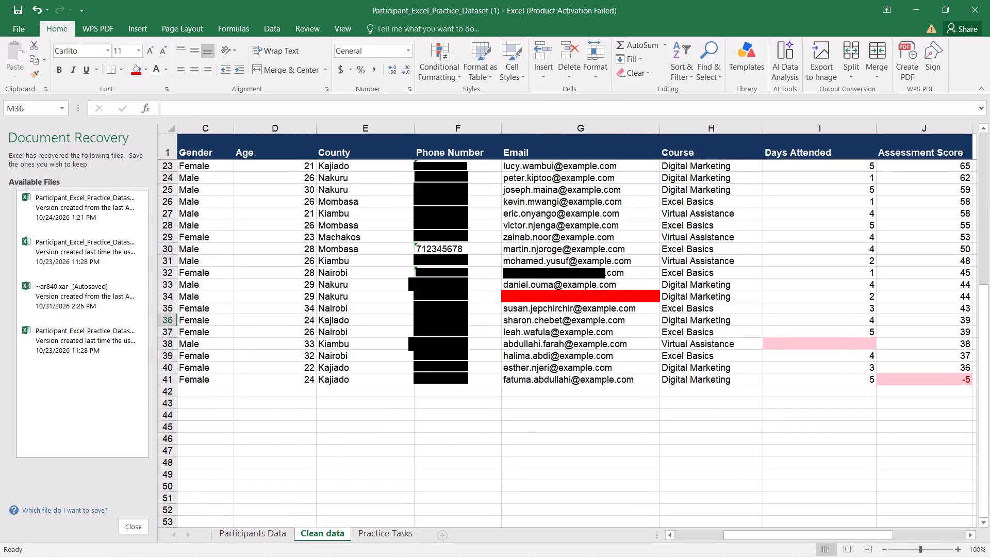
scroll(554, 399, "up", 14)
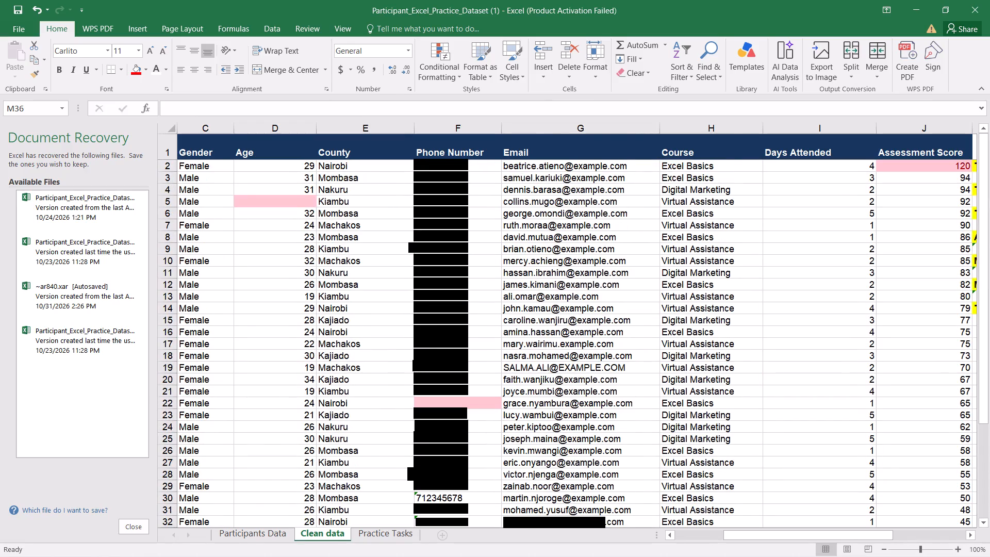
View the summary figures and Results column beside Assessment Score on the Clean data sheet.
scroll(619, 425, "down", 2)
scroll(620, 424, "up", 3)
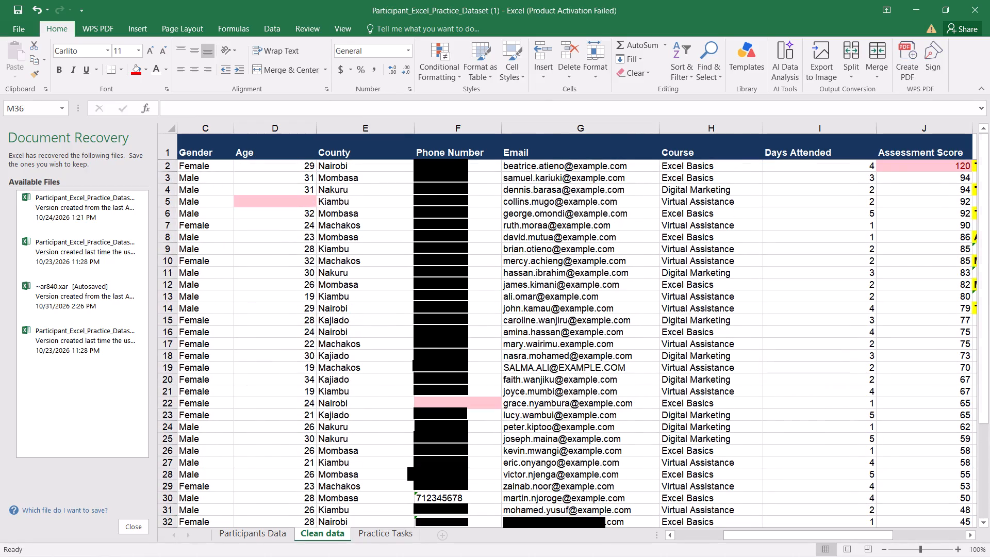
left_click(971, 537)
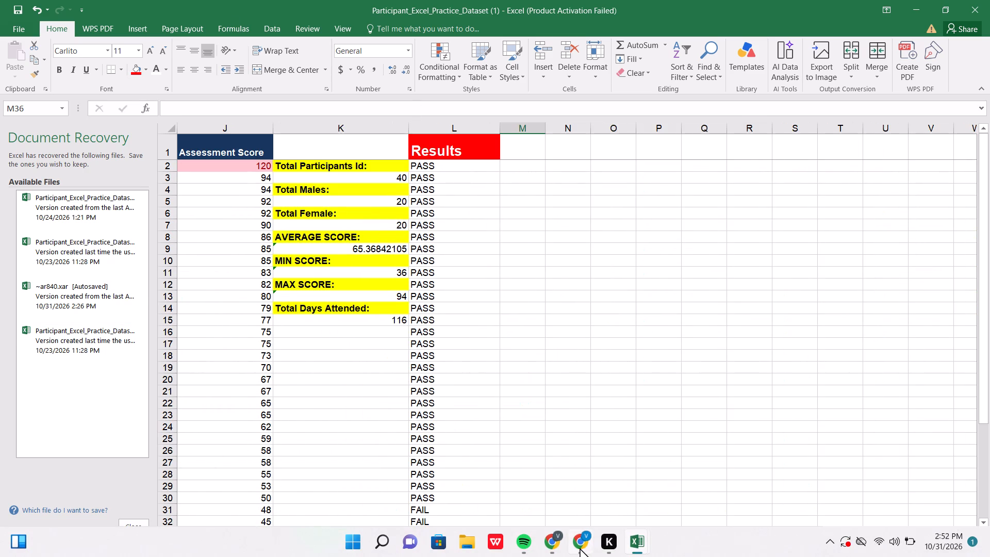
Switch to Chrome and play the open YouTube summary report tutorial from its beginning.
left_click(544, 538)
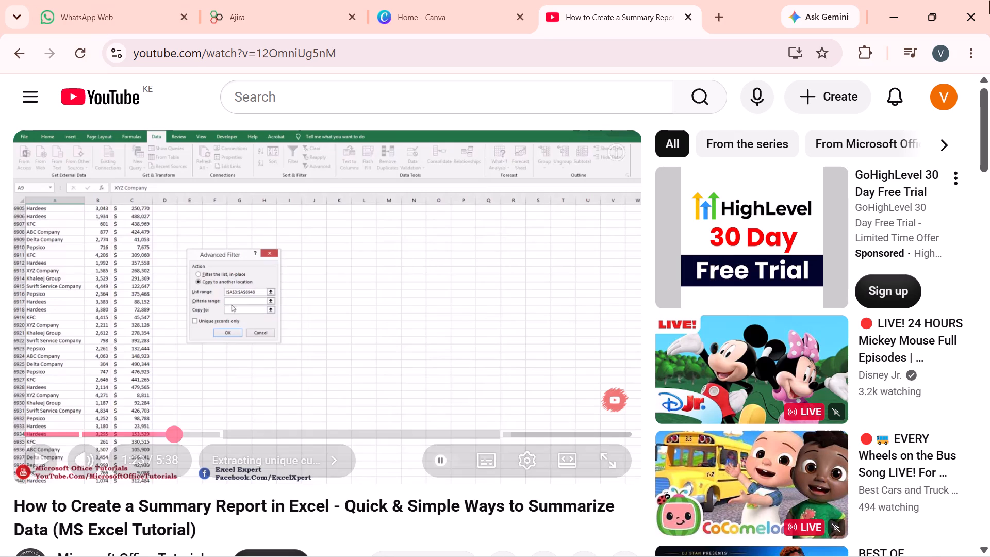
left_click(312, 278)
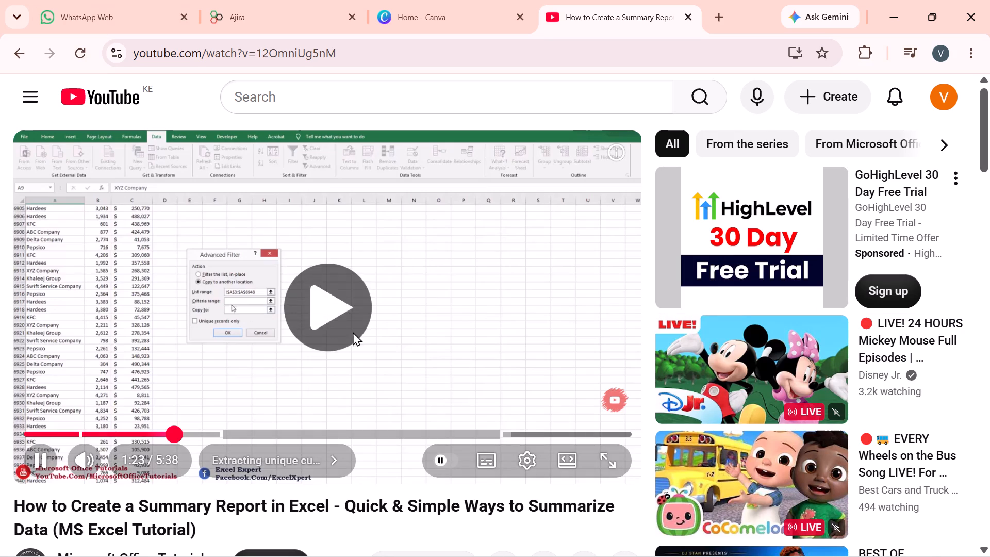
left_click_drag(180, 428, 175, 428)
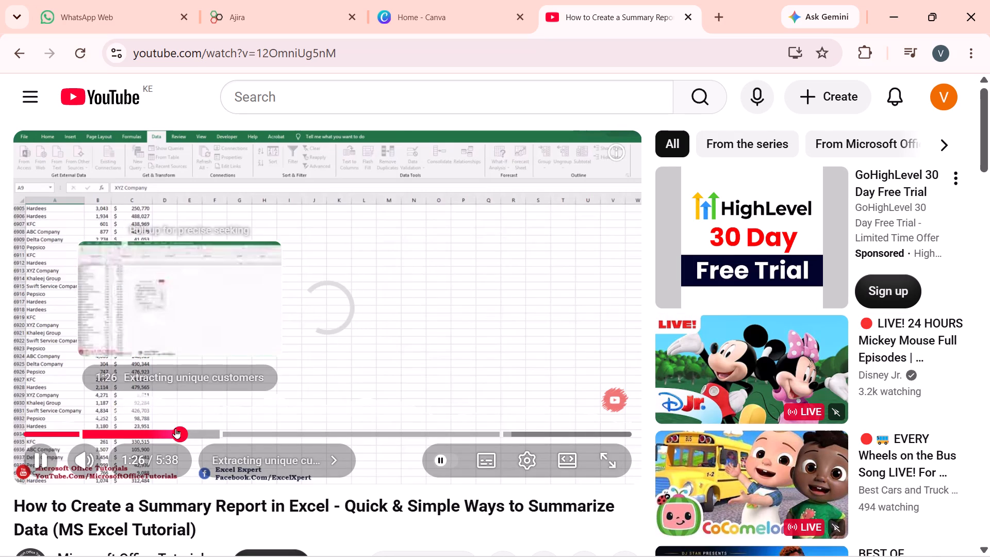
left_click_drag(175, 428, 23, 438)
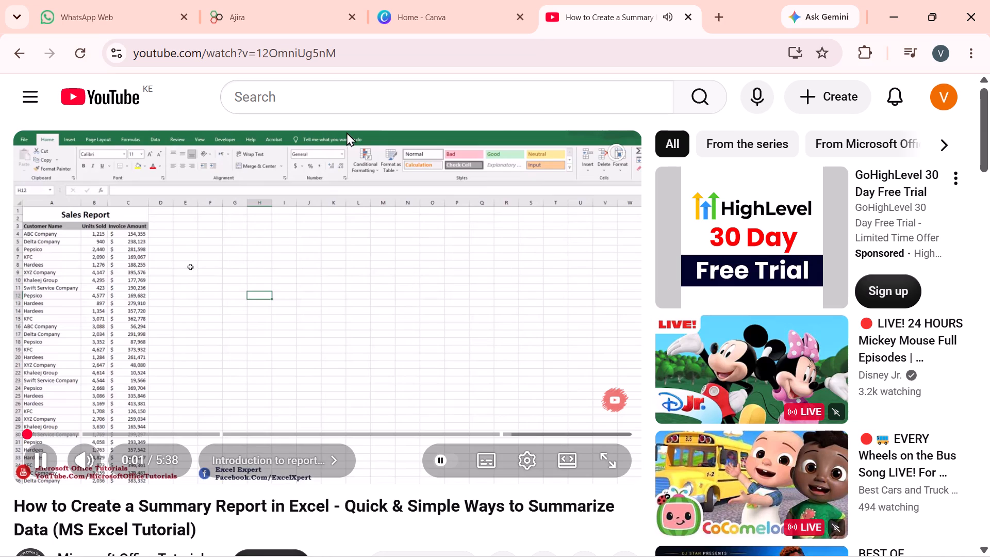
left_click(7, 110)
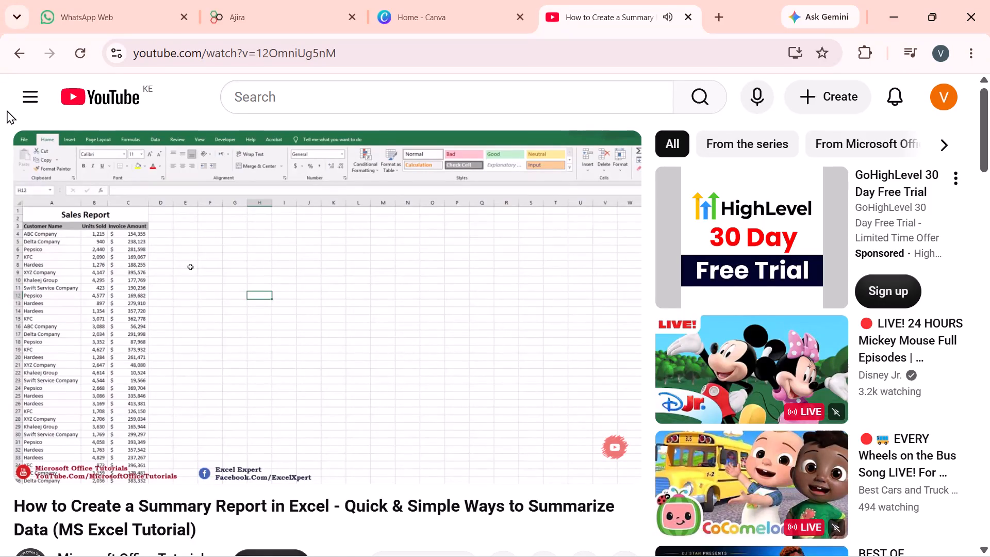
Go to the YouTube home page and look through the recommended videos and Shorts.
left_click(37, 99)
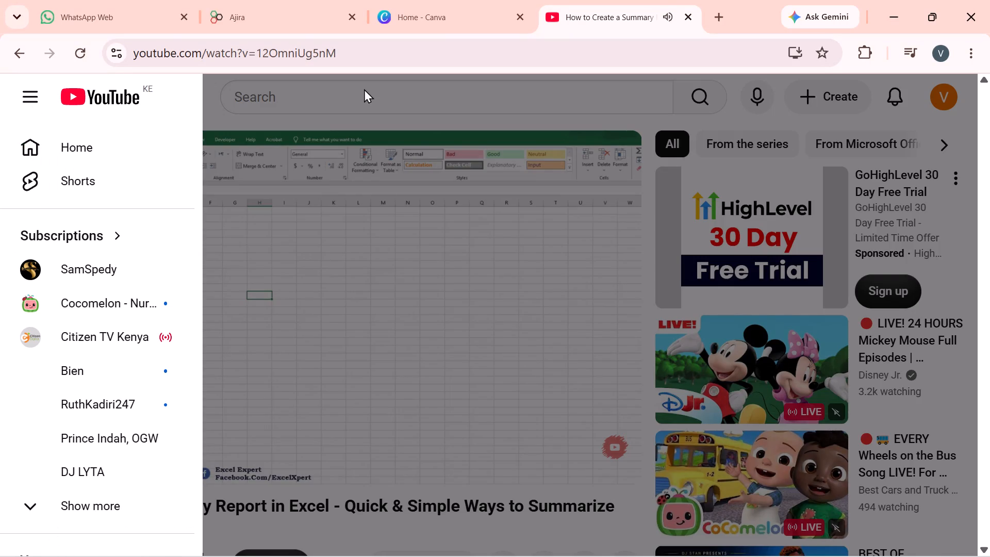
left_click(114, 150)
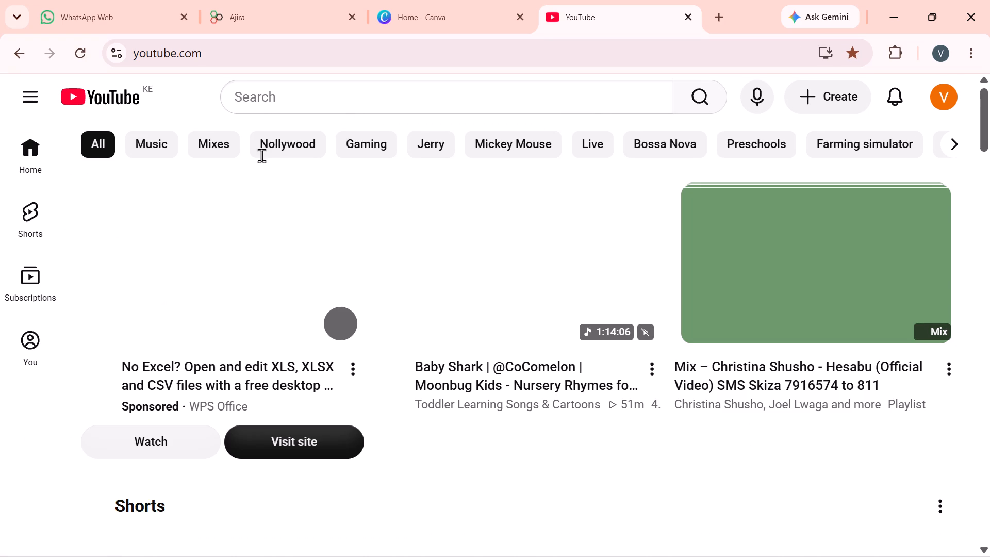
scroll(384, 421, "down", 4)
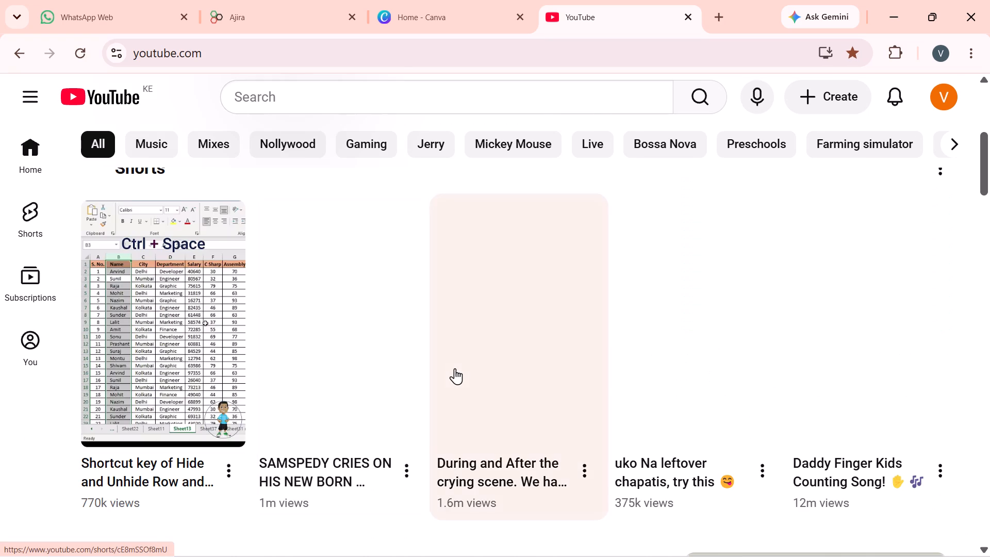
scroll(455, 368, "up", 5)
scroll(455, 368, "down", 4)
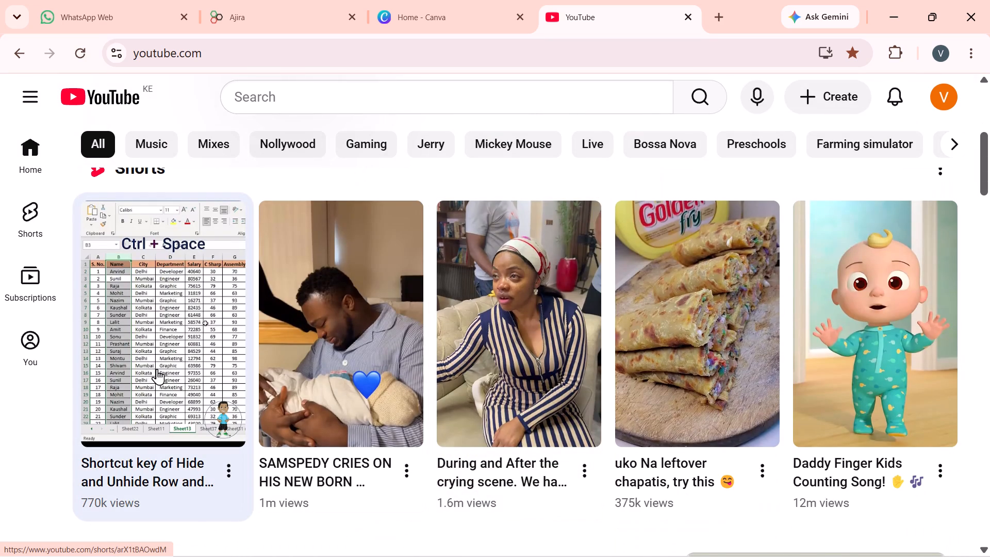
scroll(157, 406, "up", 9)
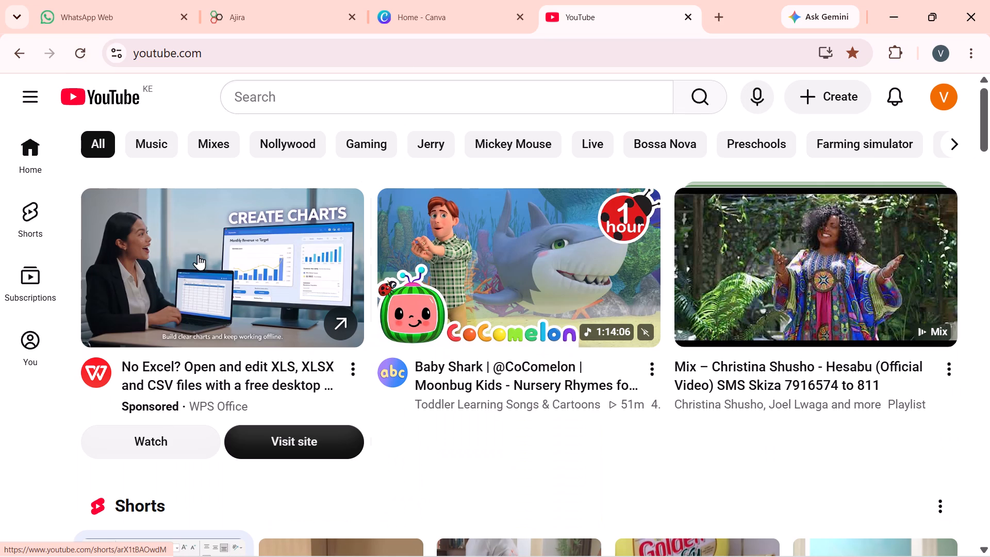
Search YouTube for the earlier query "how to creat a summary report using excel 2016".
left_click(300, 88)
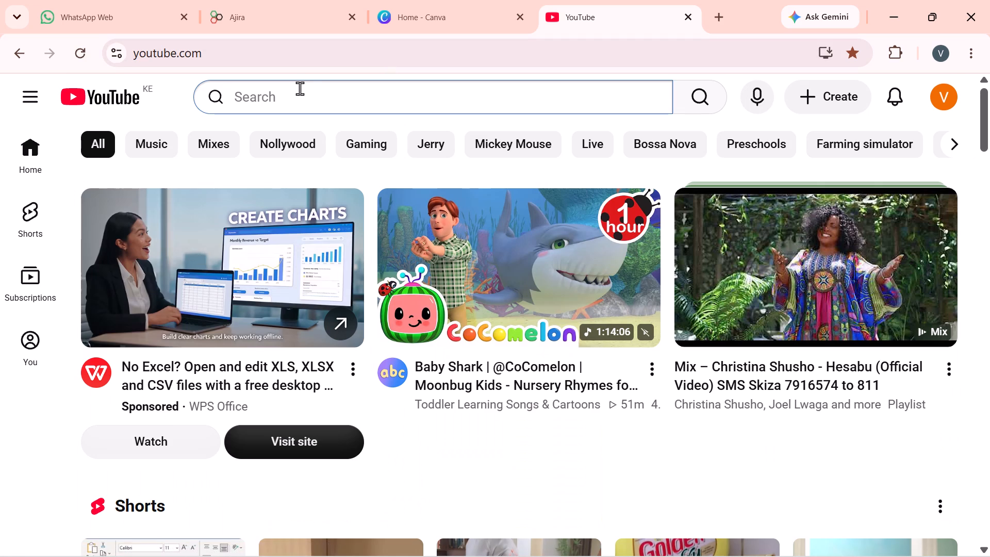
type("HO")
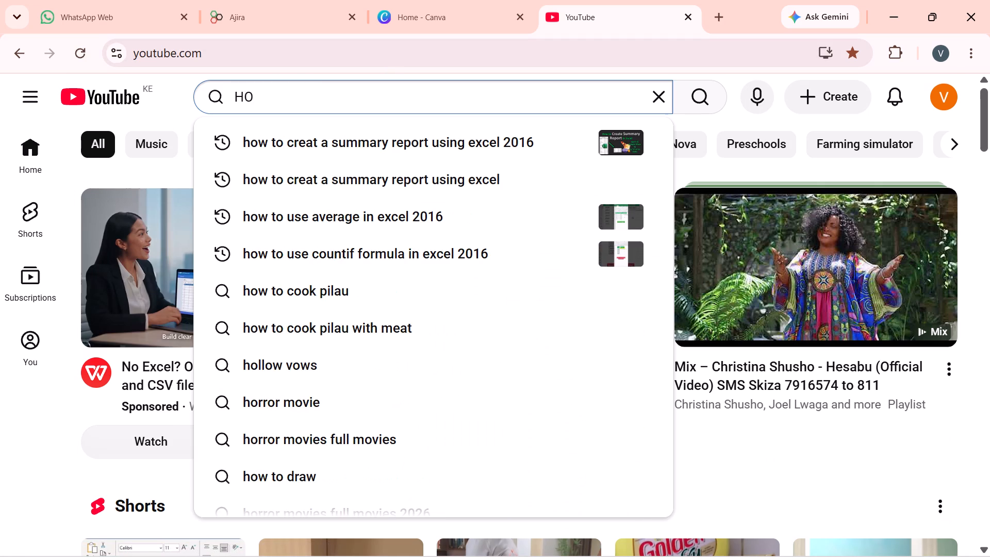
key("BackSpace")
key("BackSpace")
key("BackSpace")
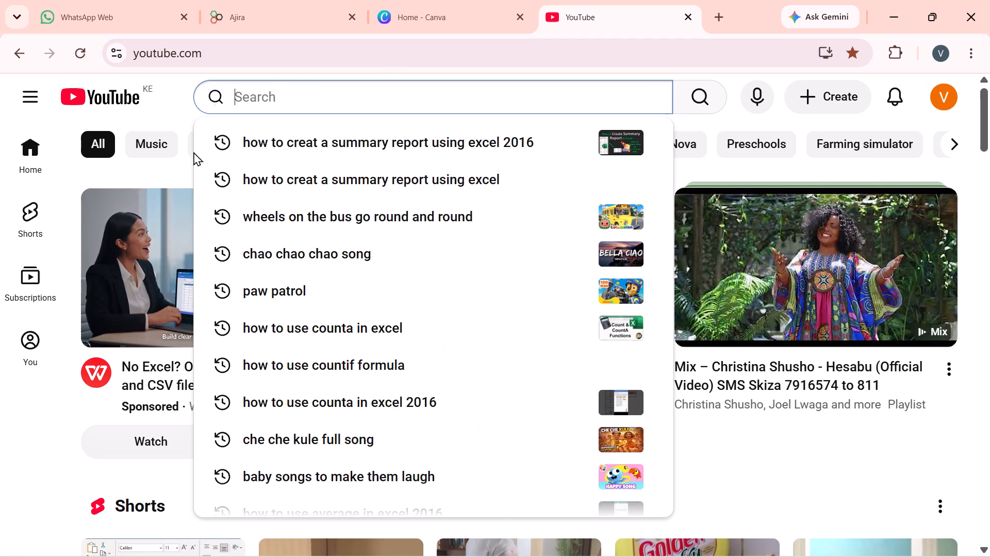
left_click(369, 140)
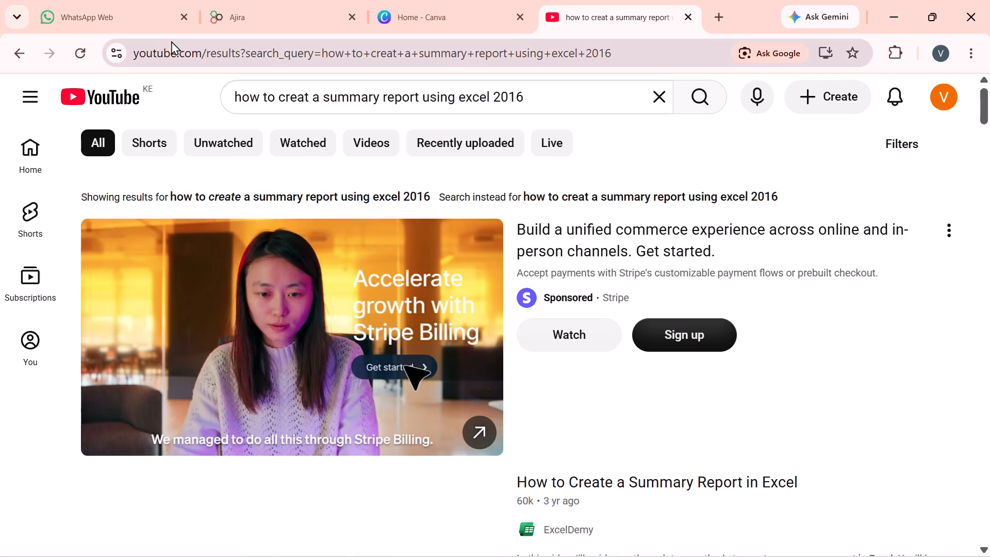
Open ExcelDemy's video "How to Create a Summary Report in Excel" and skip its advertisement.
scroll(59, 522, "down", 3)
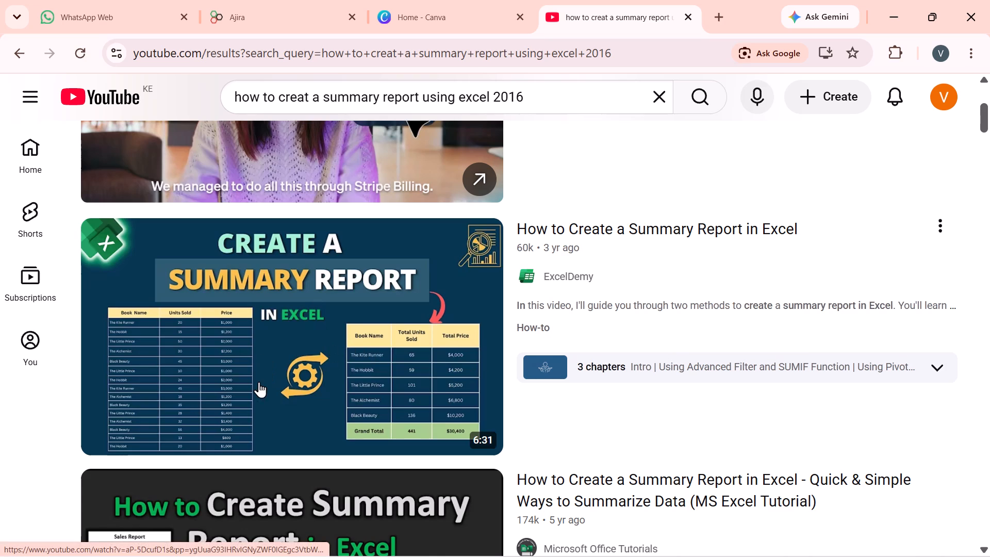
left_click(295, 366)
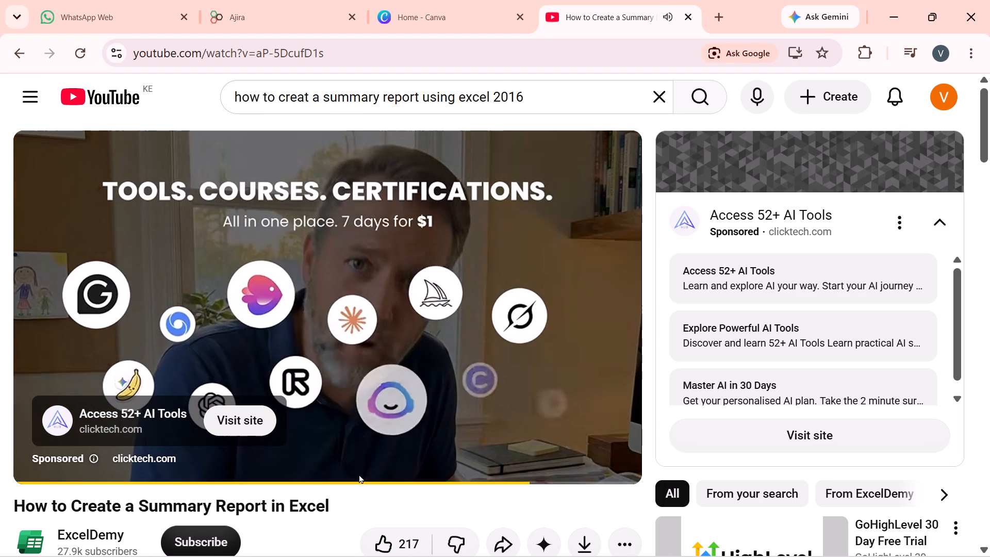
left_click(580, 406)
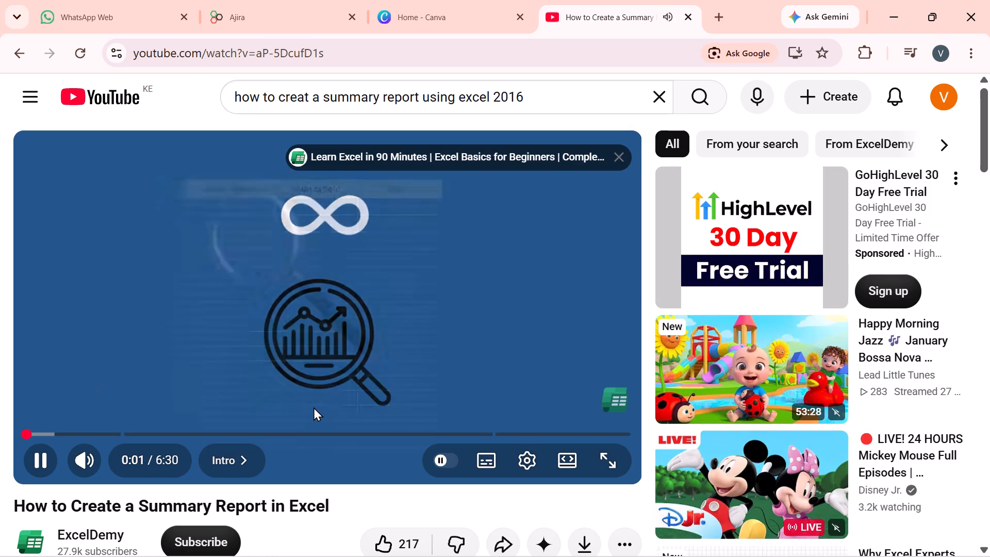
Look through the ExcelDemy video's description and comments, returning to the player.
scroll(313, 411, "down", 4)
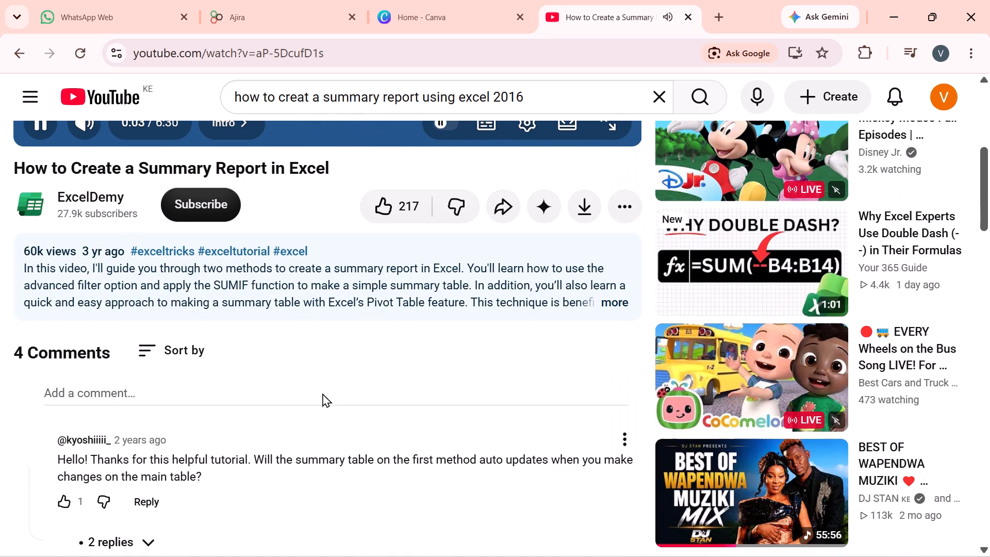
scroll(322, 393, "down", 4)
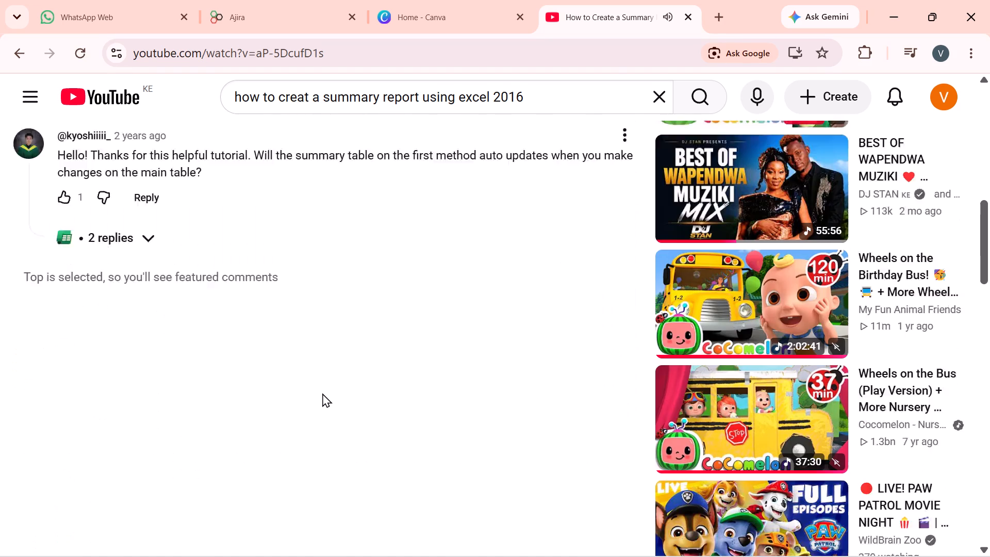
scroll(322, 393, "up", 4)
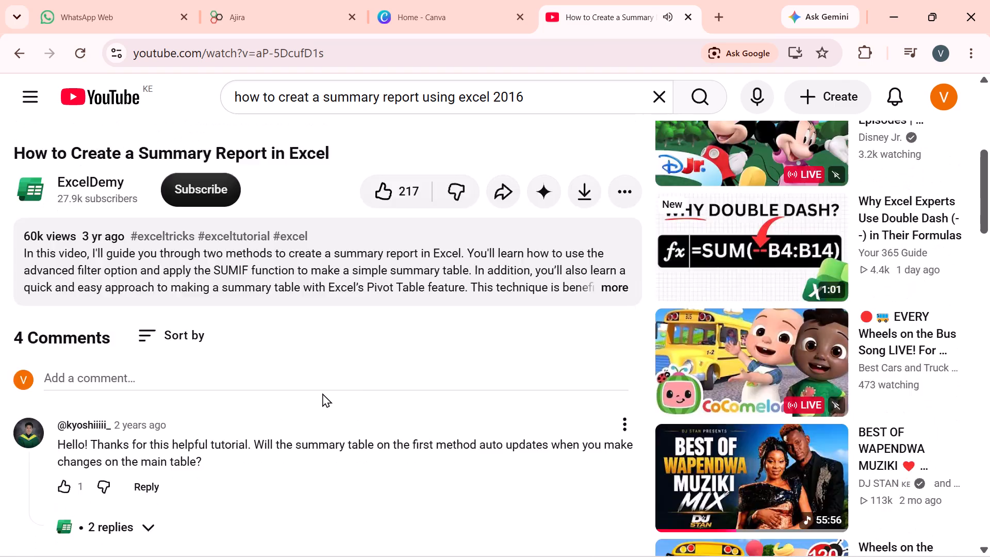
scroll(322, 393, "up", 6)
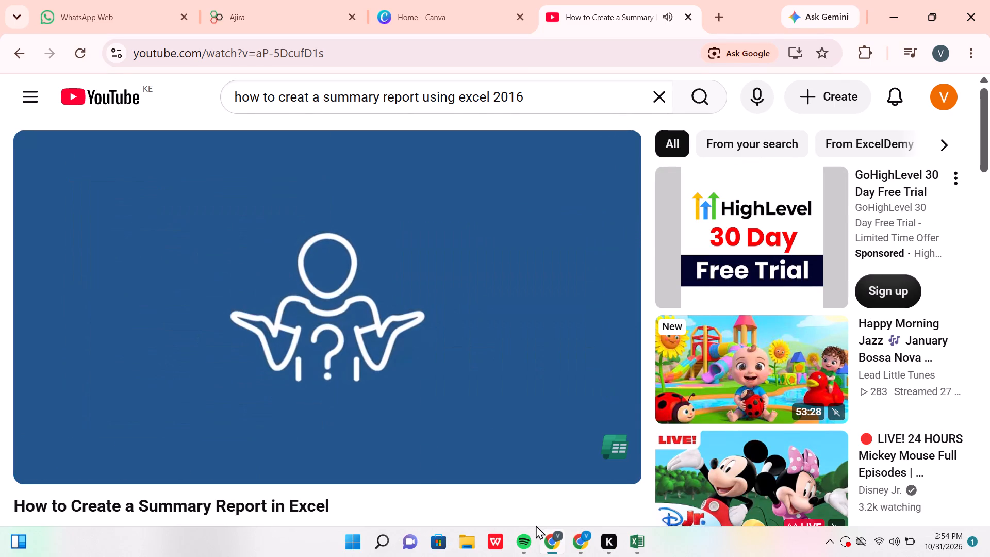
Switch to the Excel practice workbook and read the remaining tasks on the Practice Tasks sheet.
left_click(628, 546)
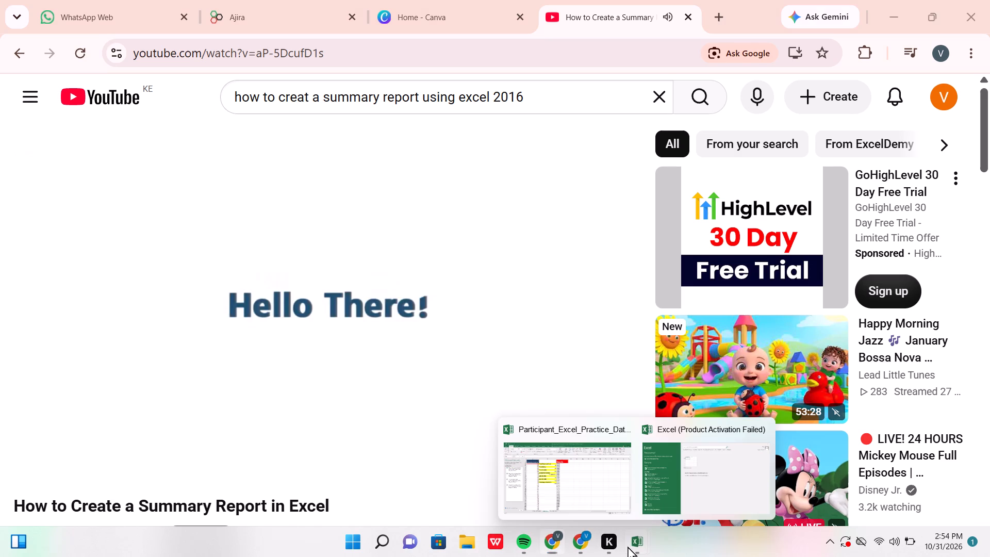
left_click(649, 540)
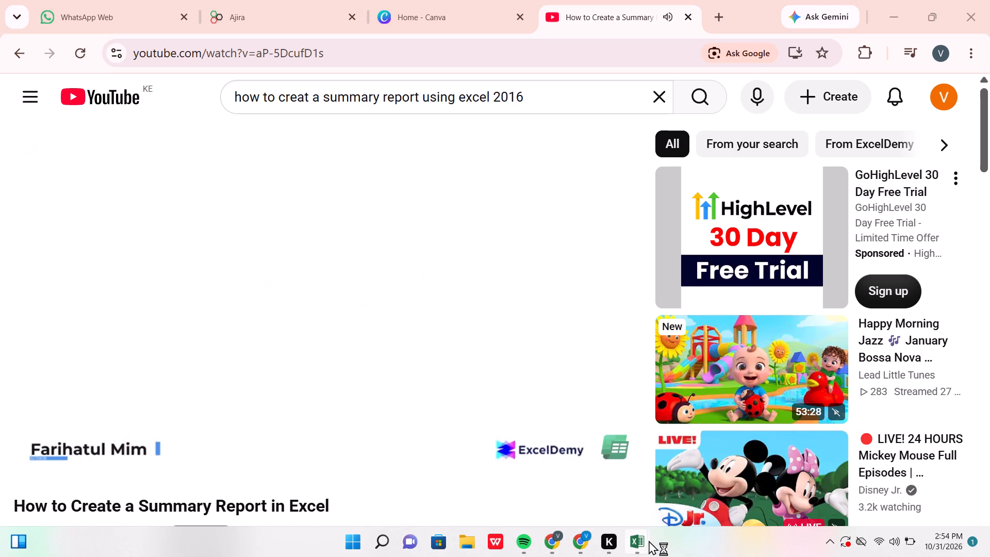
left_click(622, 453)
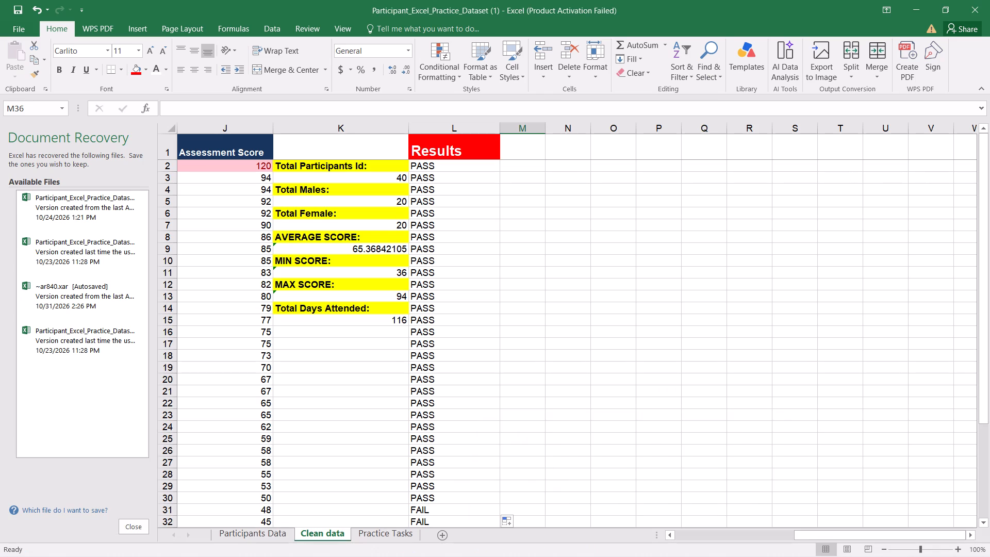
left_click(382, 540)
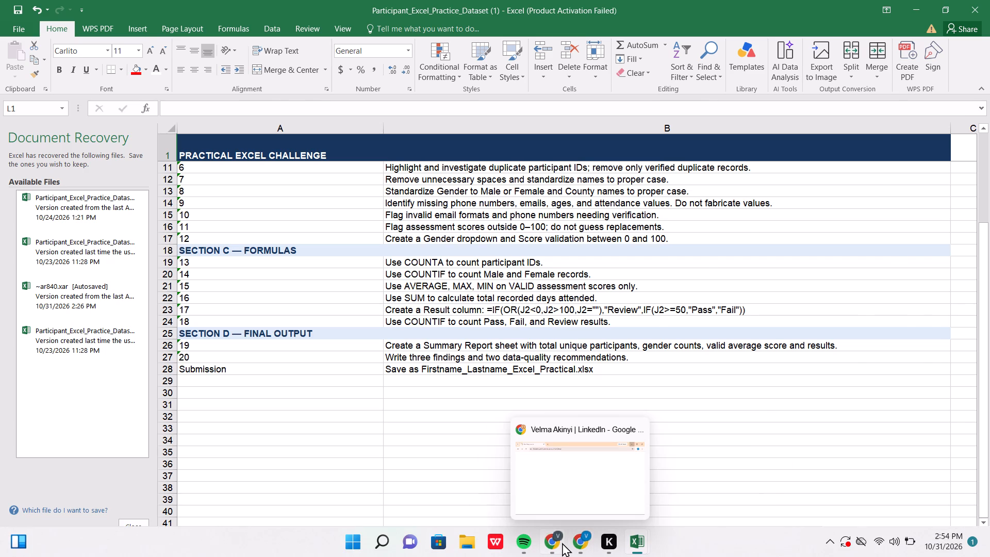
Pause the ExcelDemy tutorial in Chrome and return to the Excel practice workbook.
left_click(562, 543)
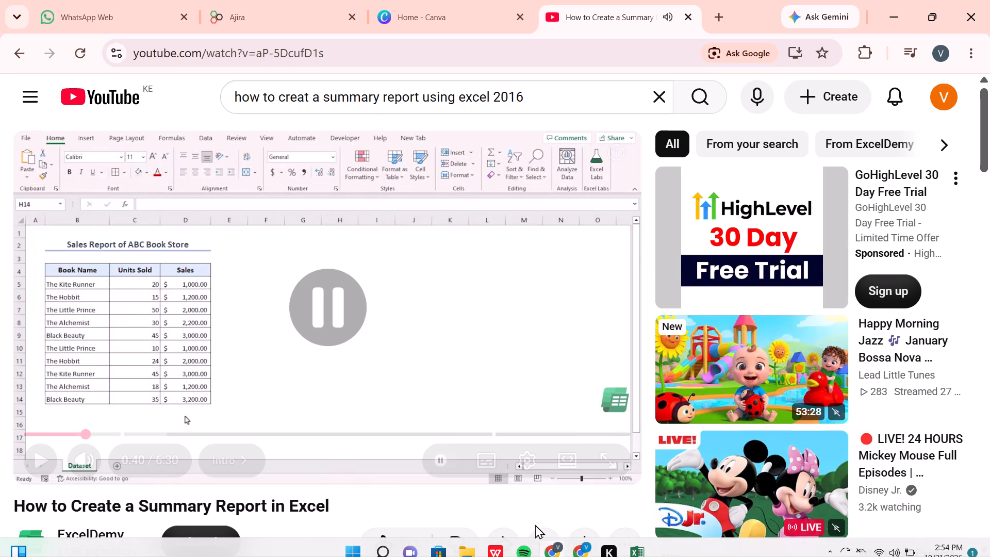
left_click(649, 539)
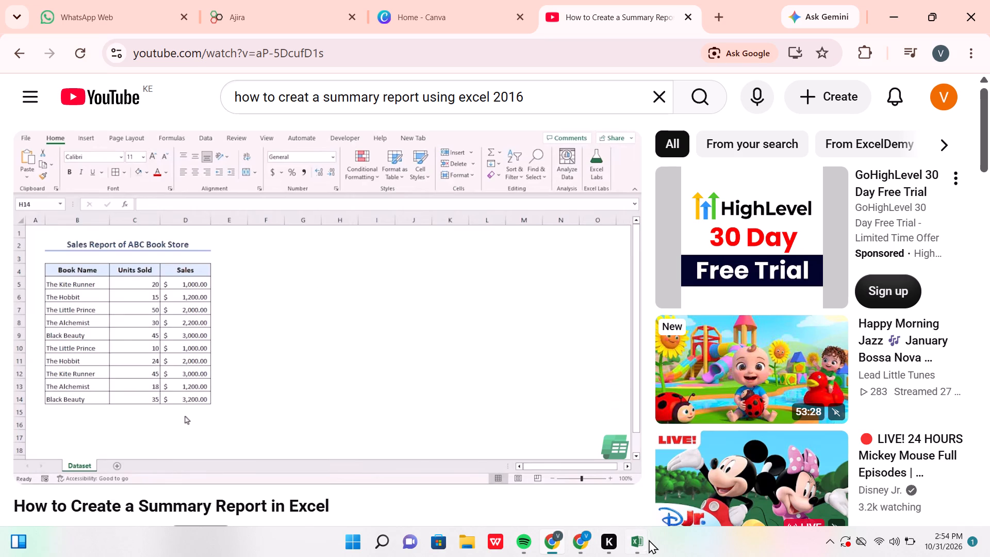
left_click(564, 469)
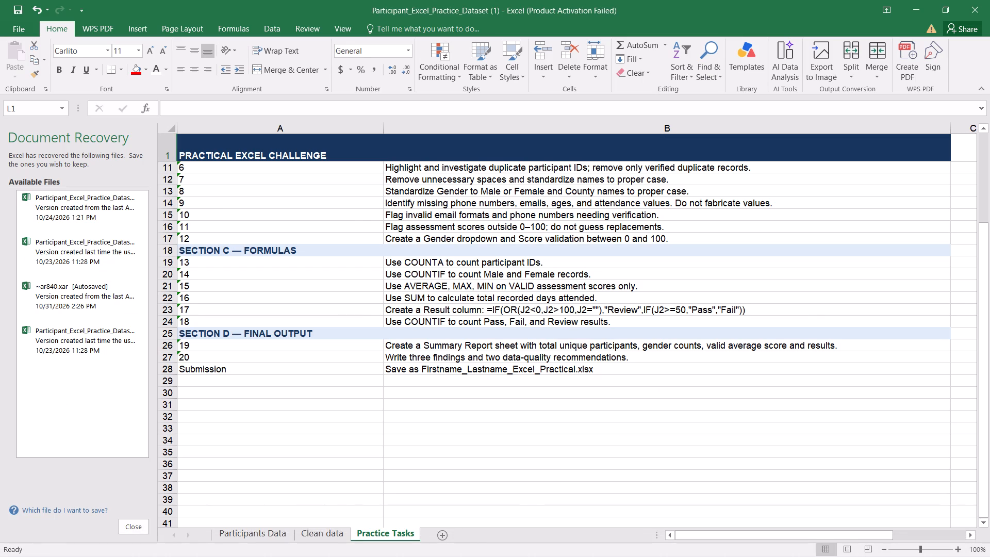
Add the label "Total Pass:" in cell K16 of the Clean data sheet.
left_click(327, 532)
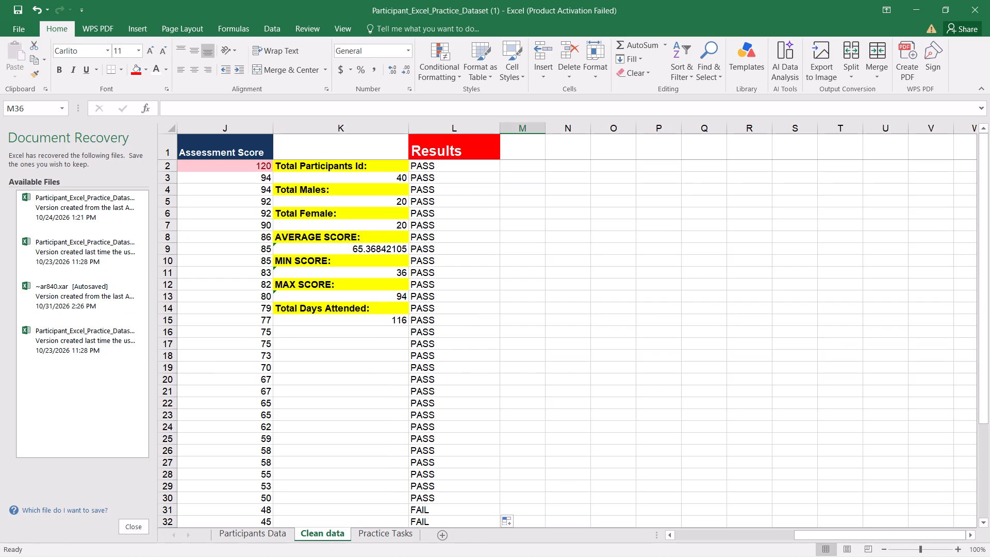
left_click(319, 333)
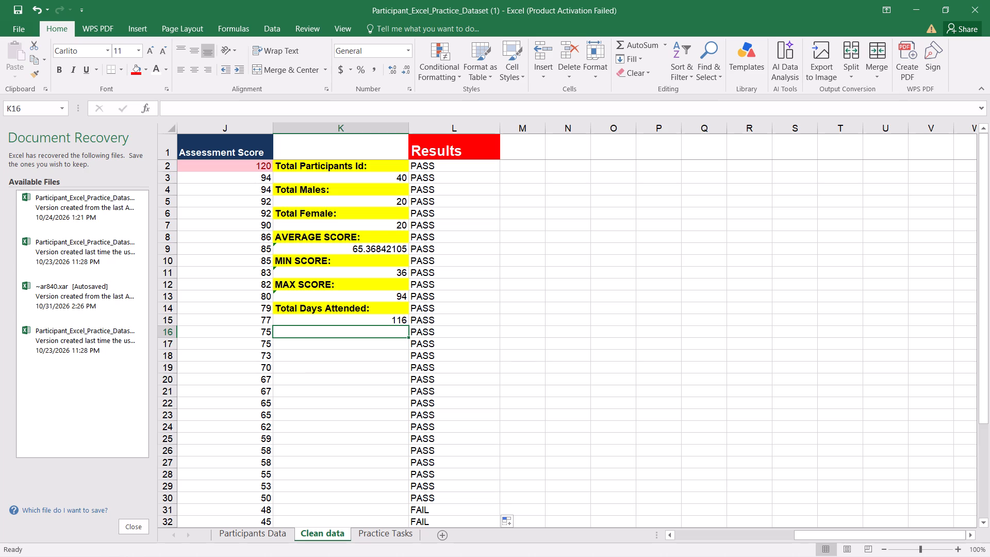
key("t")
type("otal")
key("space")
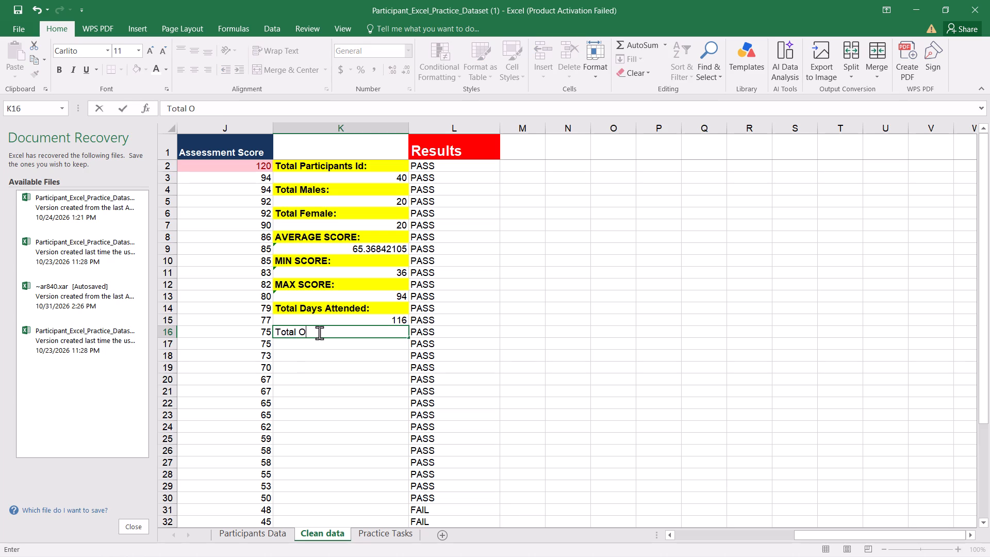
type("ass")
key("BackSpace")
key("BackSpace")
key("BackSpace")
key("BackSpace")
type("ass")
key("shift+colon")
key("Return")
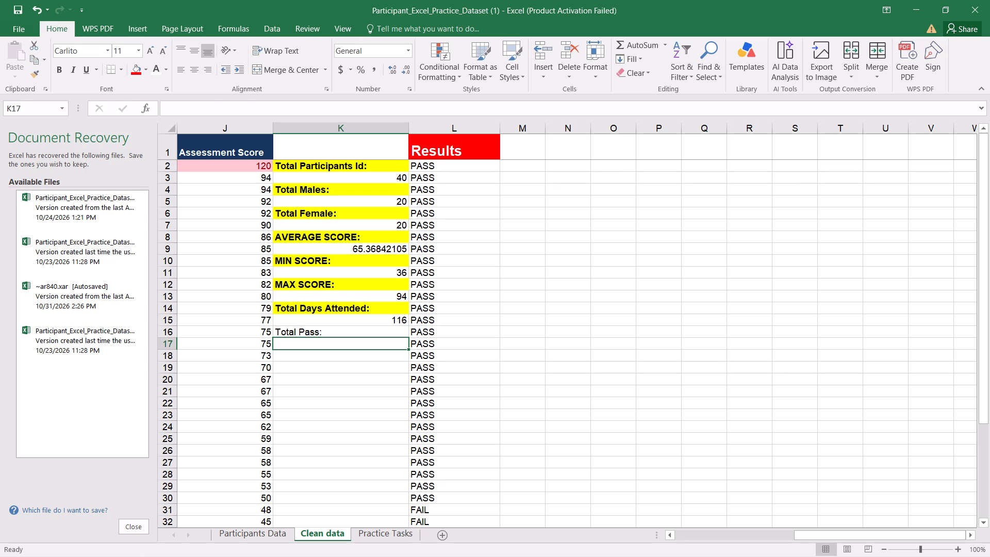
Count the passes in cell K17 with the formula =COUNTIF($L2:L41,"PASS").
key("equal")
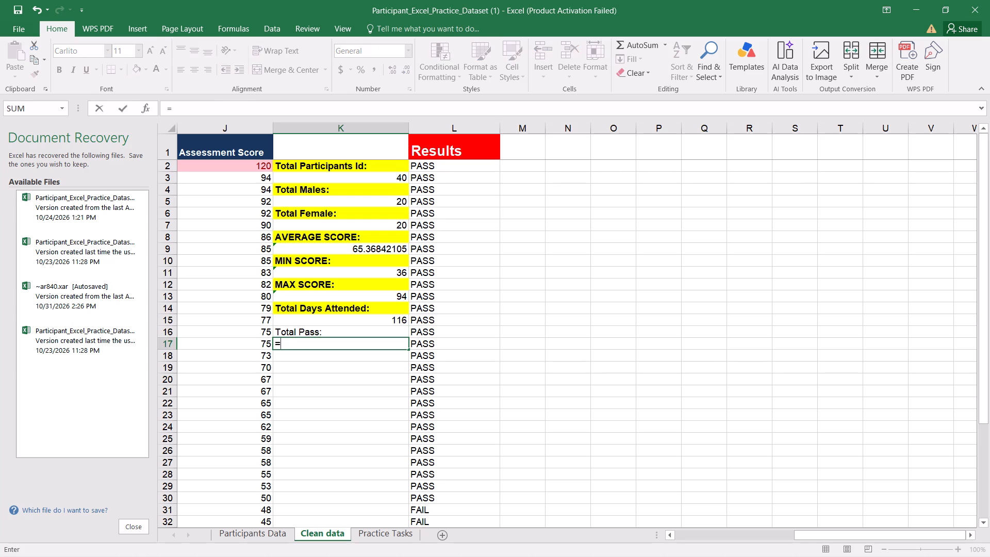
key("shift+parenleft")
key("BackSpace")
type("countif")
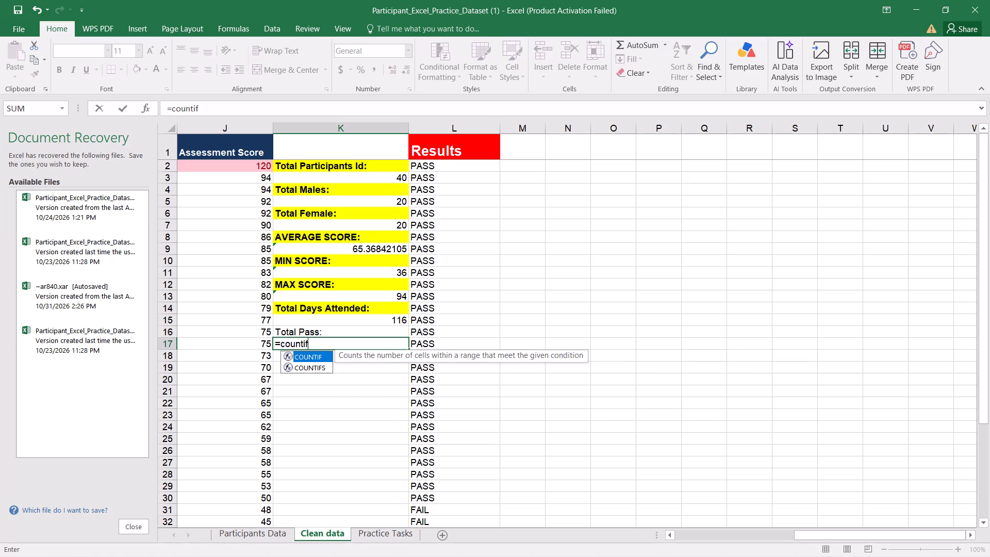
key("BackSpace")
key("BackSpace")
key("BackSpace")
key("BackSpace")
key("BackSpace")
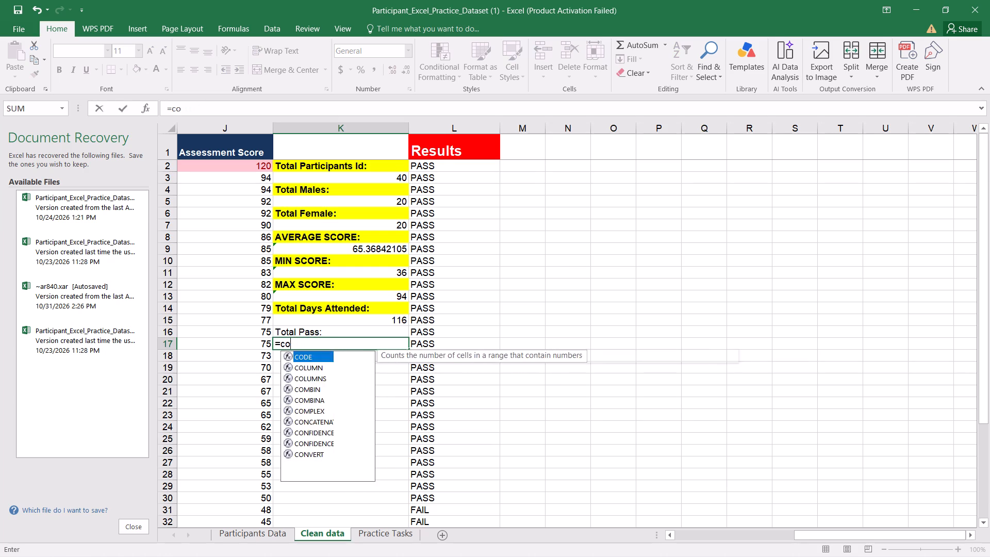
key("BackSpace")
key("BackSpace")
type("COUN")
key("t")
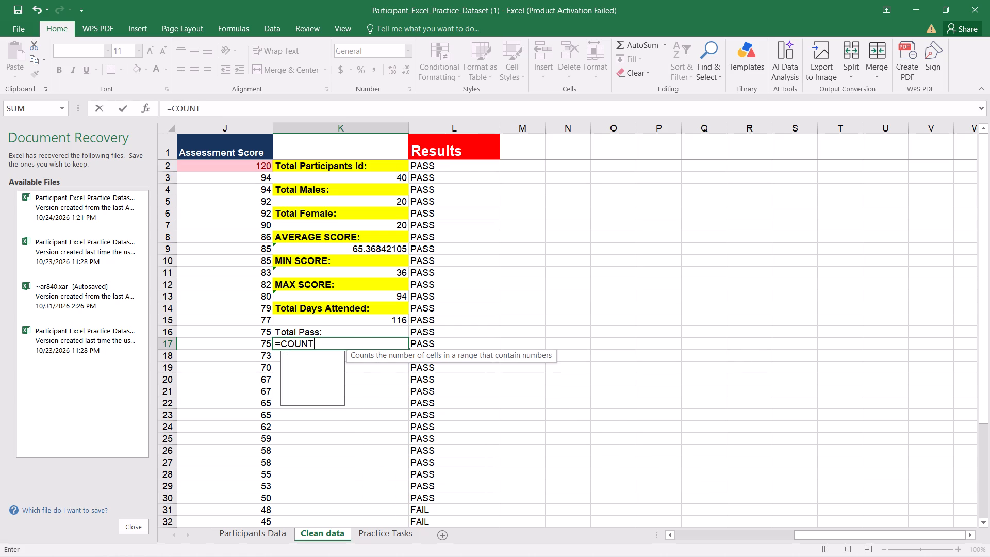
type("IF")
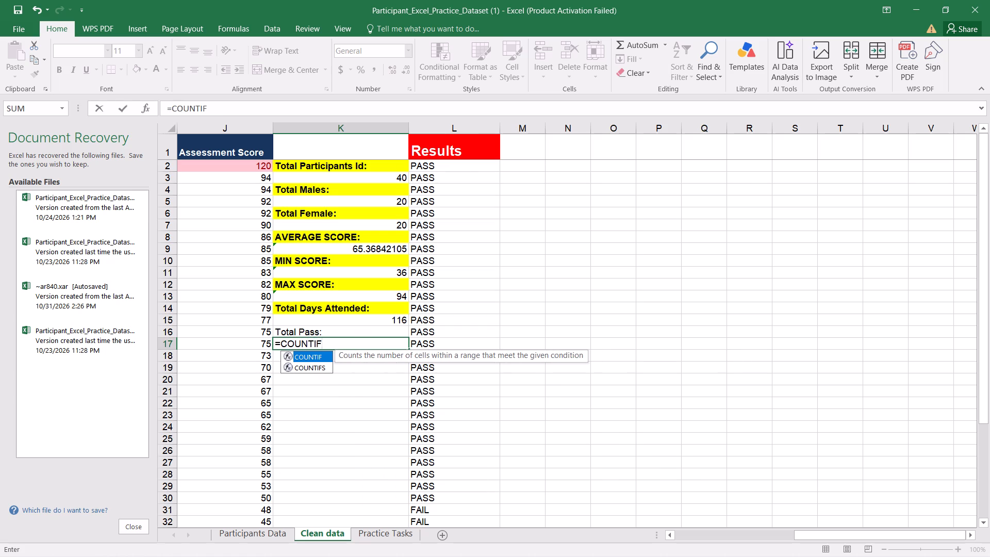
key("shift+parenleft")
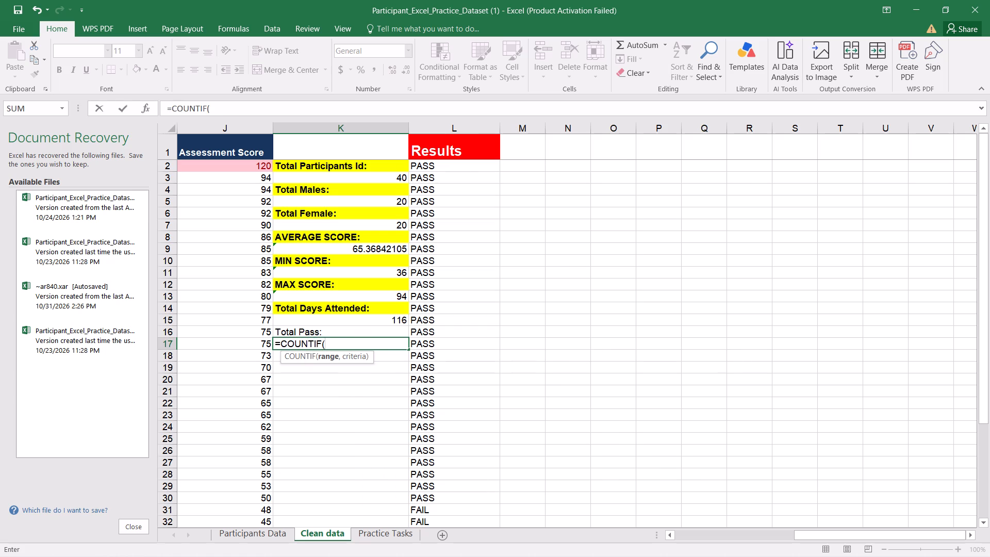
key("l")
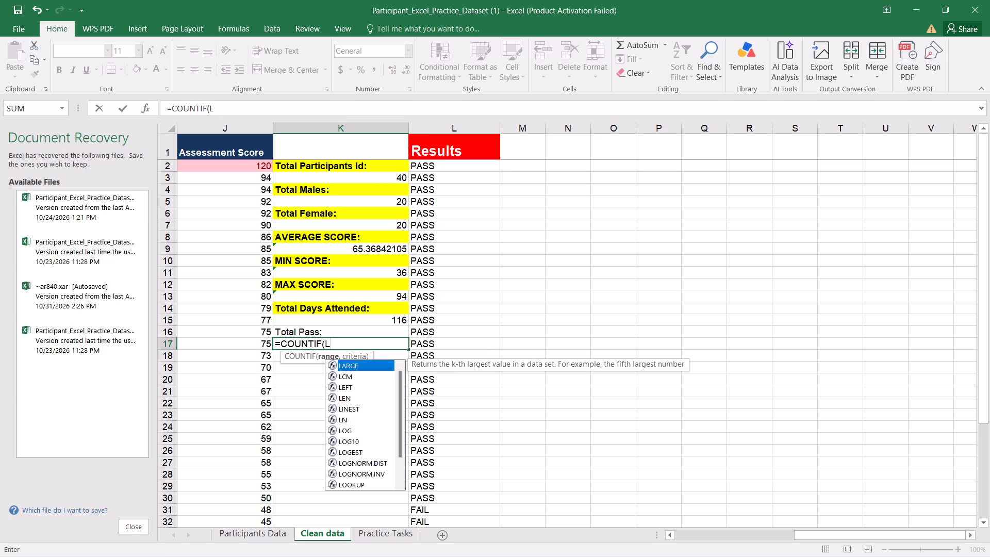
key("BackSpace")
type("$L")
key("2")
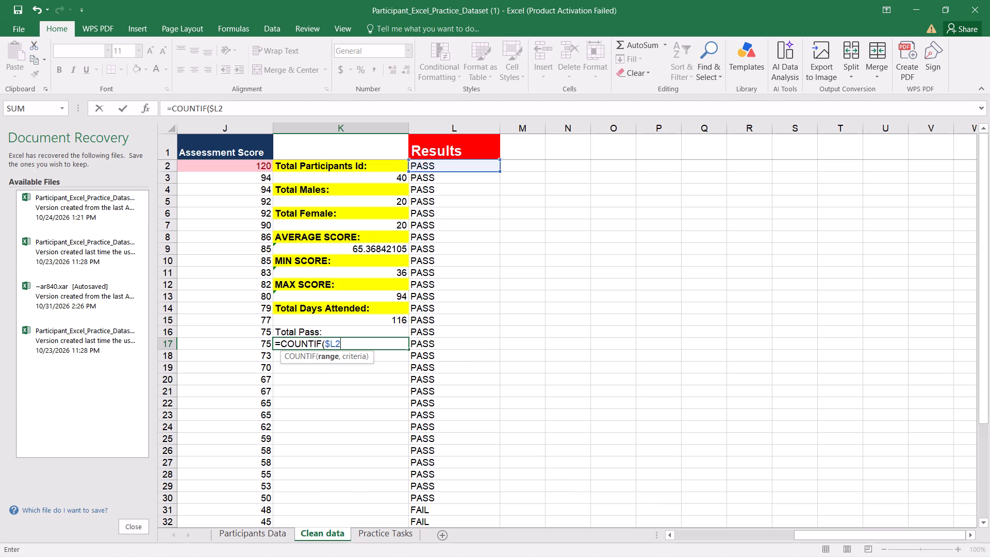
key("shift+colon")
type("L41")
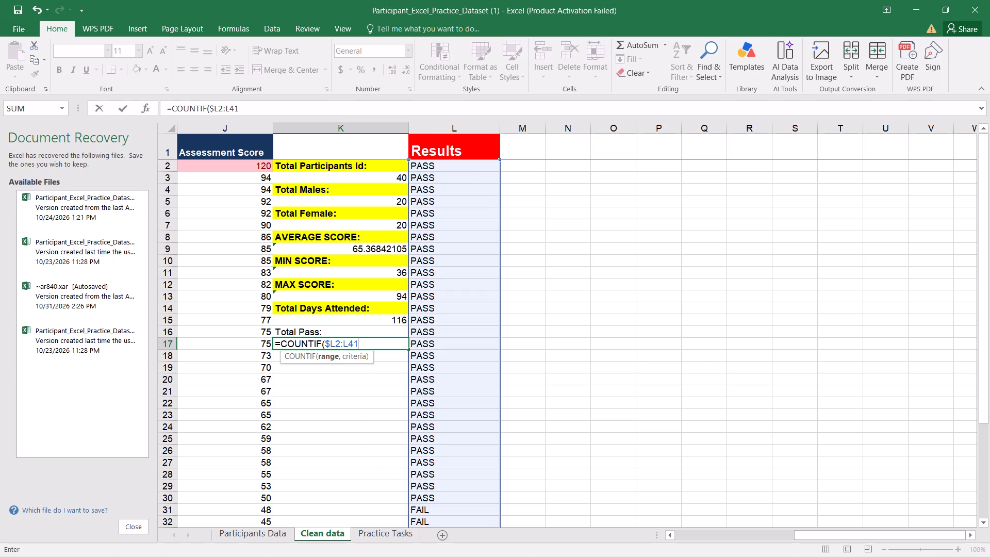
key("comma")
type("\"P")
key("s")
key("BackSpace")
type("ASS")
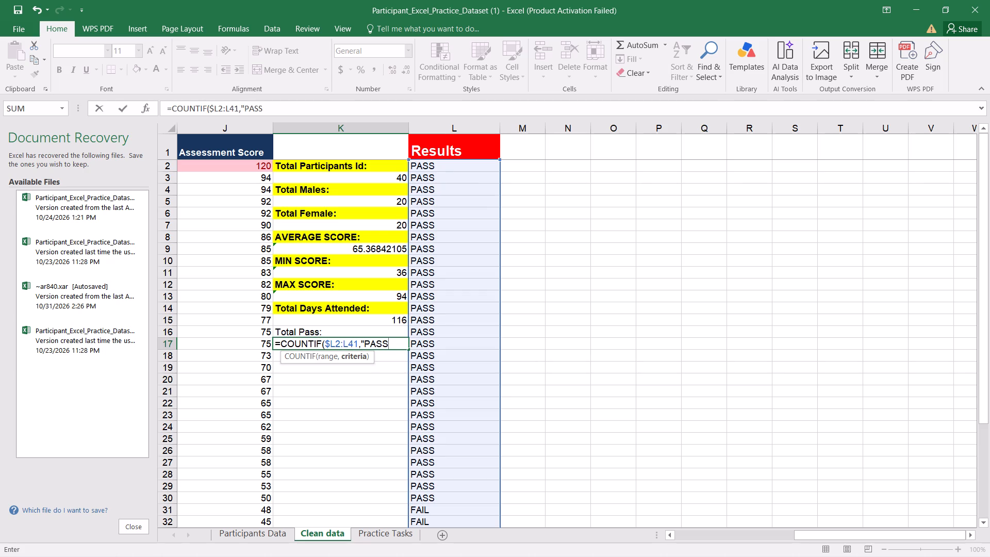
key("shift+quotedbl")
key("0")
key("Return")
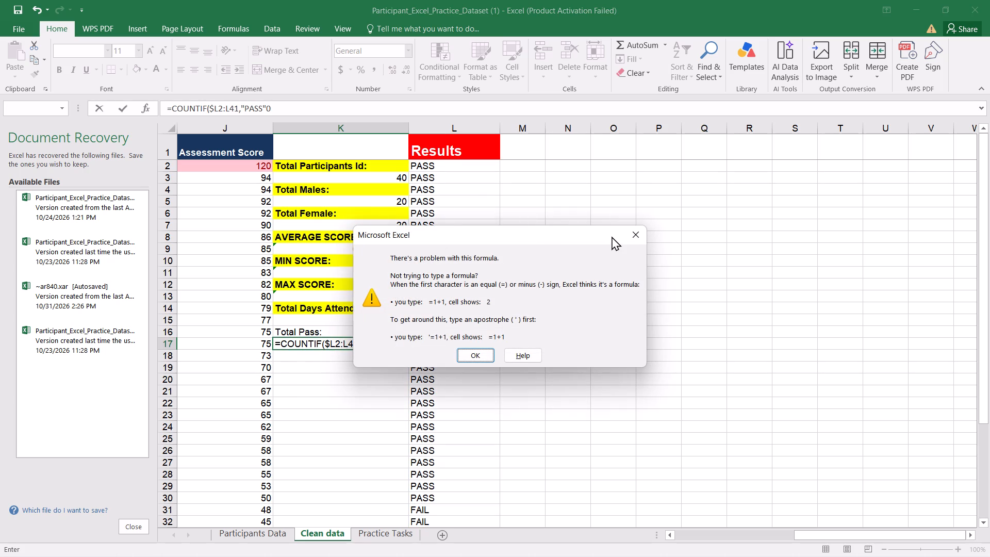
left_click(636, 237)
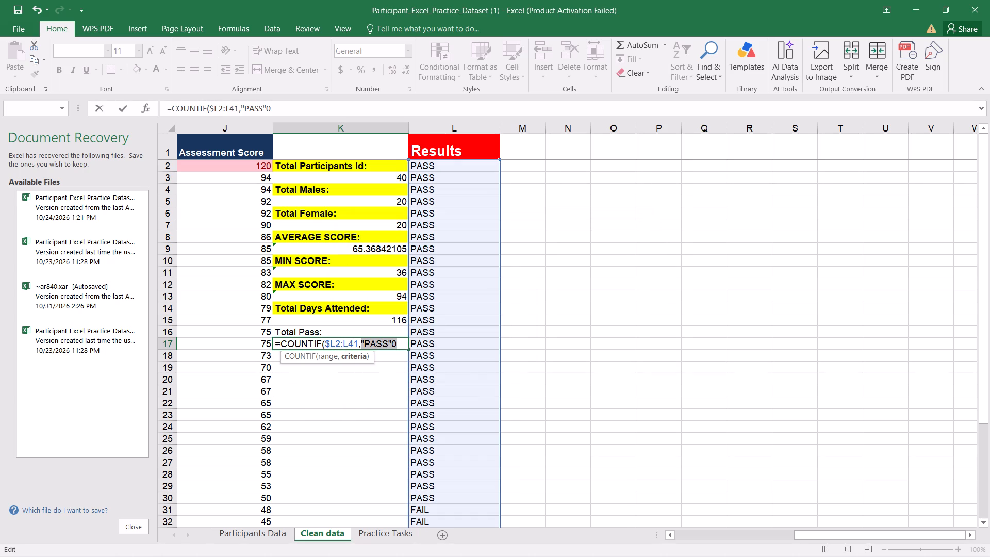
left_click(405, 337)
key("BackSpace")
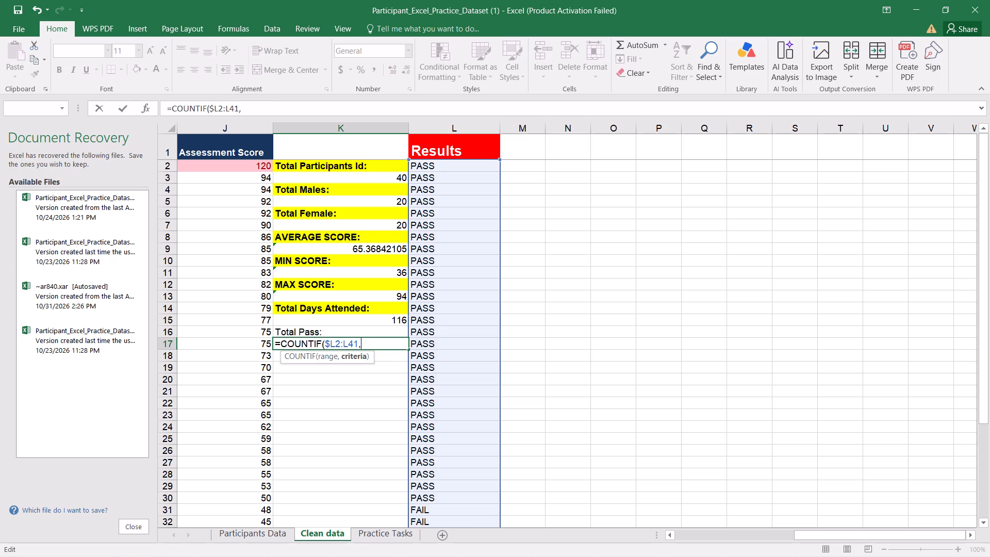
key("shift+quotedbl")
type("PASS")
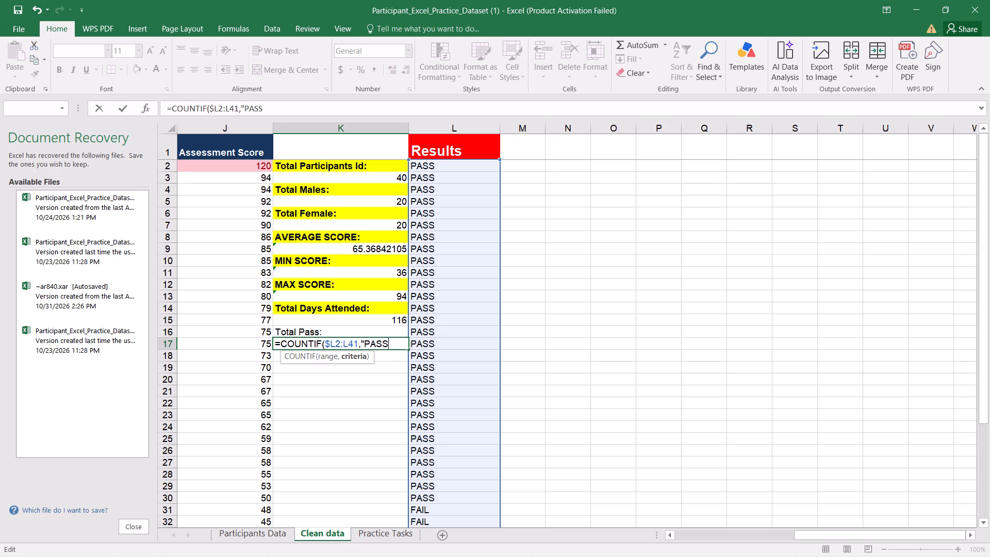
type("\")")
key("Return")
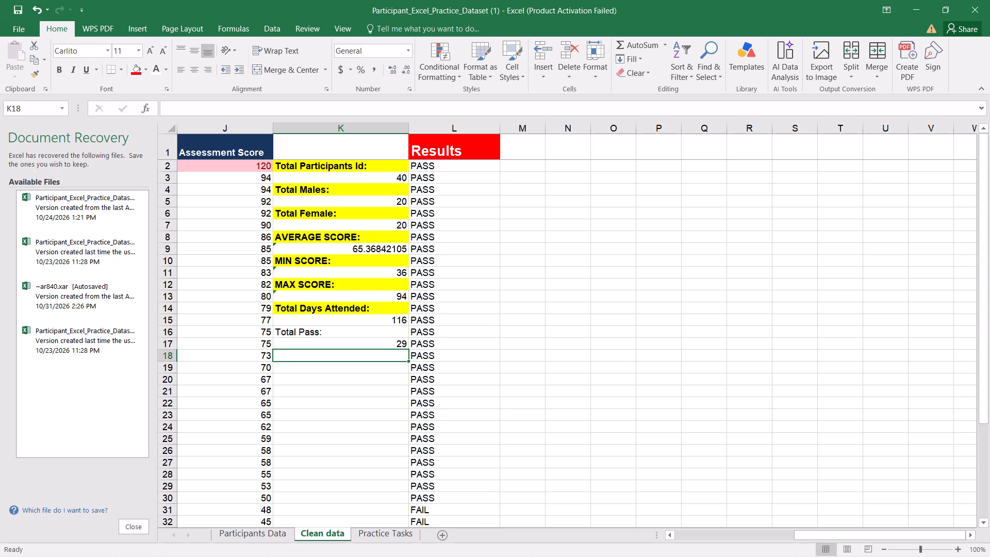
Add the label "Total Fails:" in cell K18.
key("t")
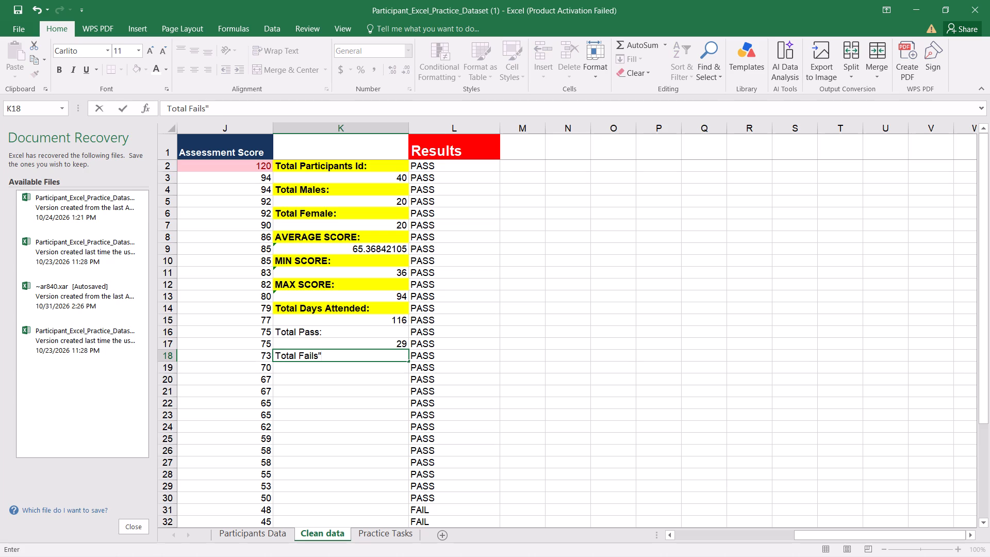
key("BackSpace")
key("shift+colon")
key("Return")
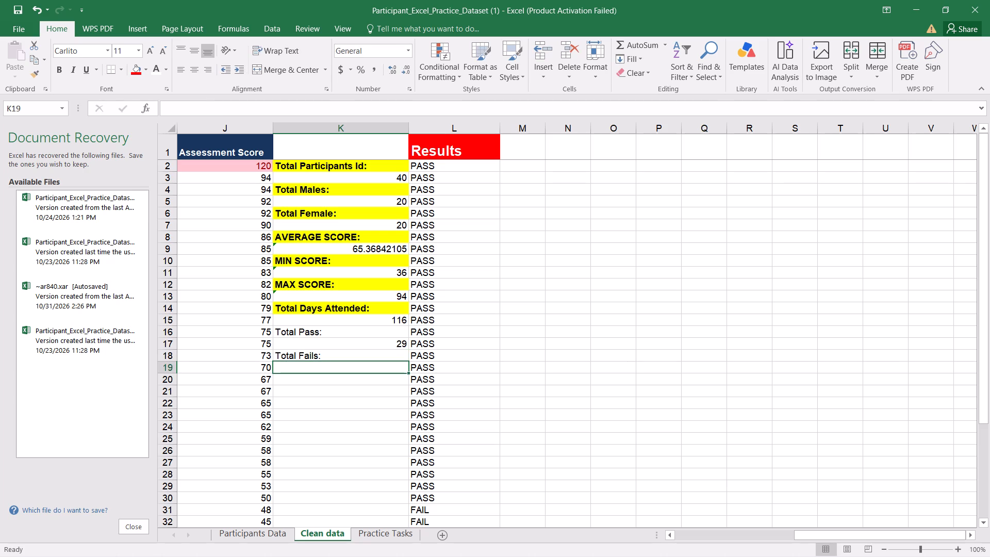
Count the fails in cell K19 with the formula =COUNTIF($L2:L41,"FAIL").
key("equal")
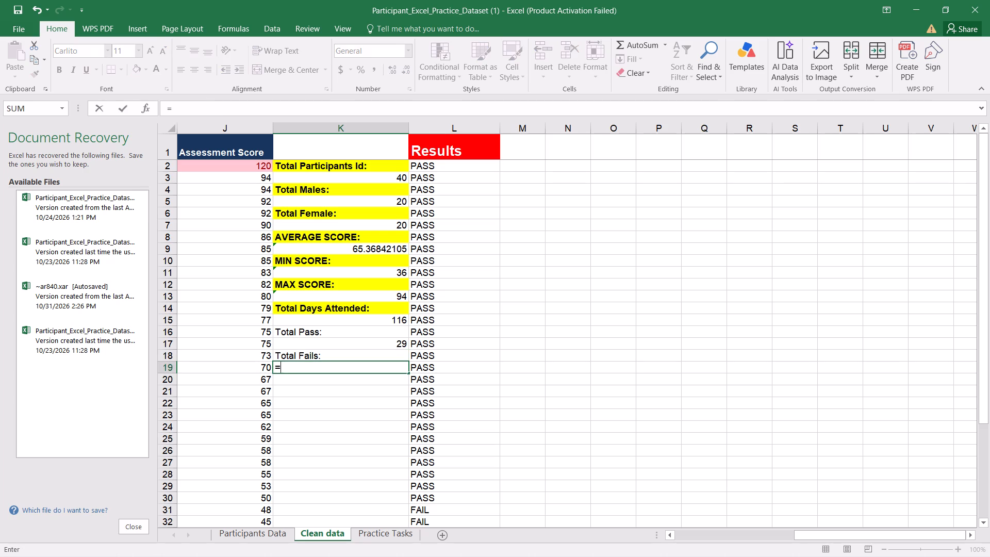
key("c")
type("OUT")
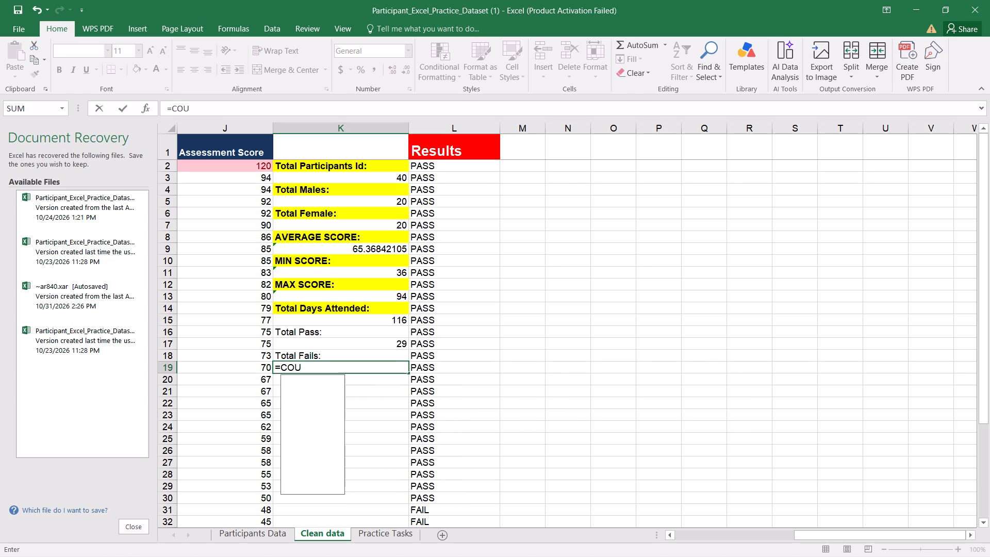
key("n")
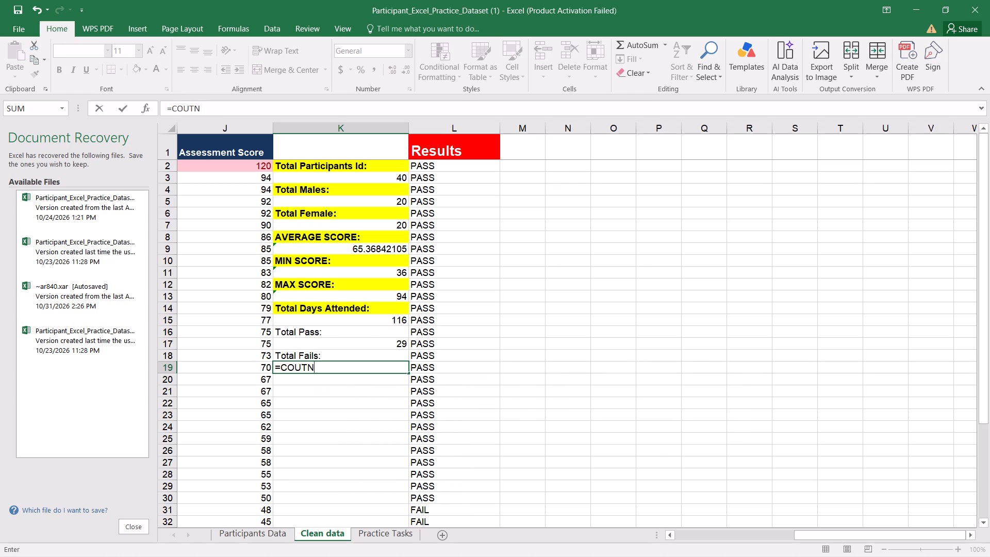
key("BackSpace")
key("BackSpace")
type("NTIF")
key("shift+parenleft")
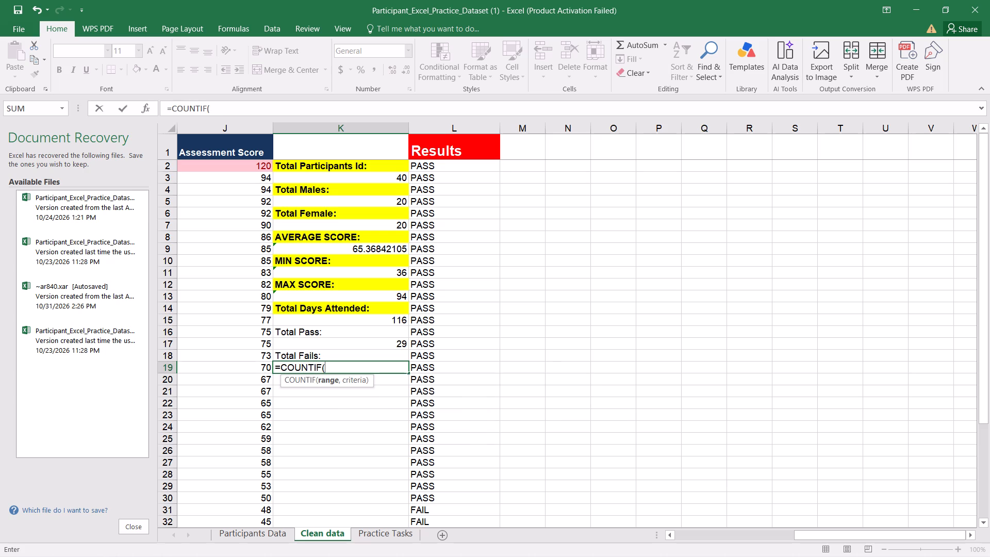
key("shift+dollar")
key("l")
key("2")
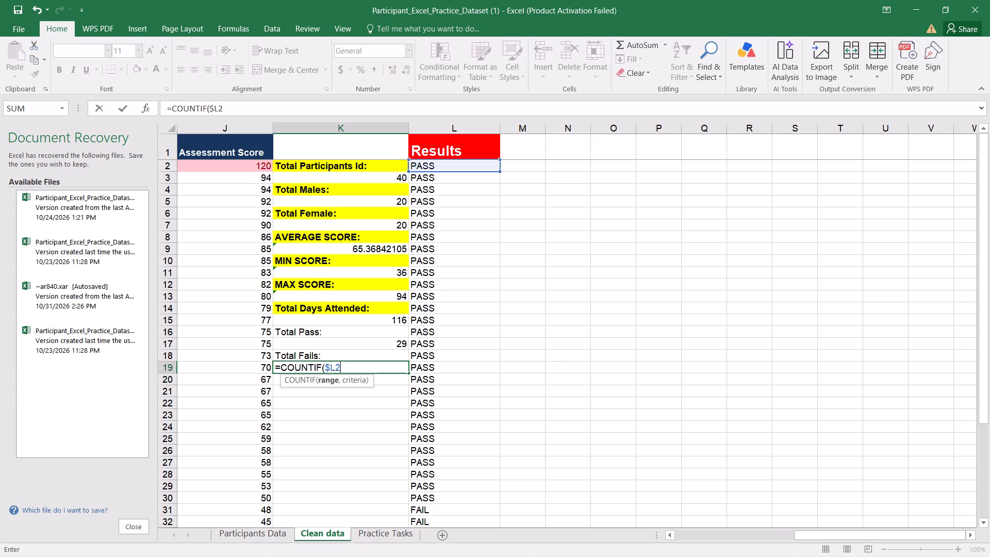
key("shift+colon")
type("L41")
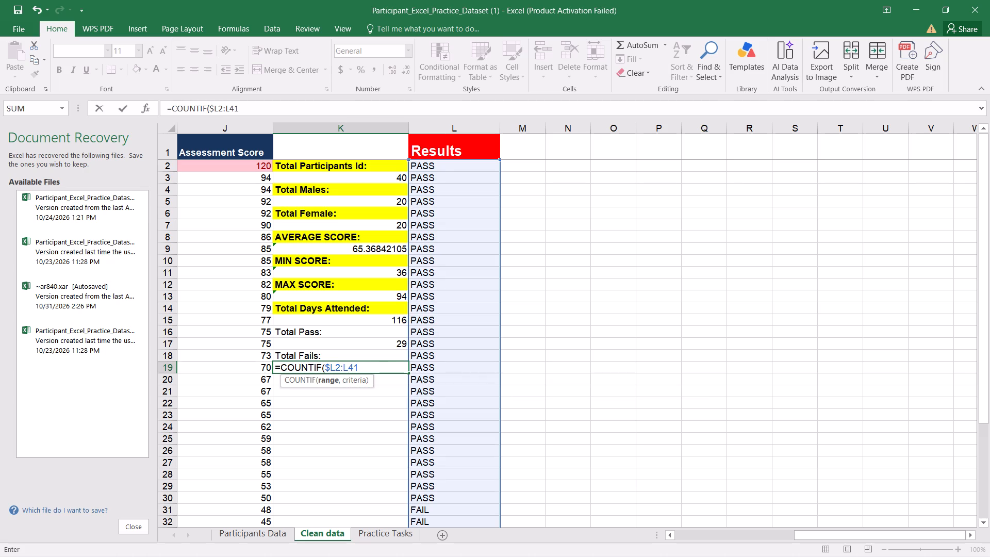
key("comma")
key("shift+quotedbl")
type("FAIL")
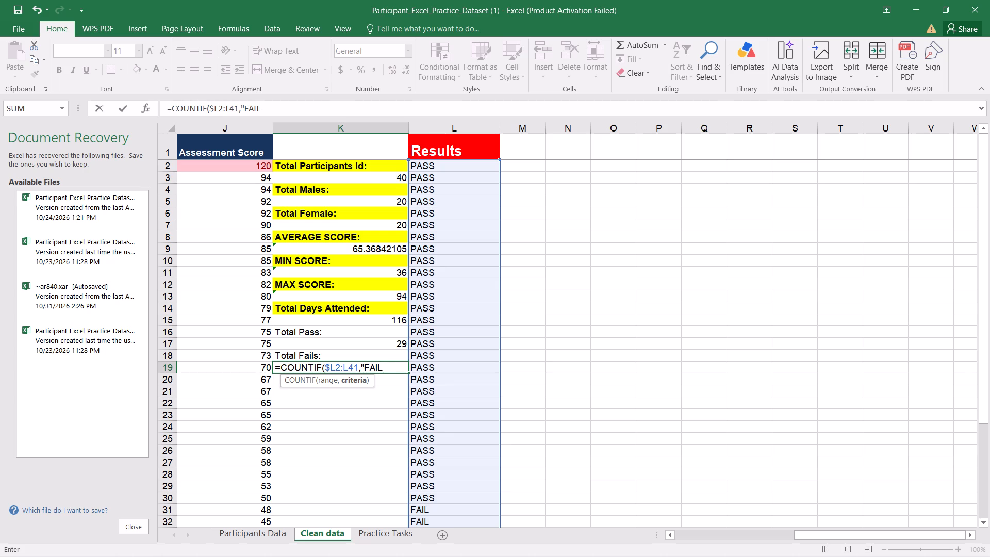
key("shift+quotedbl")
key("shift+parenright")
key("Return")
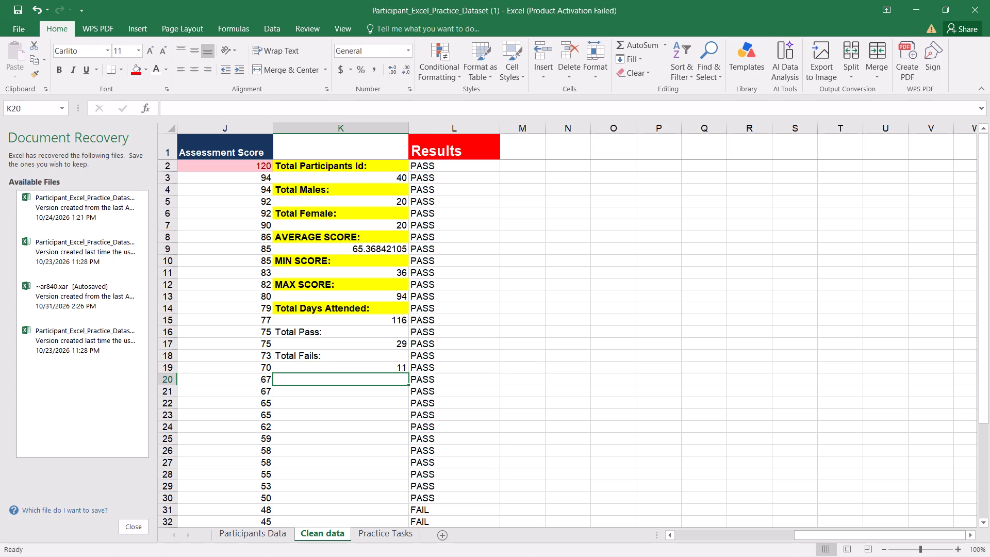
left_click(563, 413)
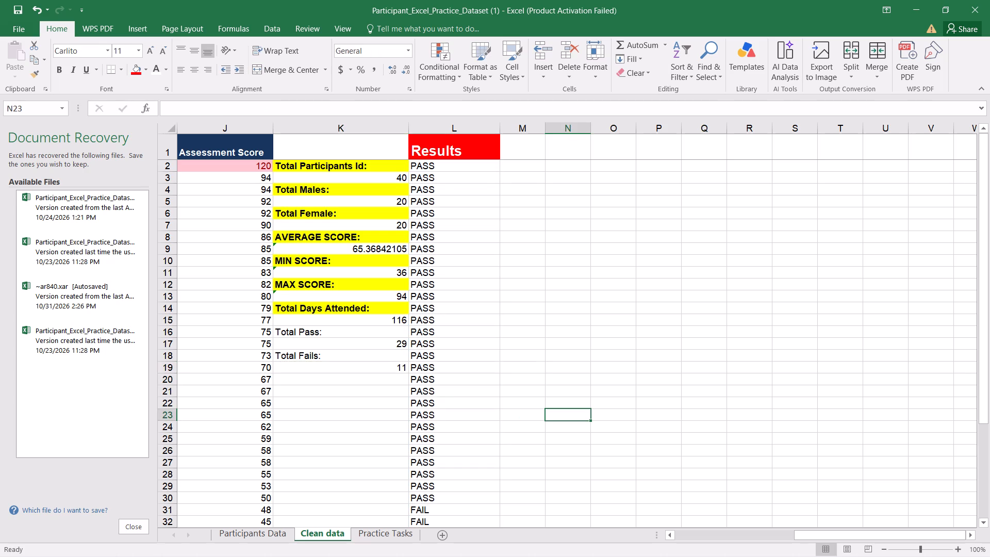
Format the "Total Pass:" and "Total Fails:" labels in K16 and K18 with yellow fill and bold text.
left_click(302, 337)
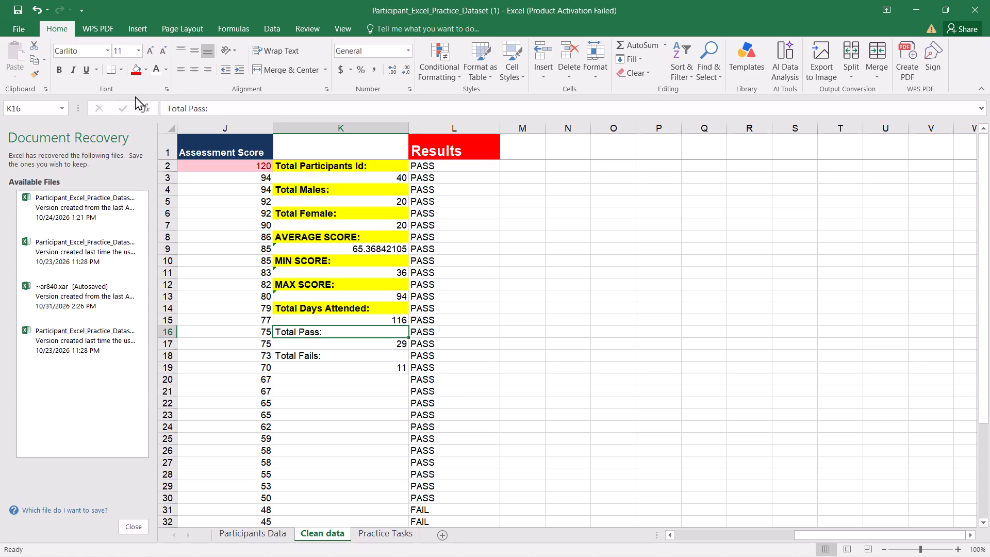
left_click(145, 68)
left_click(166, 167)
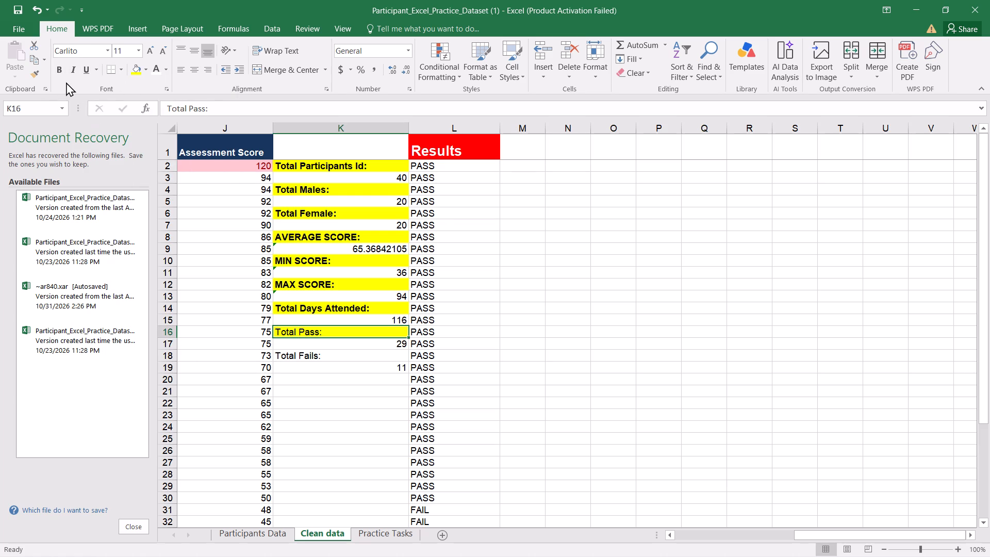
left_click(64, 70)
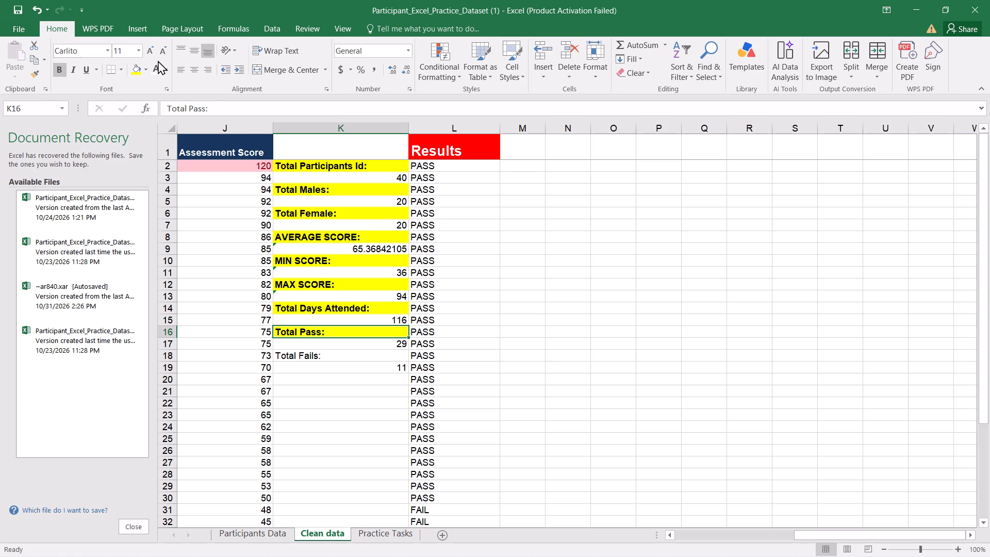
left_click(313, 355)
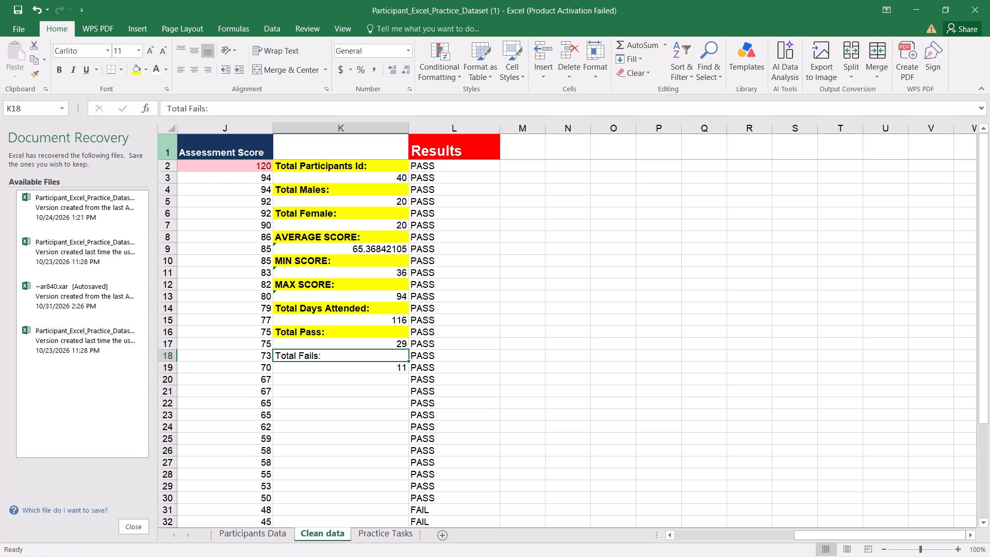
left_click(144, 73)
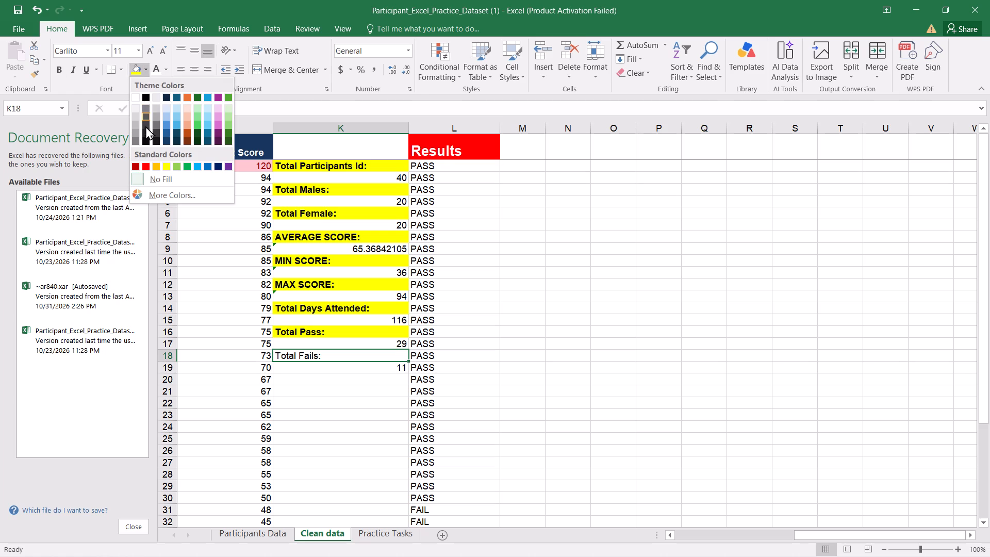
left_click(169, 166)
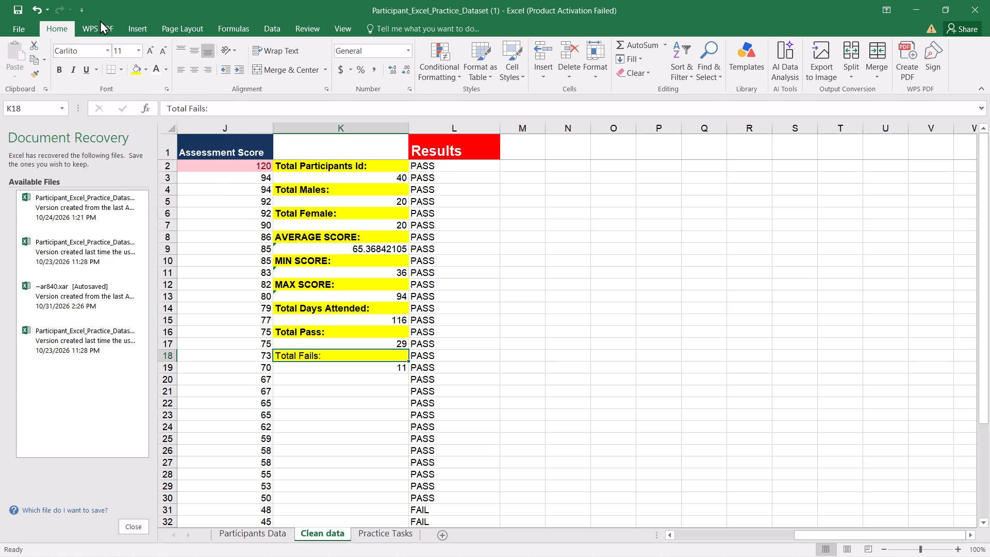
left_click(64, 75)
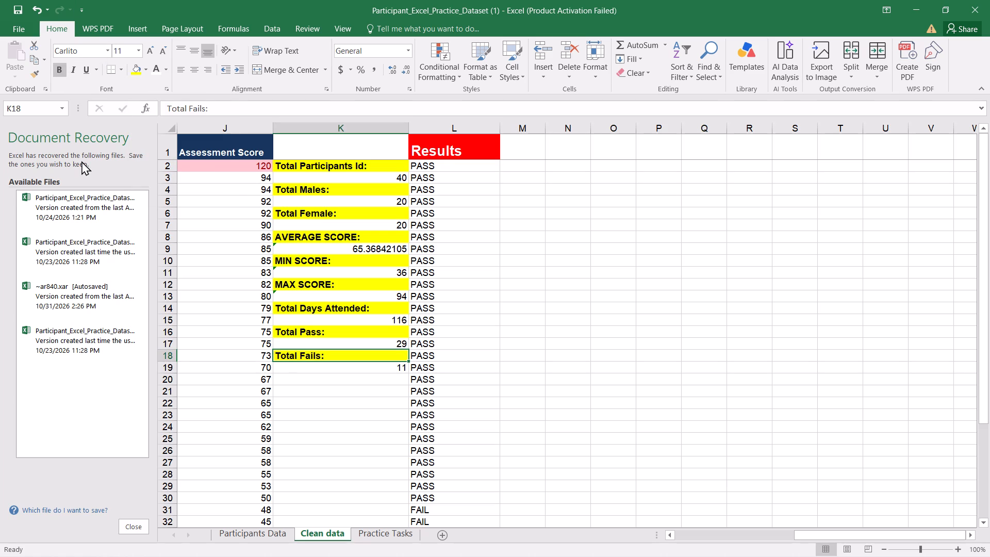
left_click(566, 367)
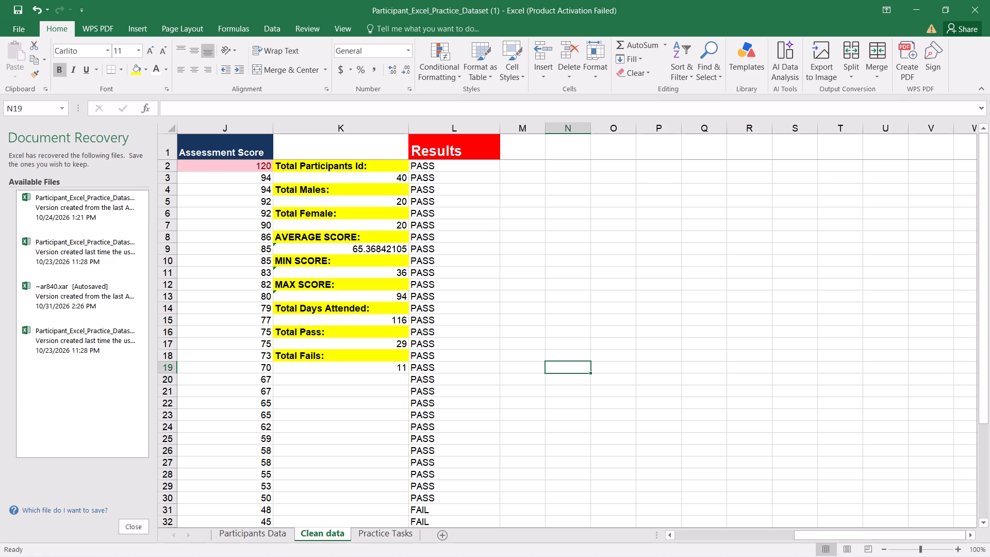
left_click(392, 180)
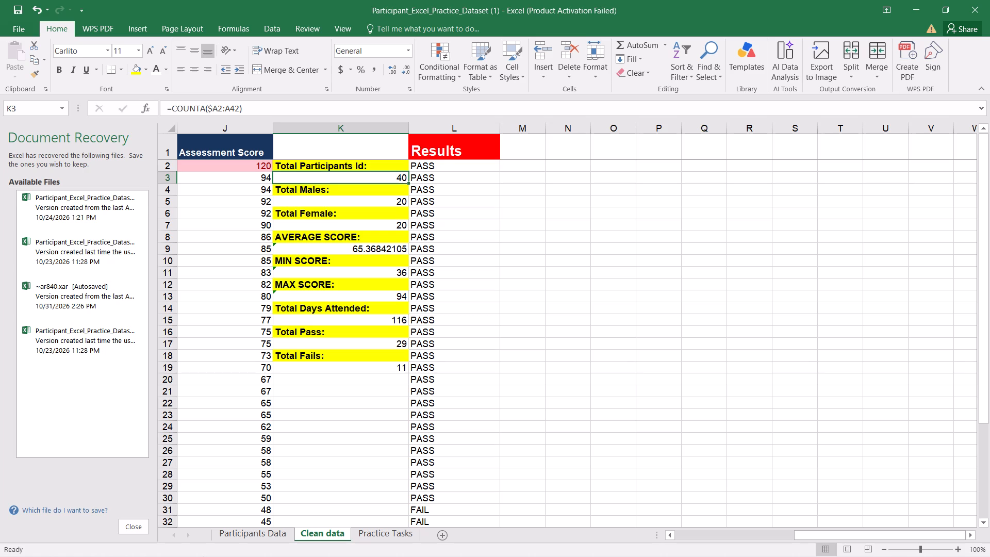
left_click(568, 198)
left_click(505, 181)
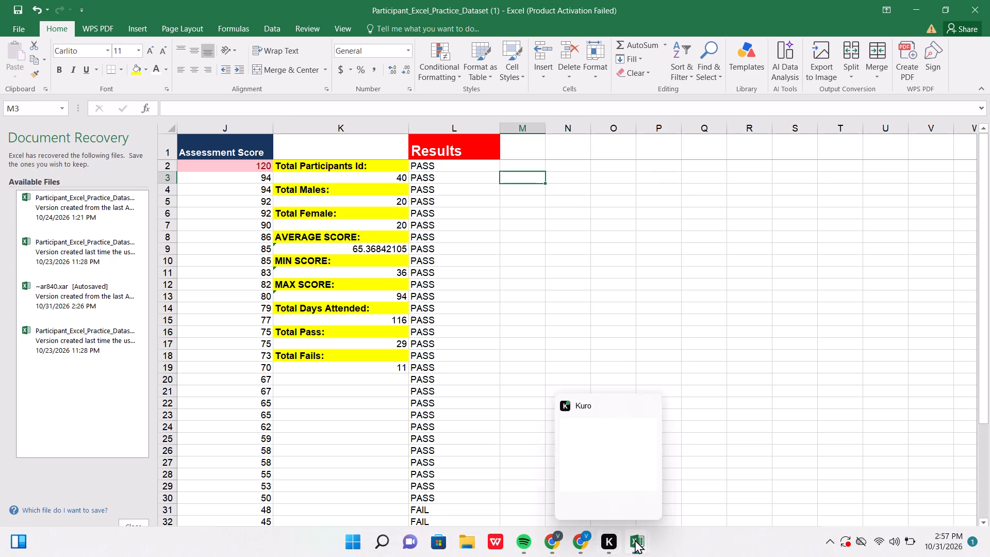
Switch to Chrome, watch more of the ExcelDemy summary report tutorial, pause it and return to the Excel practice workbook.
left_click(565, 545)
left_click(495, 383)
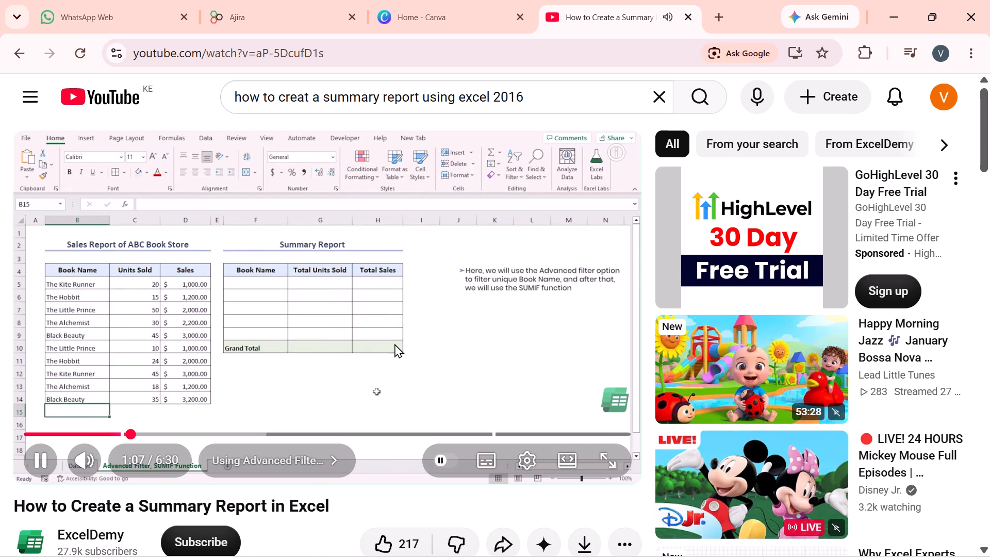
left_click(349, 301)
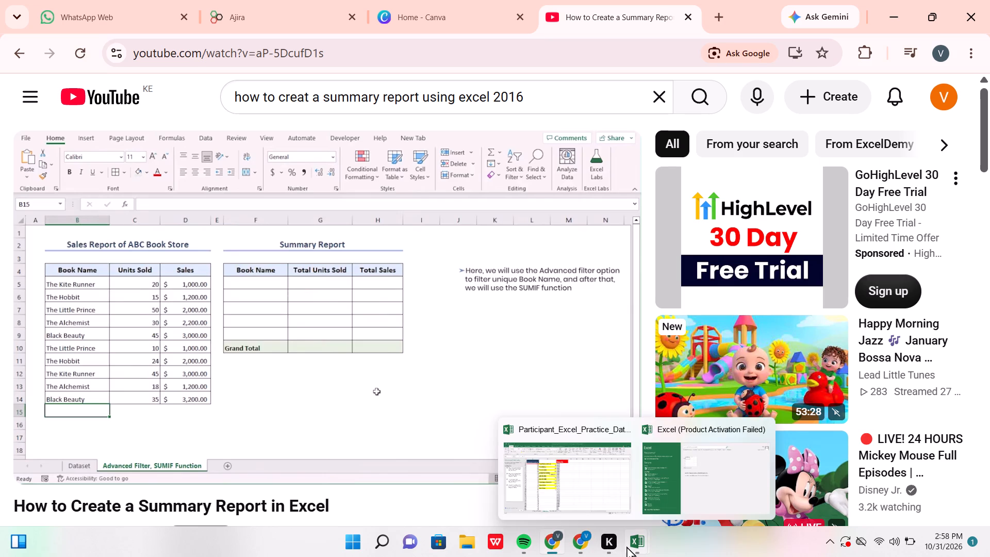
left_click(626, 546)
left_click(585, 450)
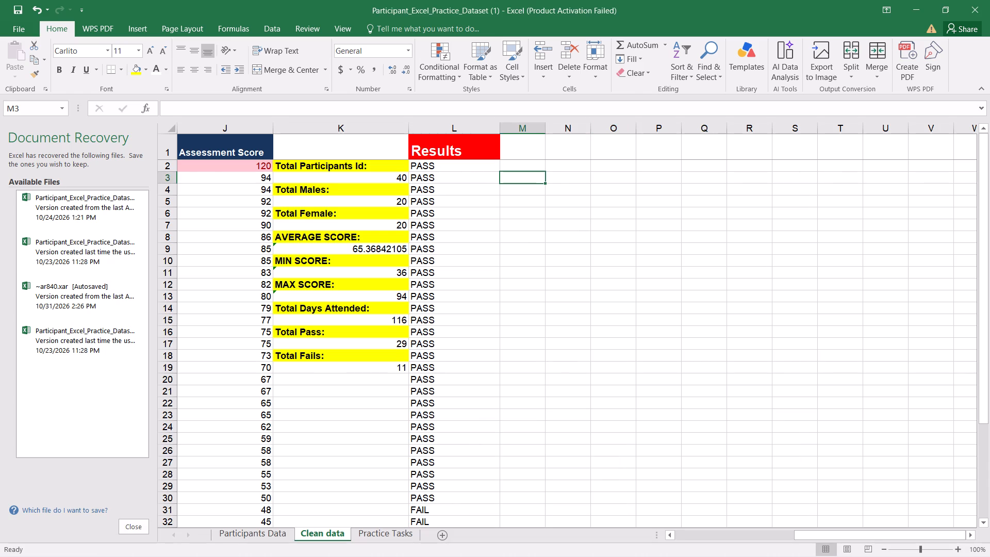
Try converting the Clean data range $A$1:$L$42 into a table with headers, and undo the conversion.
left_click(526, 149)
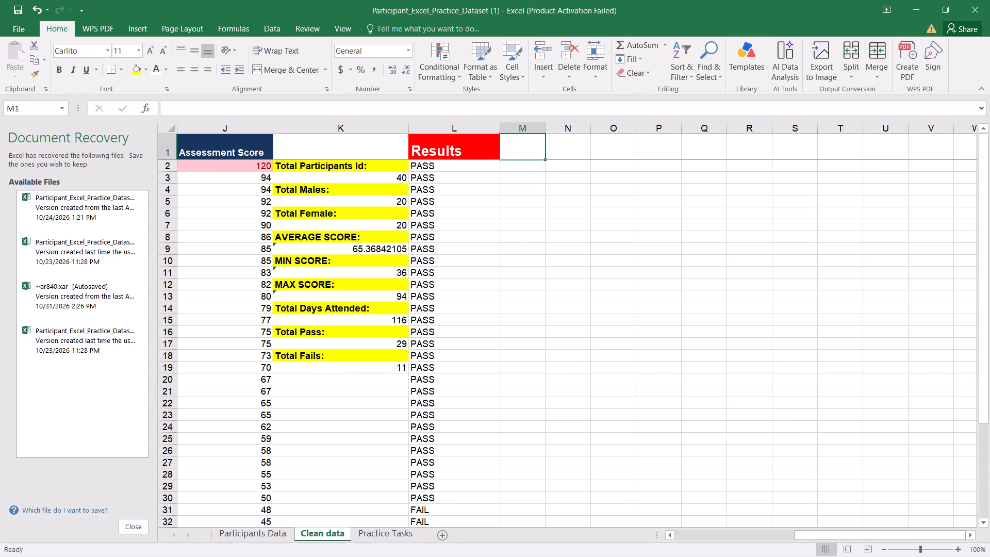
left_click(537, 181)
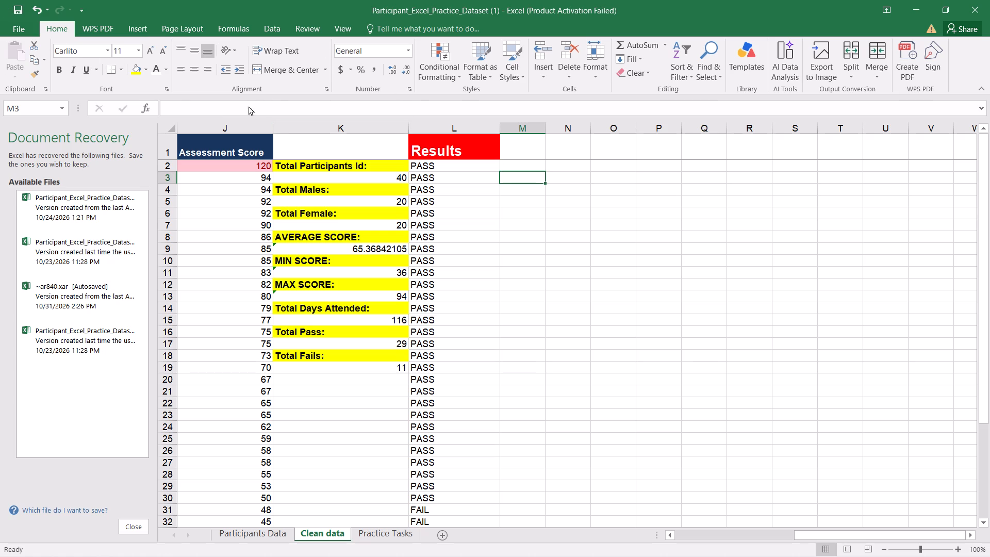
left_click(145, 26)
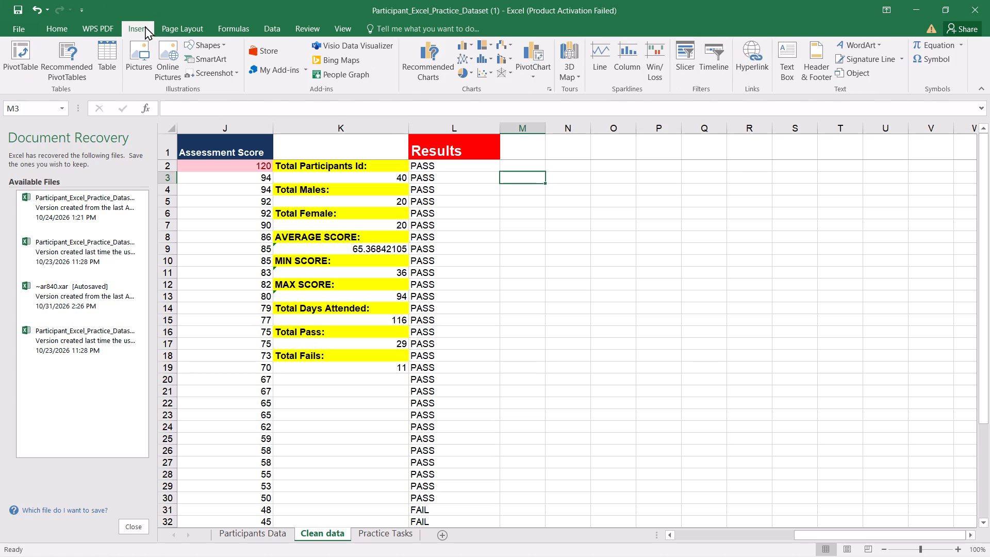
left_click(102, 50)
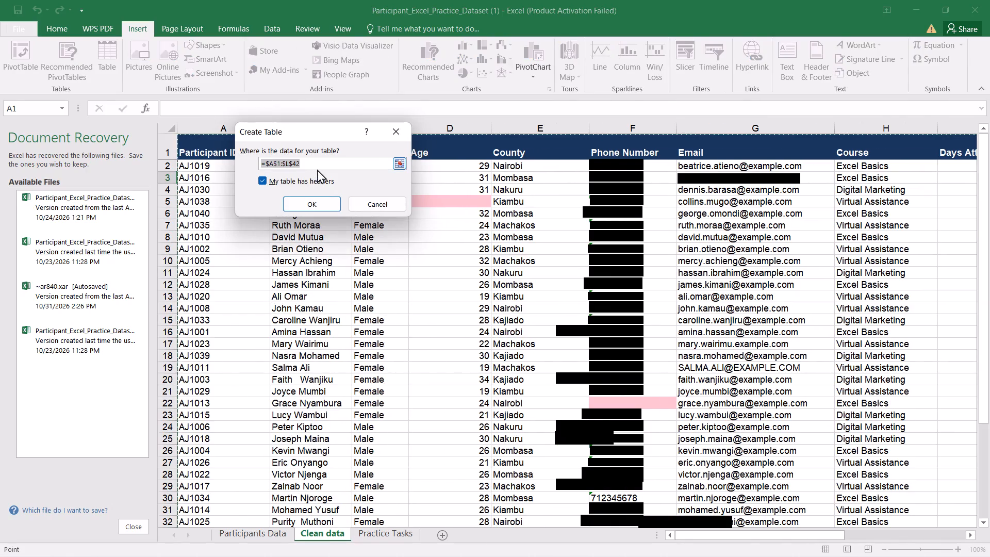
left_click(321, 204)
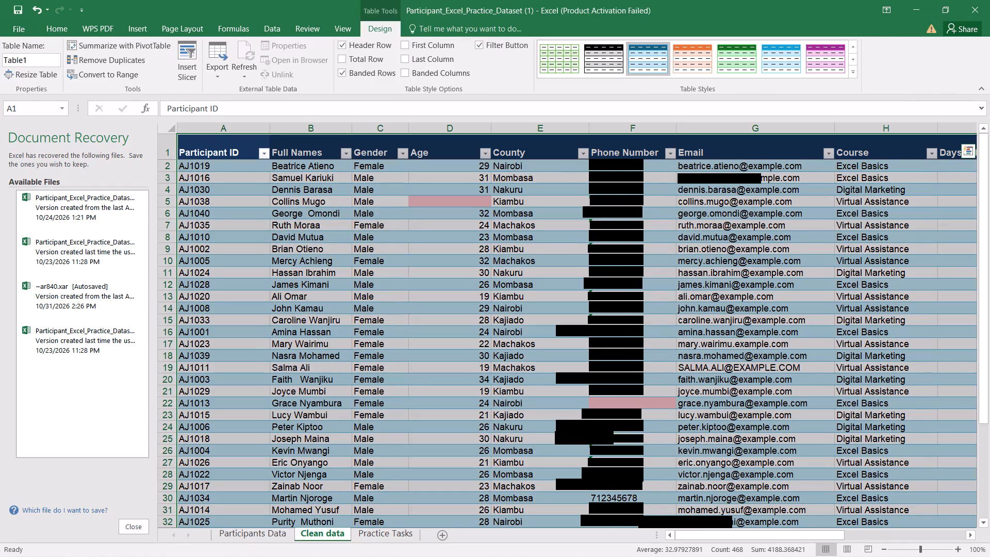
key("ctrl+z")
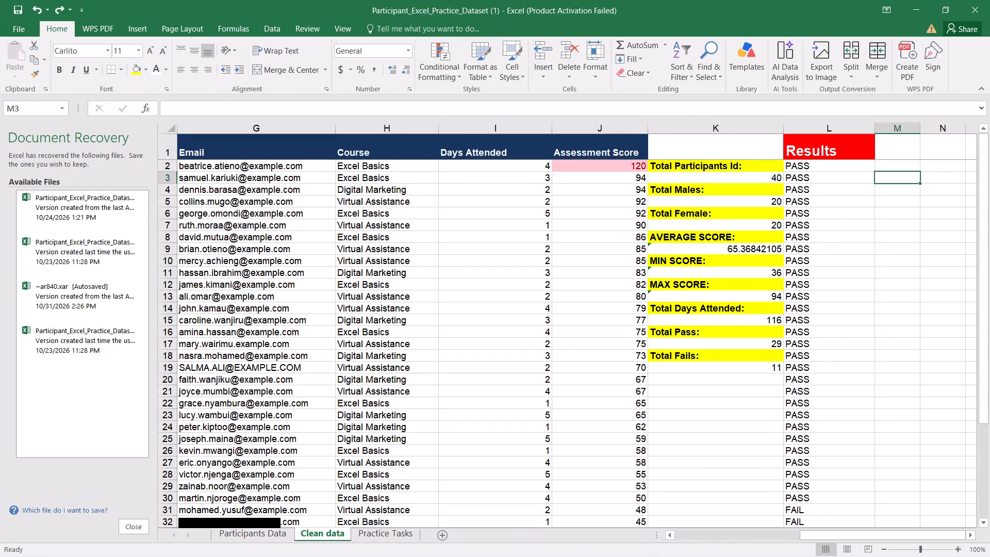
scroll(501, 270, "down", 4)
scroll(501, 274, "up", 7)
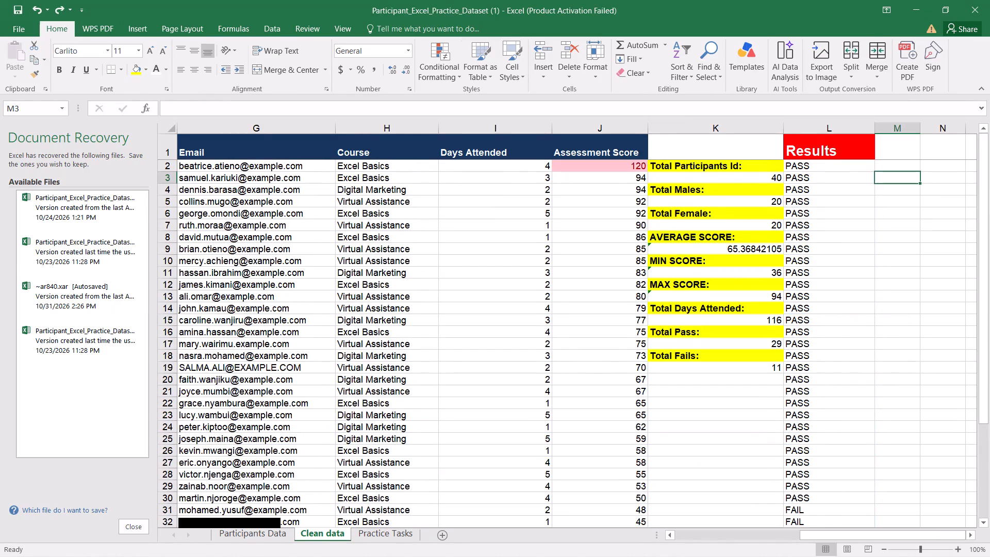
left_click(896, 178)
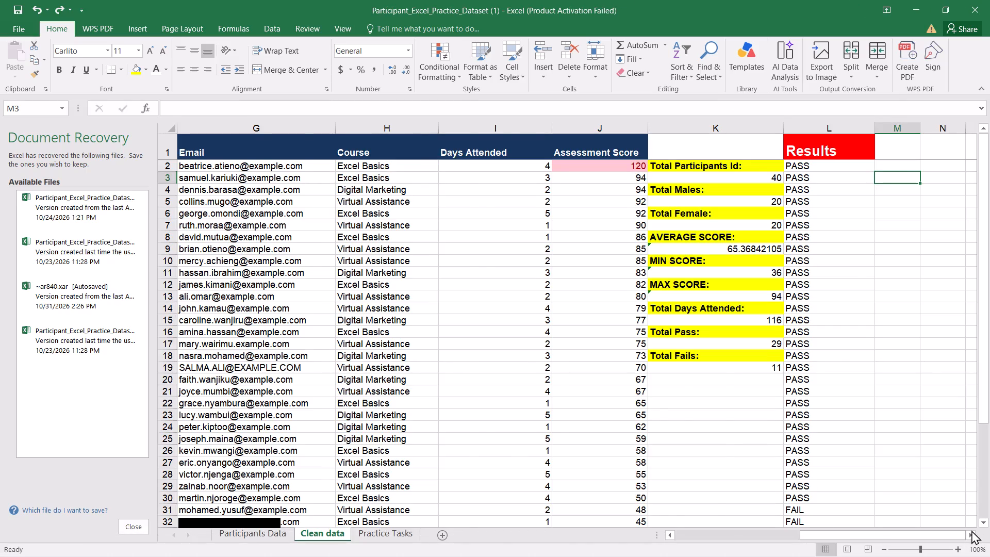
Switch to Chrome, watch more of the ExcelDemy summary report tutorial, and return to the Excel practice workbook.
triple_click(971, 530)
left_click(971, 530)
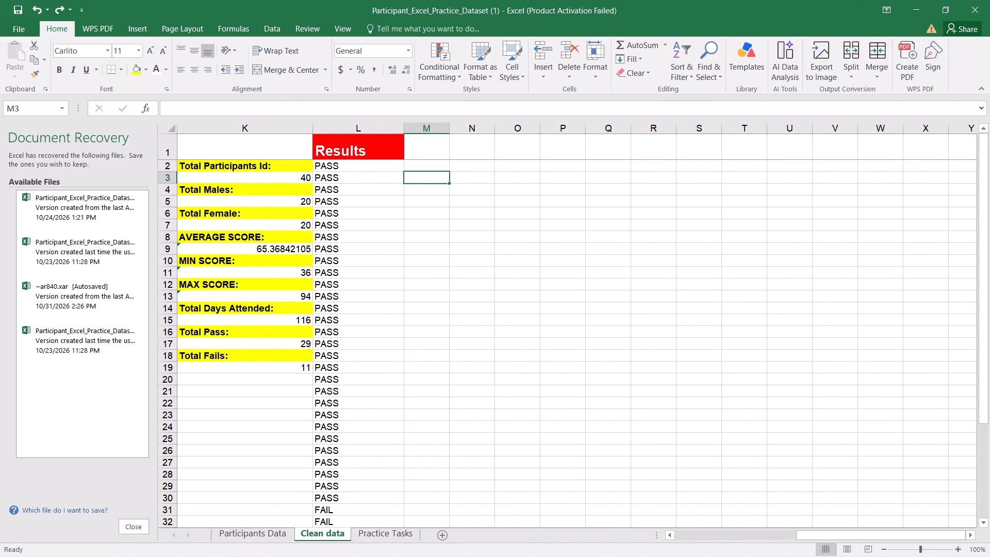
left_click(375, 537)
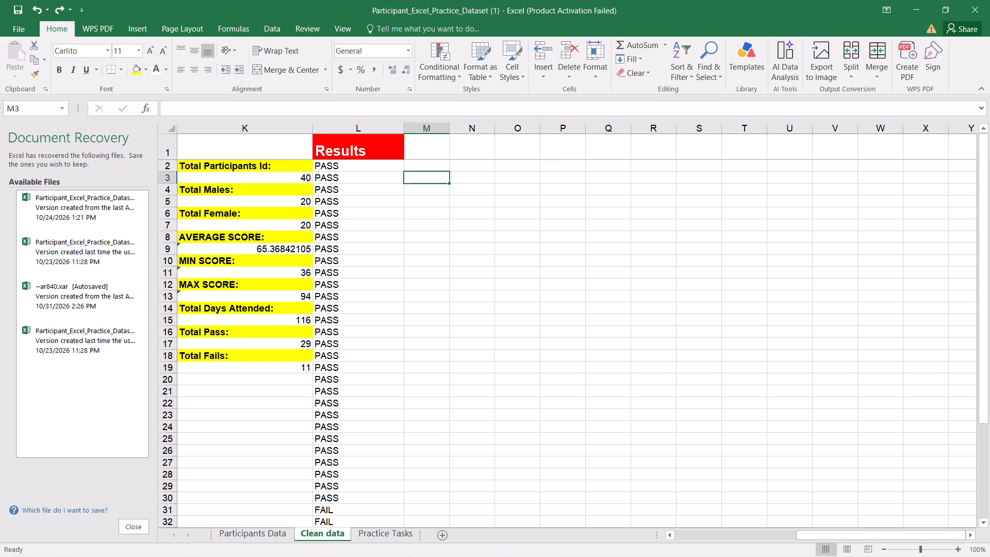
left_click(556, 548)
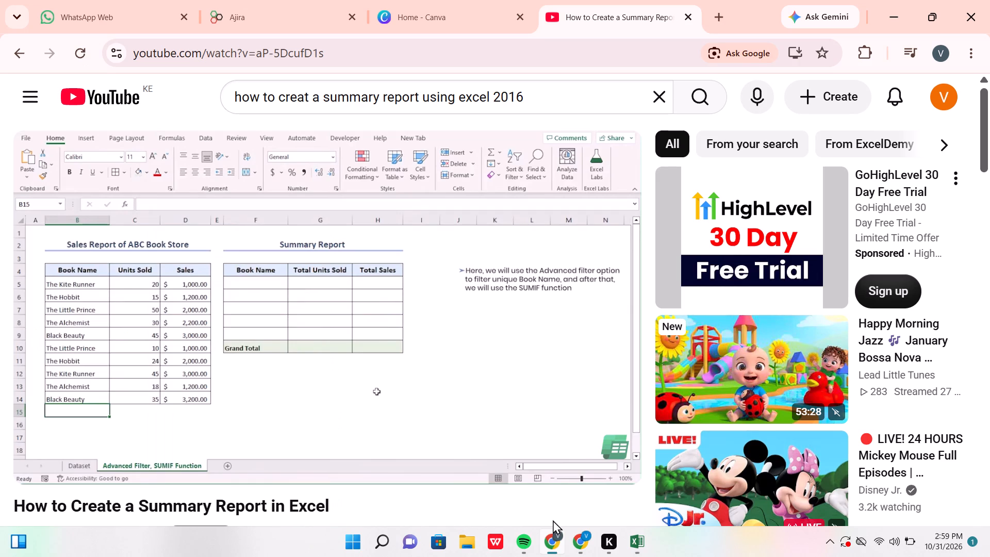
left_click(268, 327)
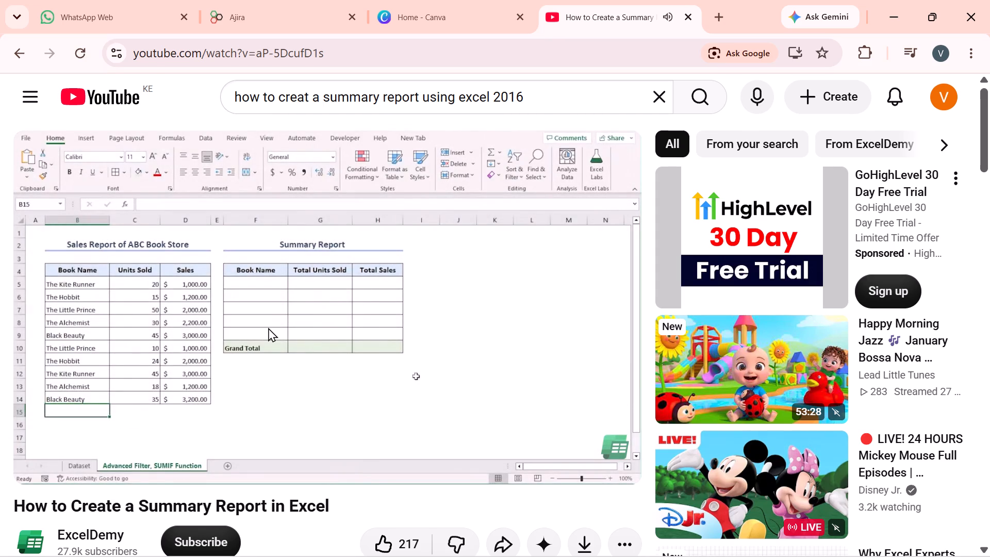
left_click(268, 327)
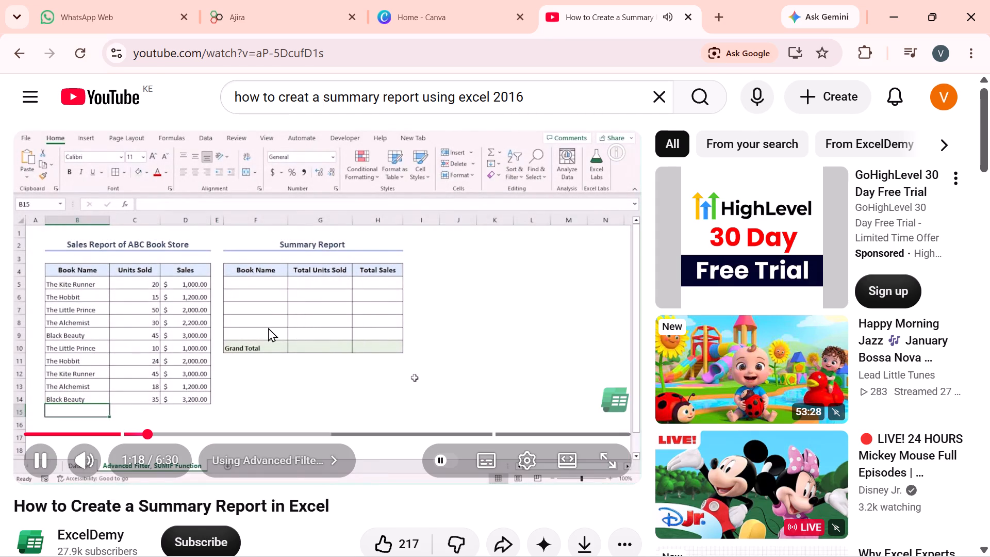
left_click(268, 327)
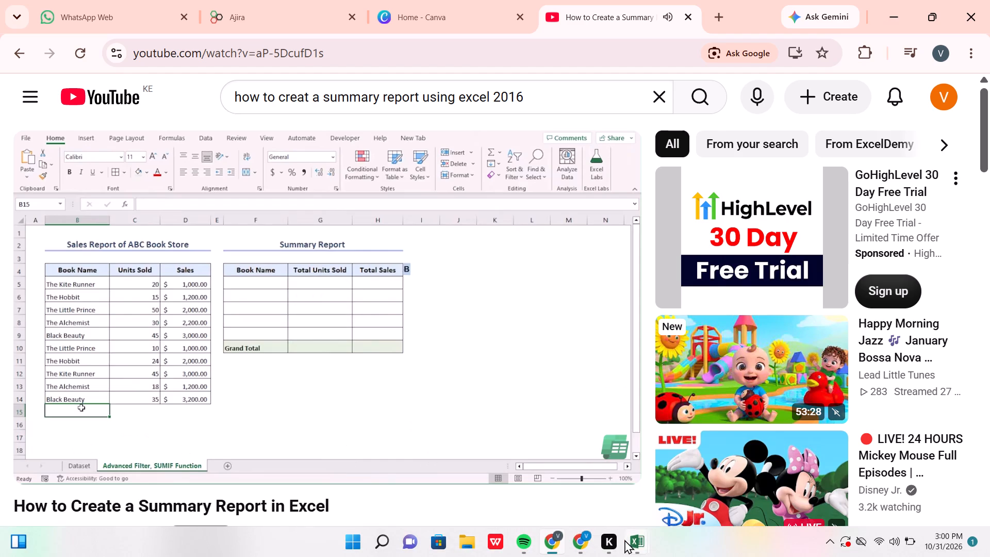
left_click(633, 539)
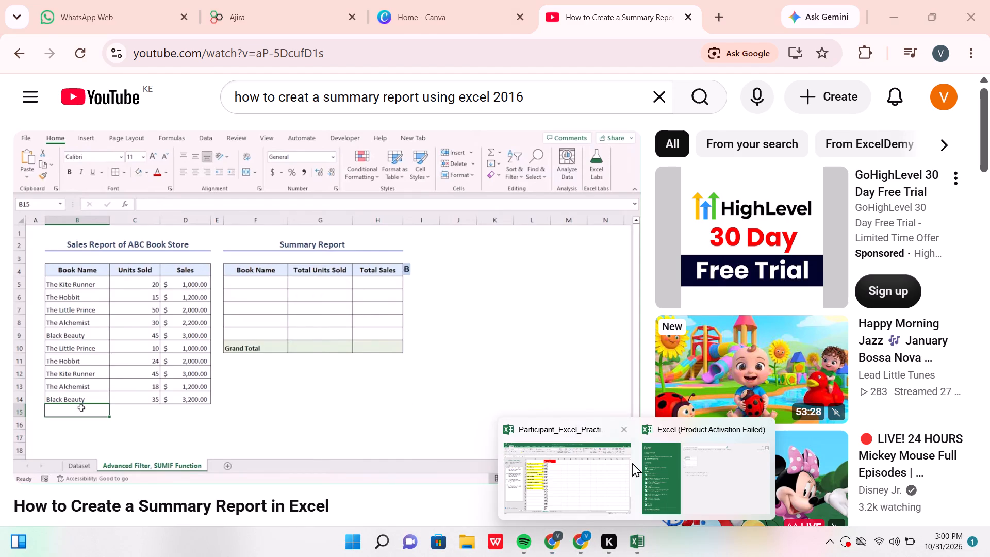
left_click(618, 463)
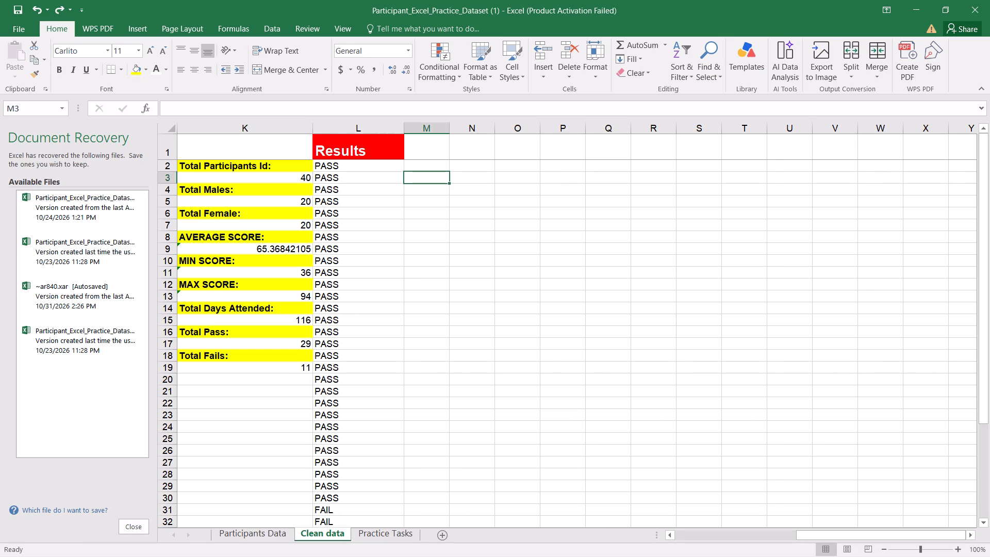
Enter the heading SUMMARY REPORT in cell M1 of the Clean data sheet.
left_click(424, 152)
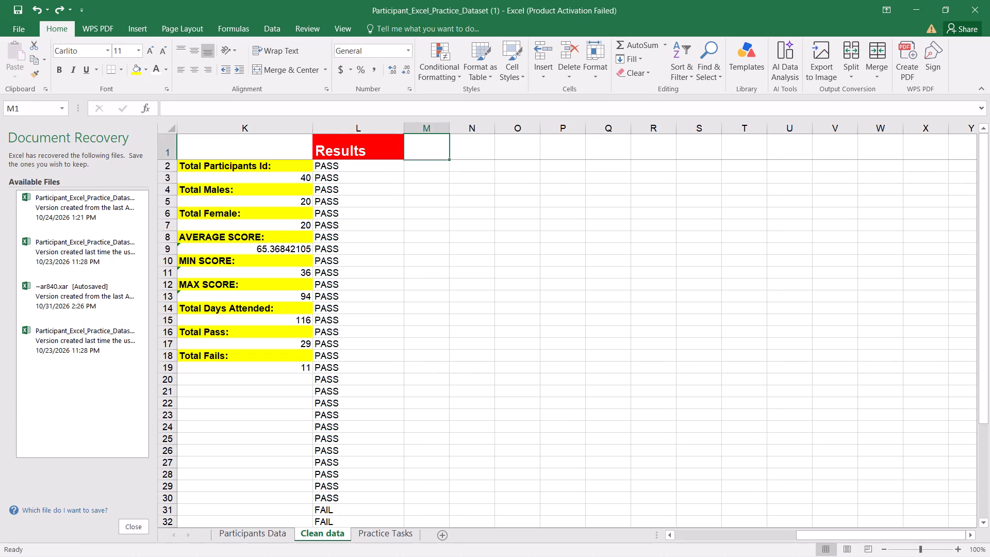
left_click(423, 154)
key("s")
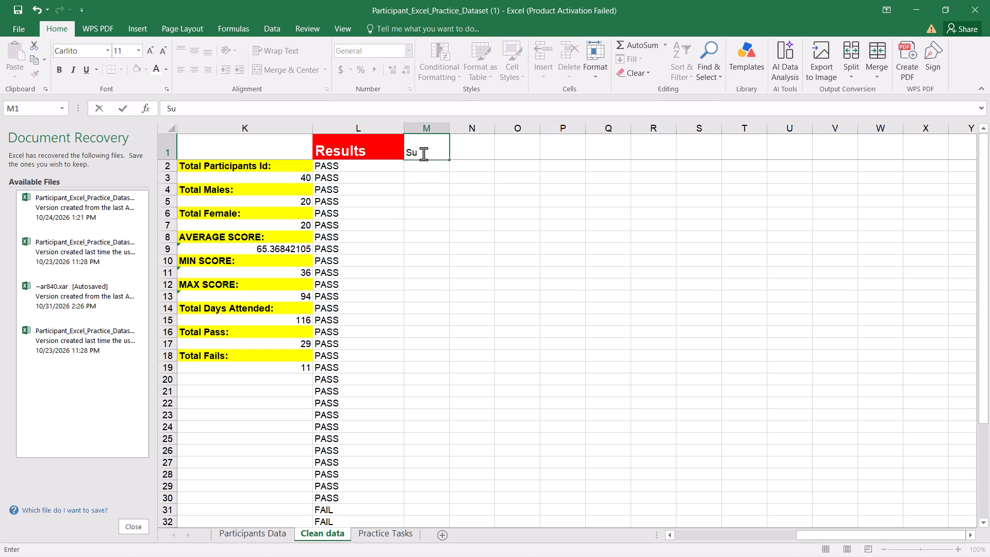
key("BackSpace")
key("u")
type("MMARY")
key("space")
type("RE")
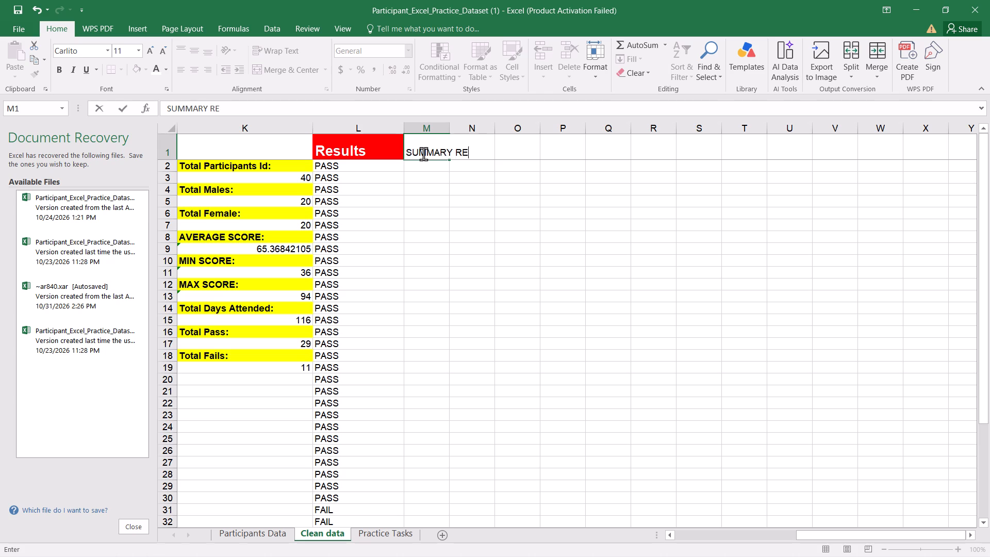
type("POT")
key("BackSpace")
type("RT")
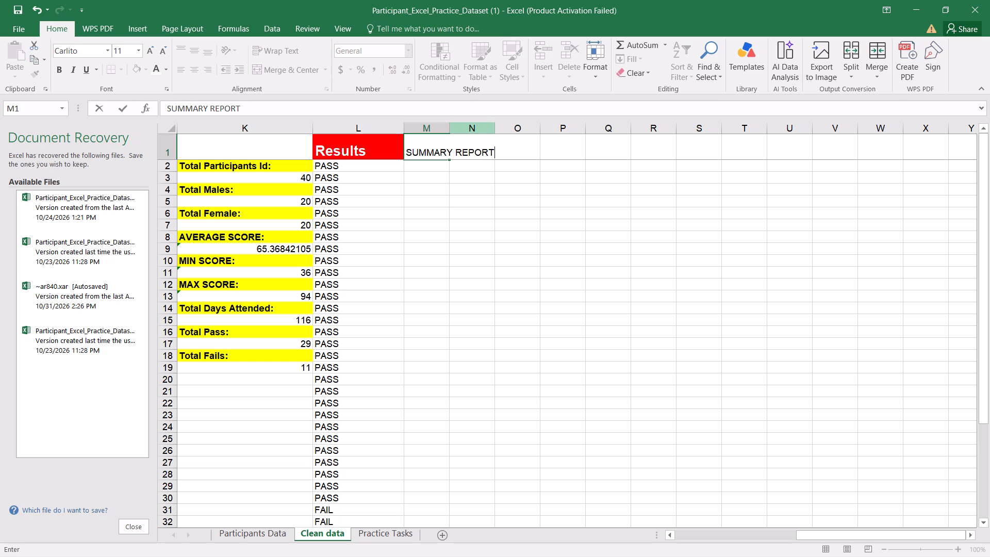
Widen column M well beyond the length of the SUMMARY REPORT heading.
left_click(437, 129)
left_click_drag(451, 129, 713, 162)
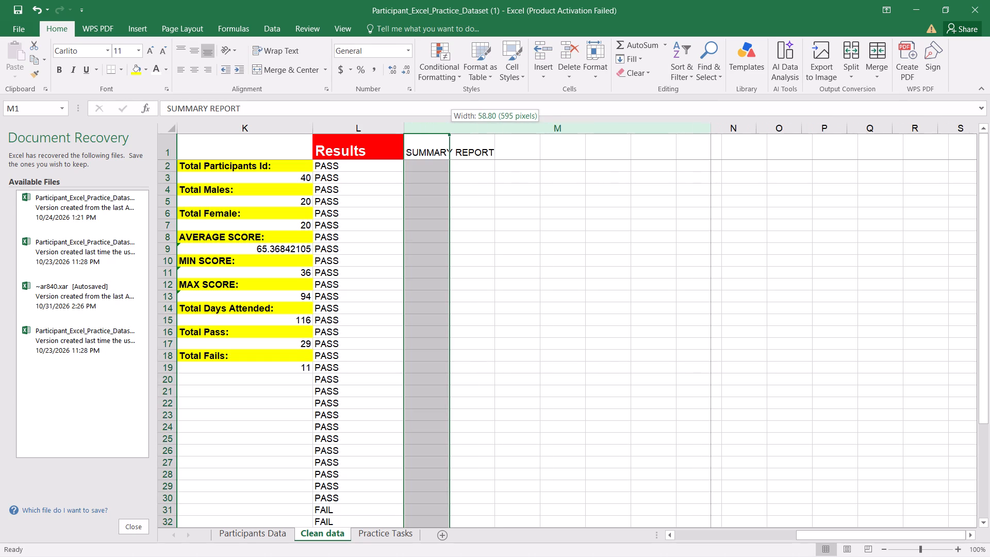
left_click_drag(713, 162, 694, 166)
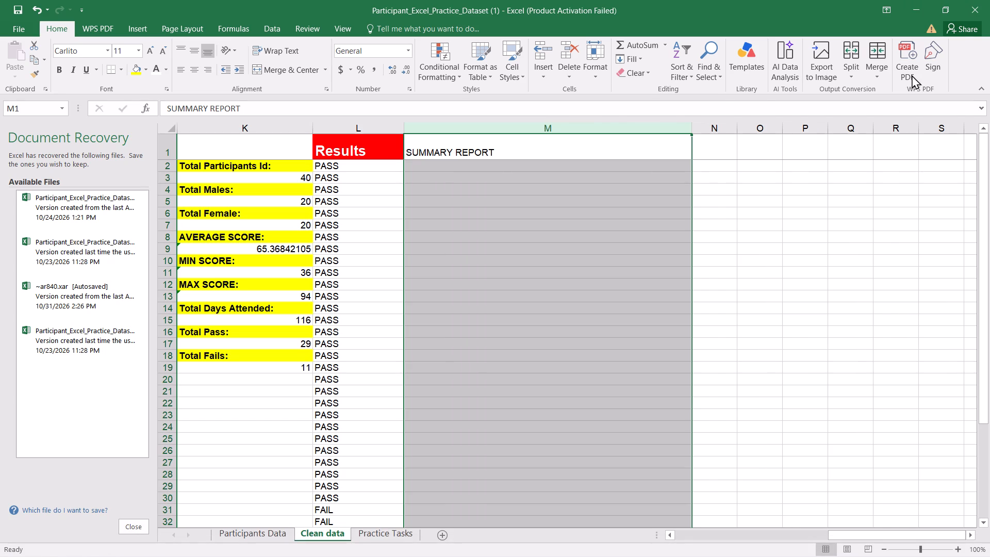
left_click(506, 160)
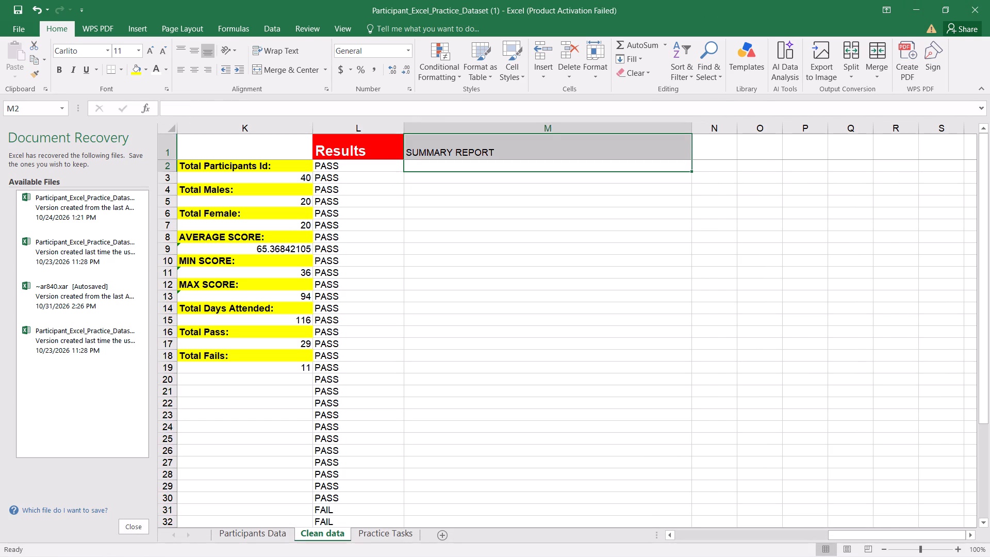
Centre the SUMMARY REPORT heading horizontally in M1, make it bold and fill the cell with dark blue.
left_click(451, 148)
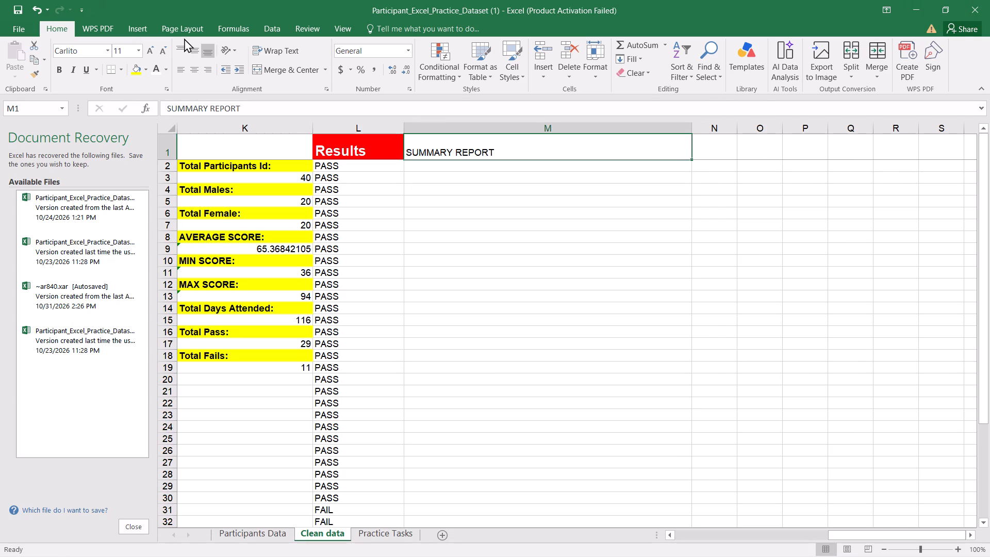
left_click(193, 51)
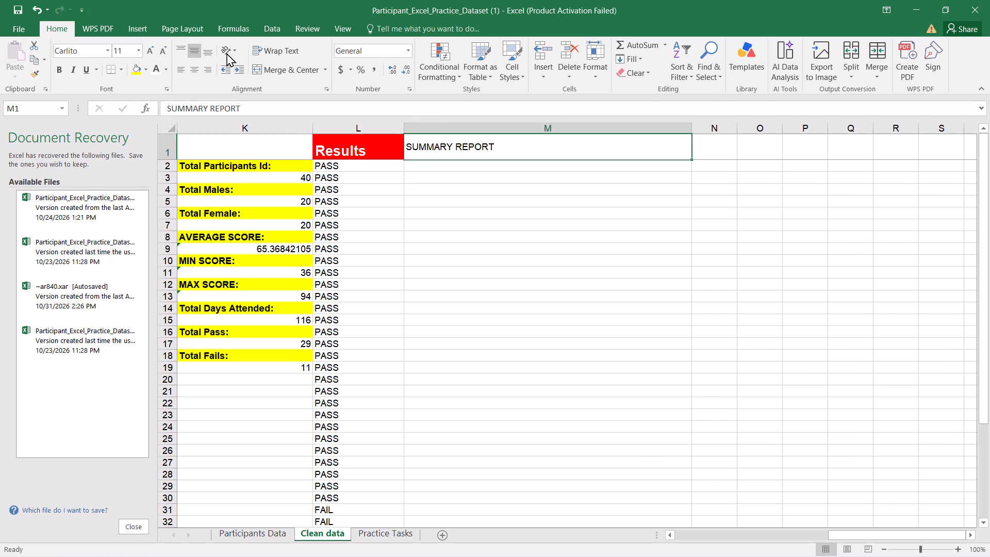
left_click(210, 54)
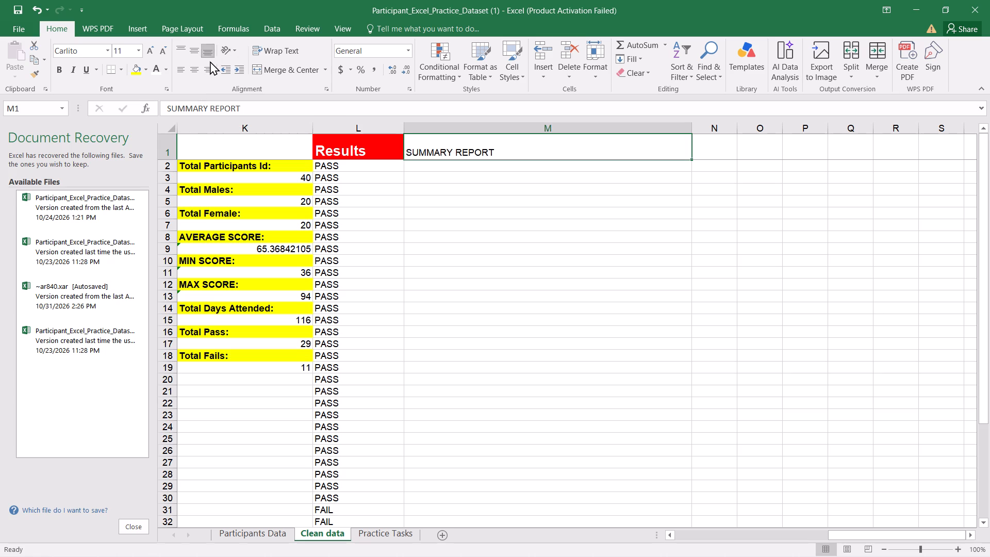
left_click(203, 68)
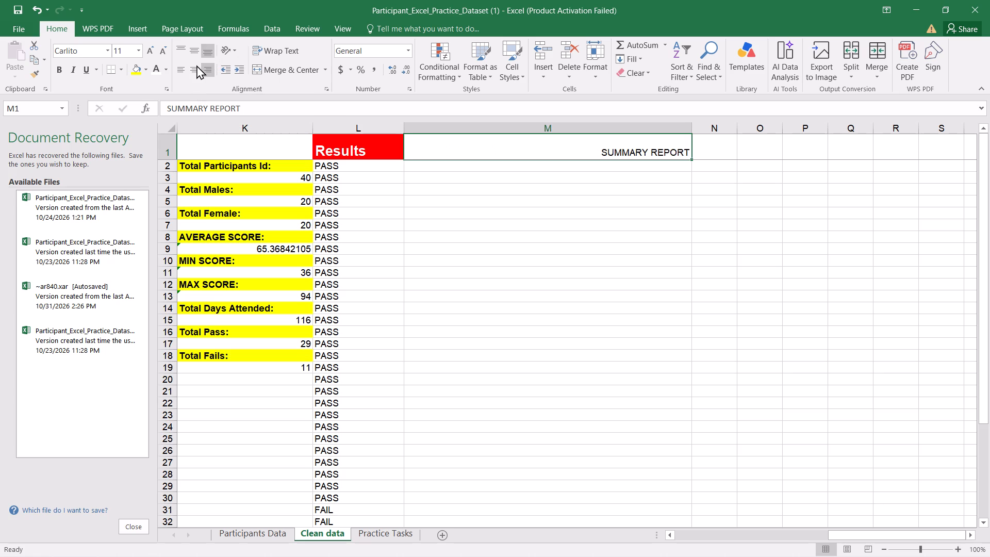
left_click(196, 65)
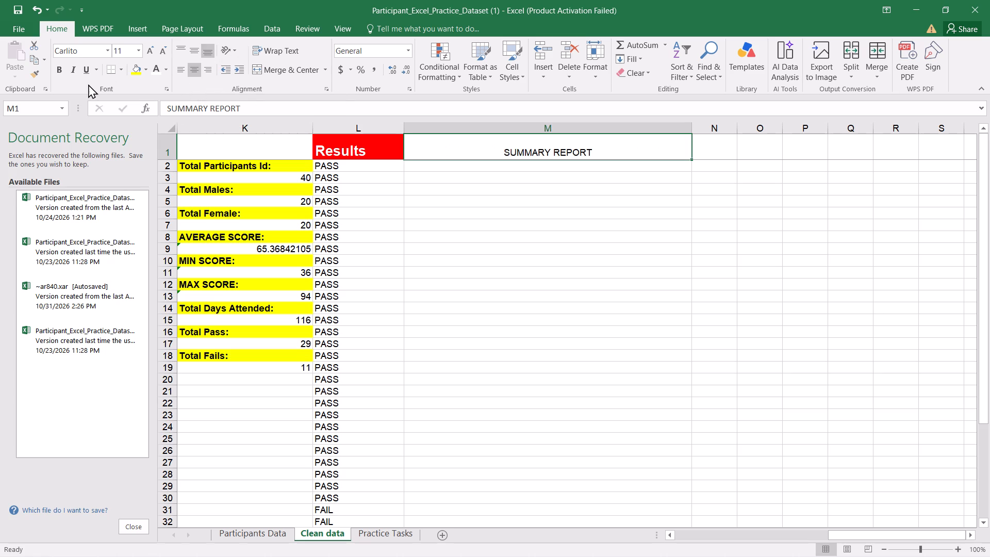
left_click(58, 69)
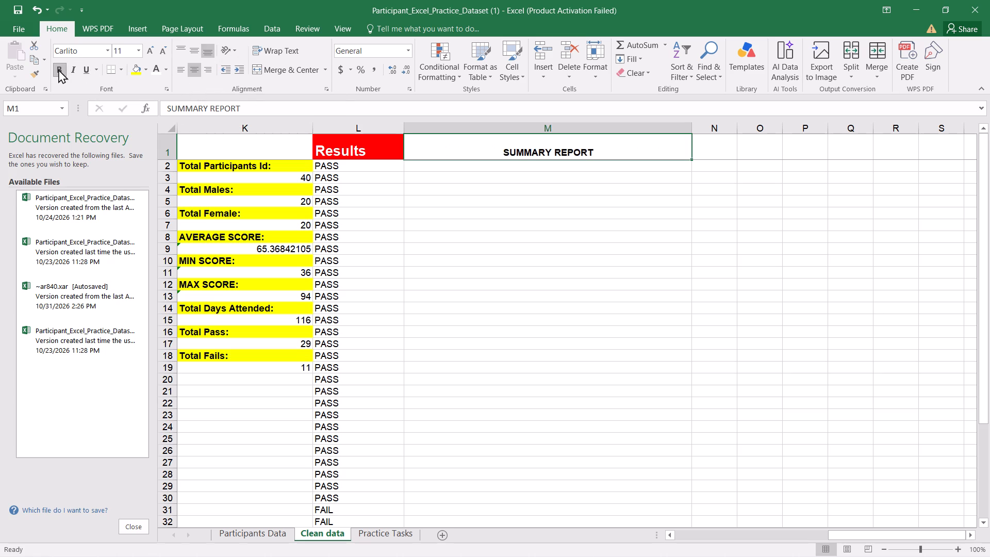
left_click(143, 70)
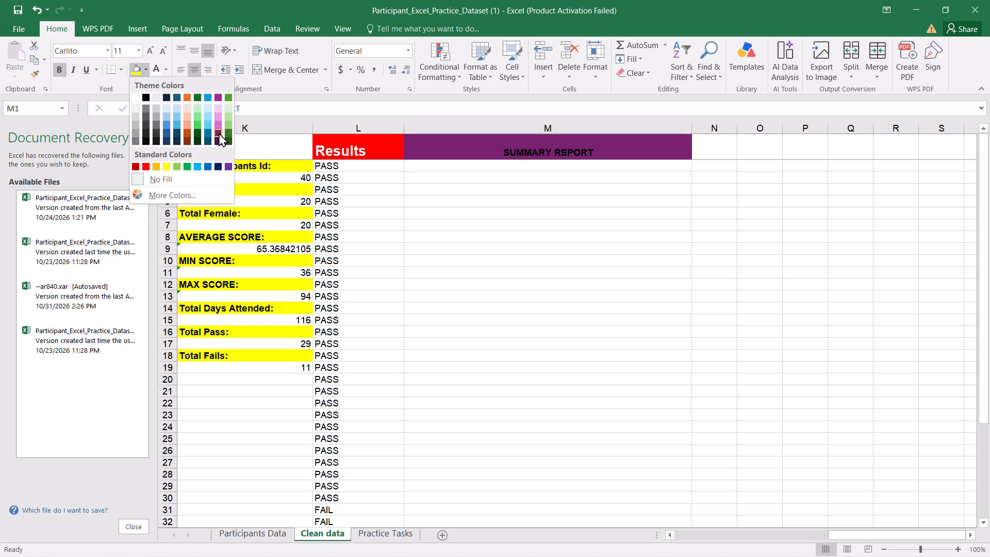
left_click(181, 129)
left_click(536, 250)
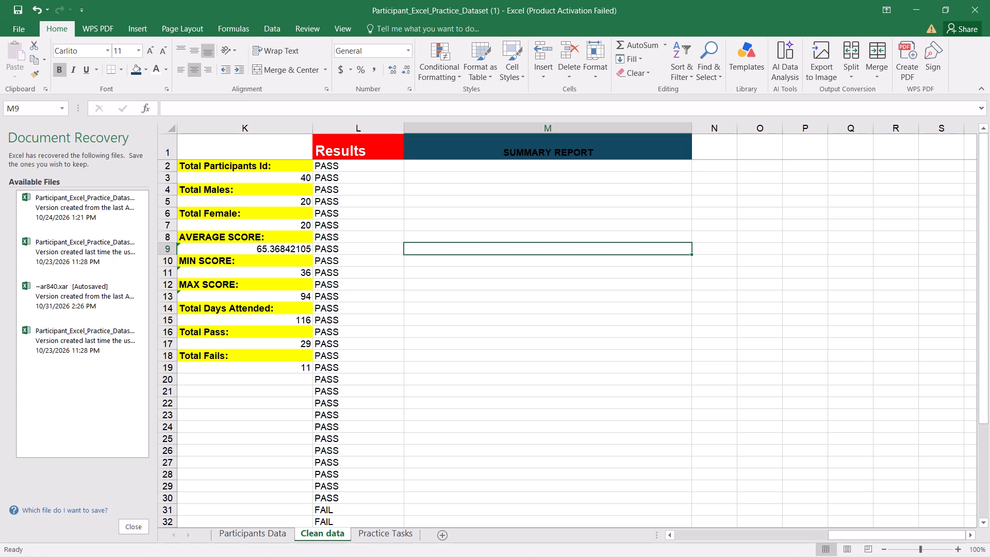
left_click(489, 169)
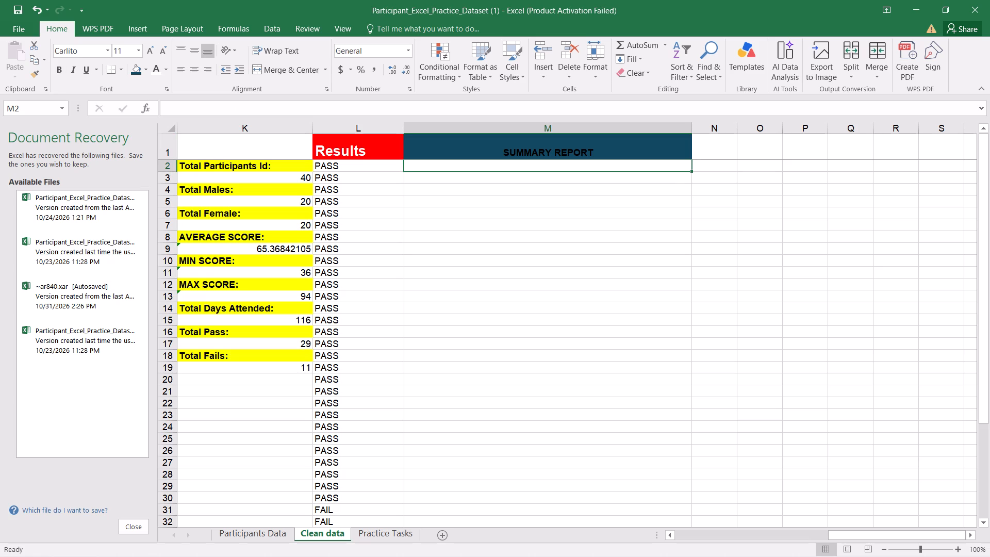
left_click(504, 178)
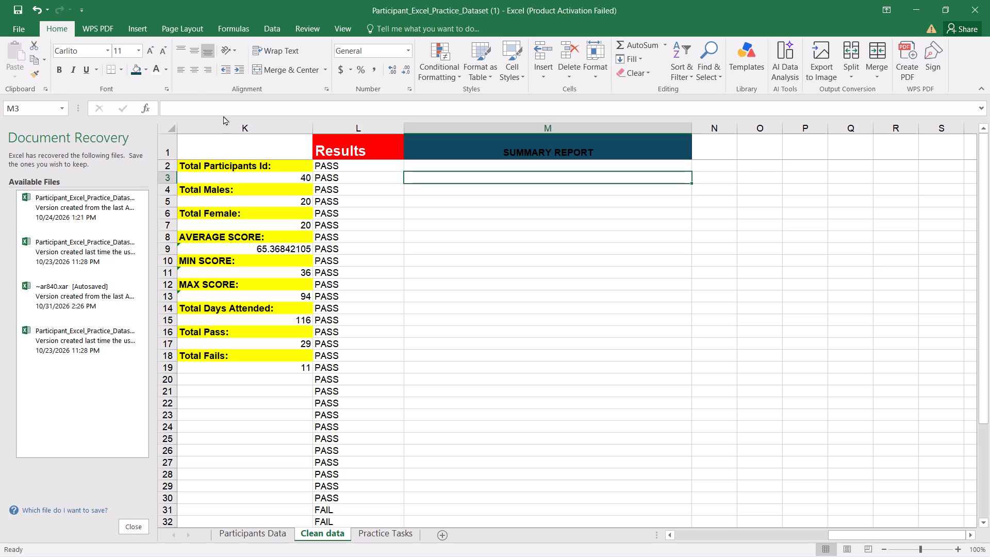
Set the SUMMARY REPORT heading in M1 to font size 18 with white text.
left_click(451, 141)
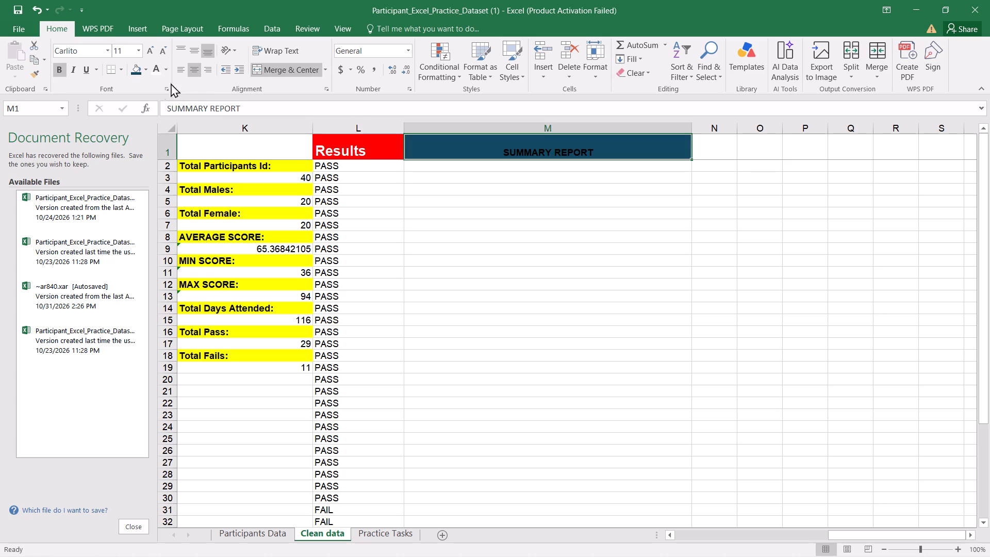
left_click(137, 45)
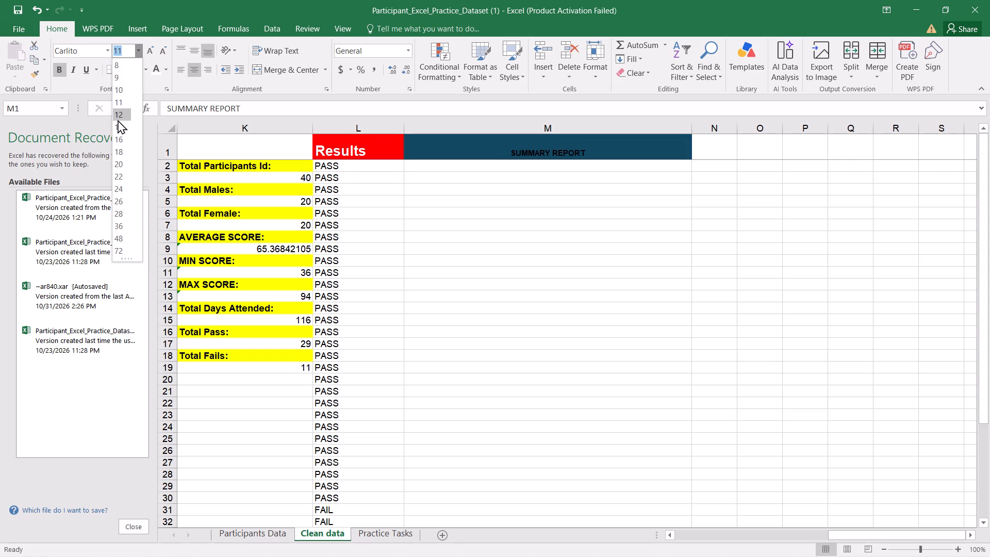
left_click(118, 151)
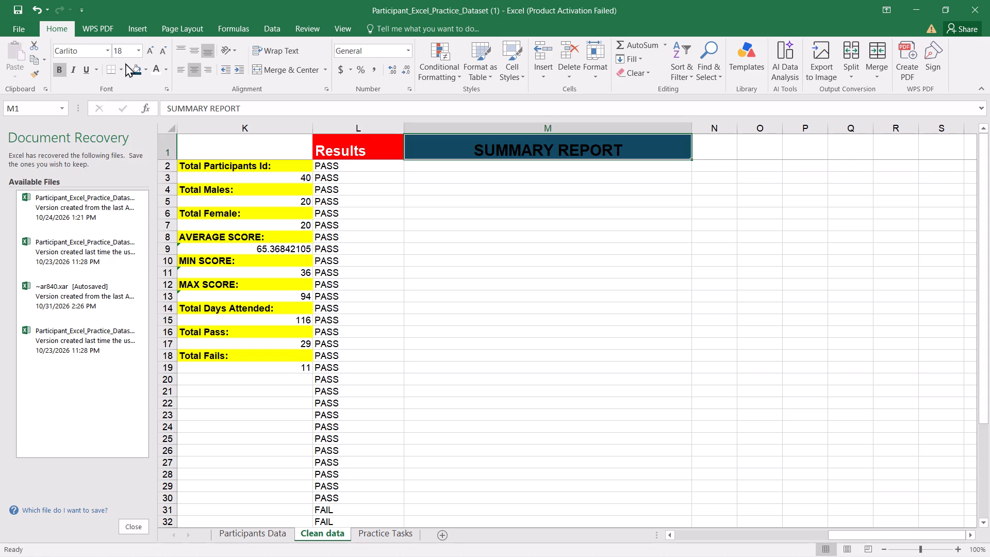
left_click(165, 71)
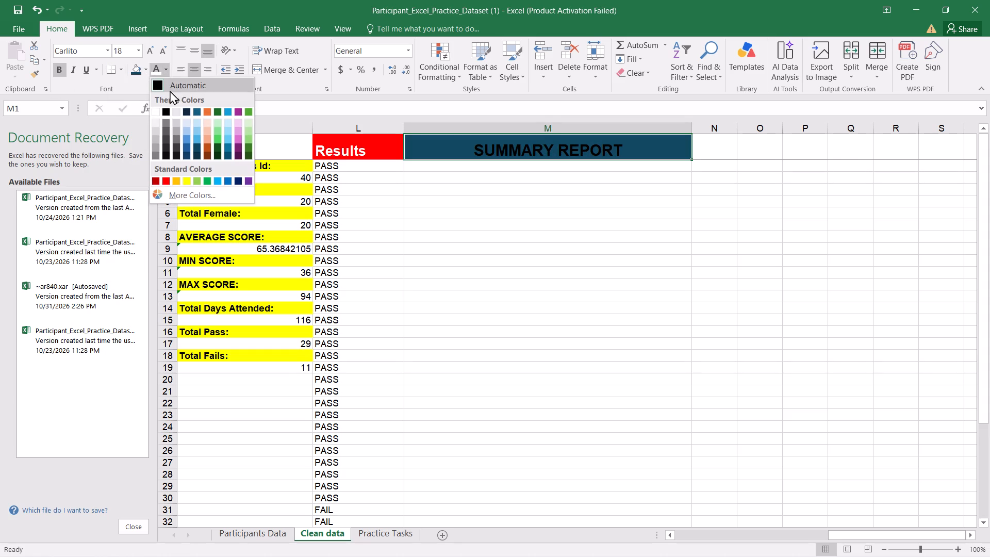
left_click(155, 113)
left_click(448, 192)
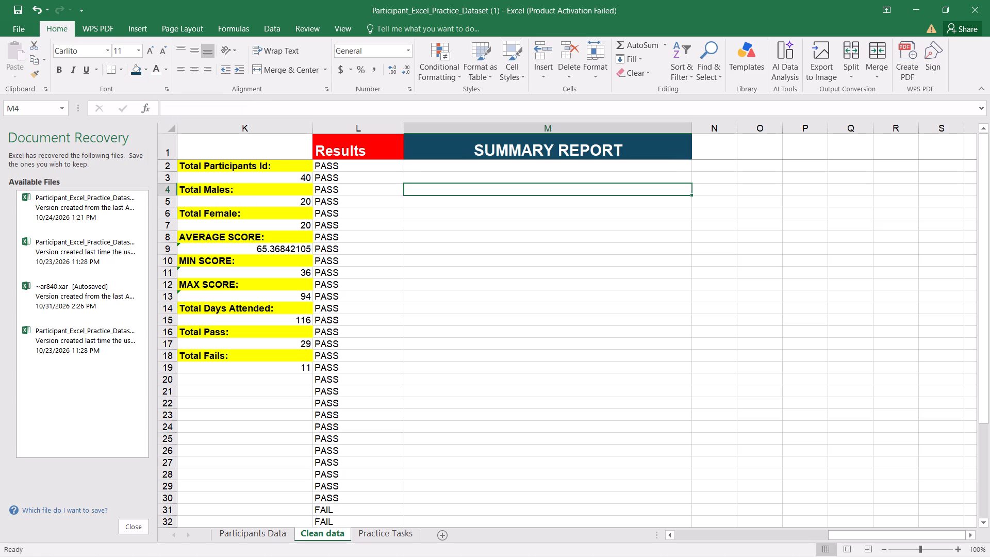
left_click(459, 173)
left_click(459, 169)
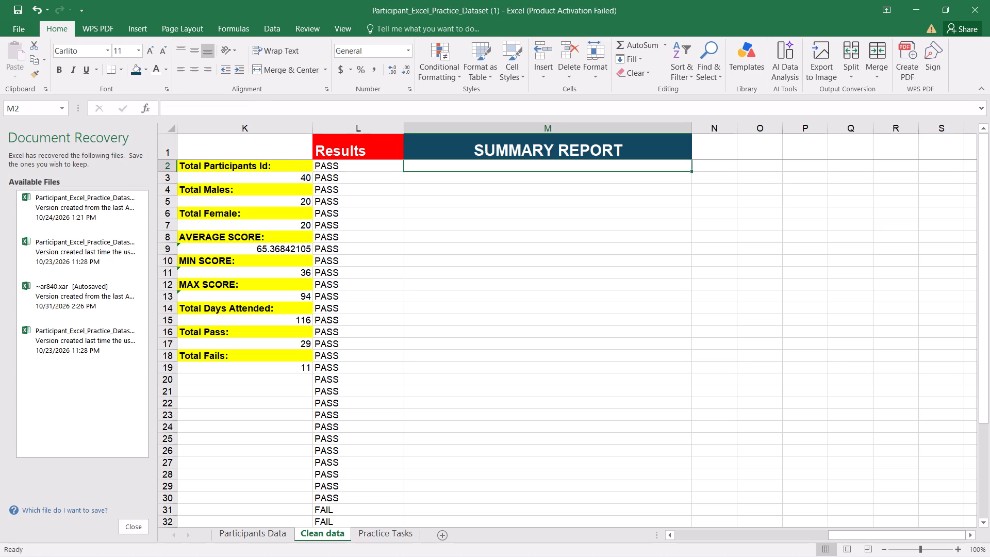
Widen column M to a width of about 60.
left_click_drag(694, 126, 719, 126)
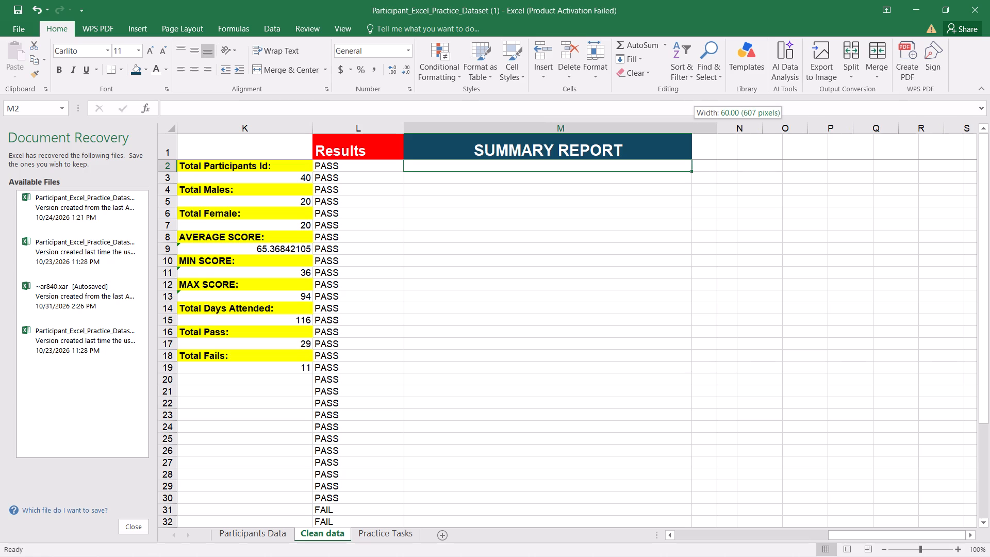
Widen column M slightly further around the SUMMARY REPORT heading.
left_click_drag(719, 126, 735, 126)
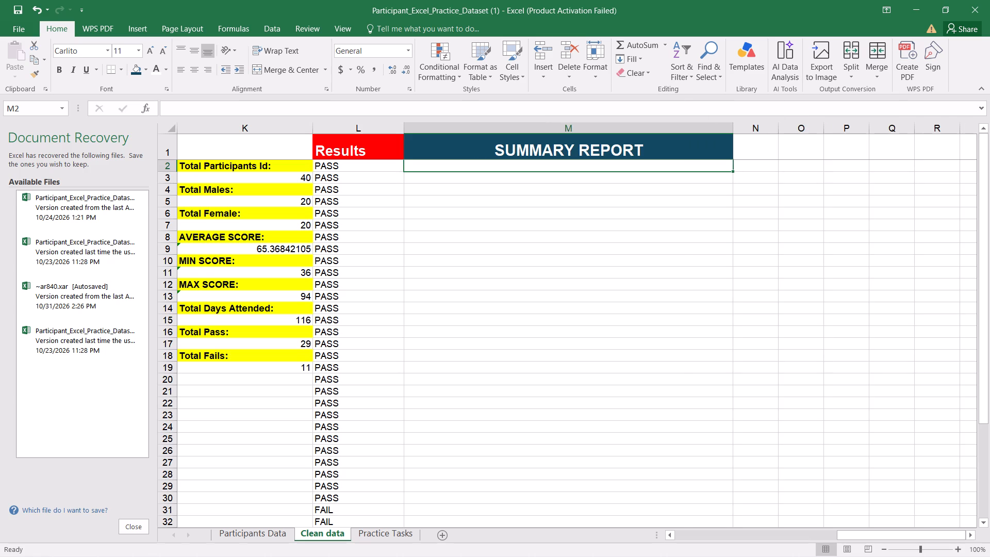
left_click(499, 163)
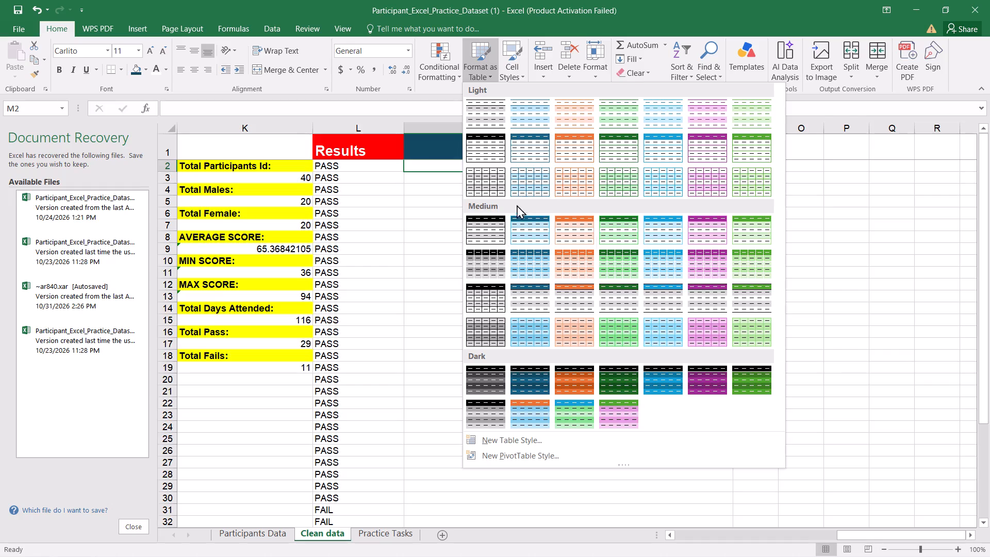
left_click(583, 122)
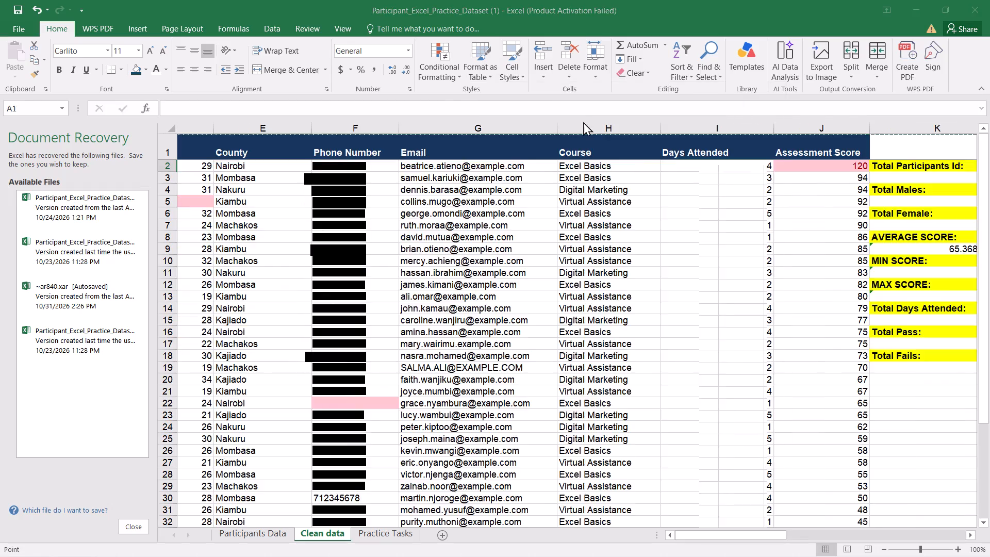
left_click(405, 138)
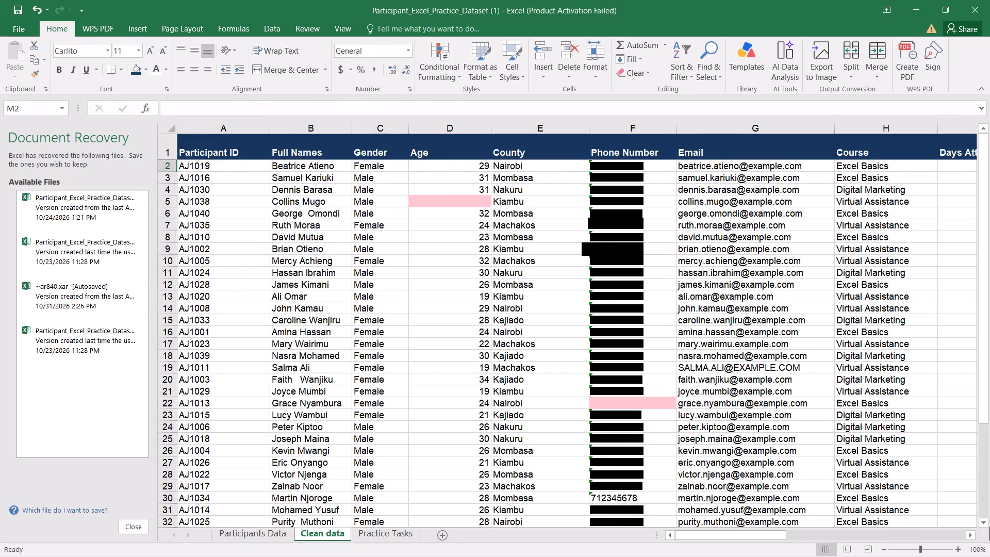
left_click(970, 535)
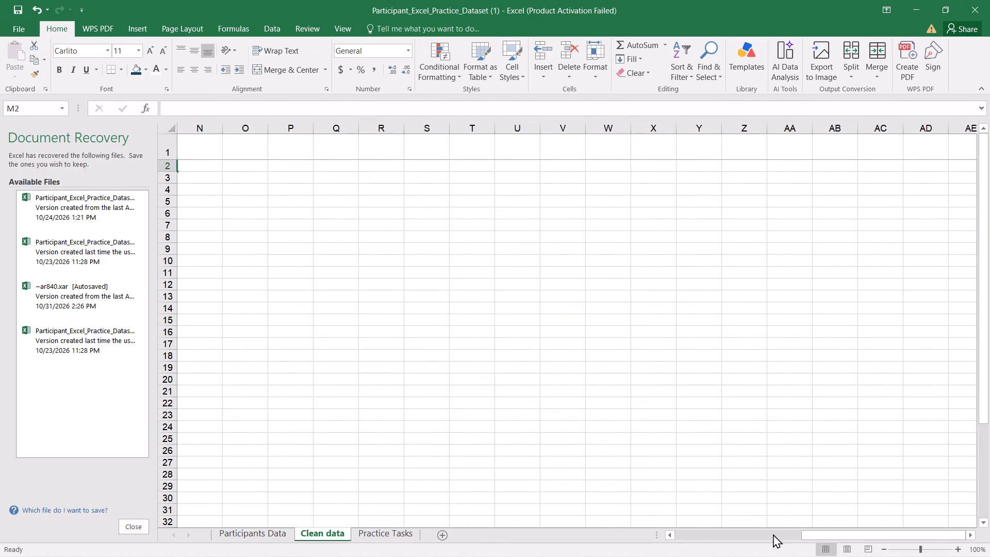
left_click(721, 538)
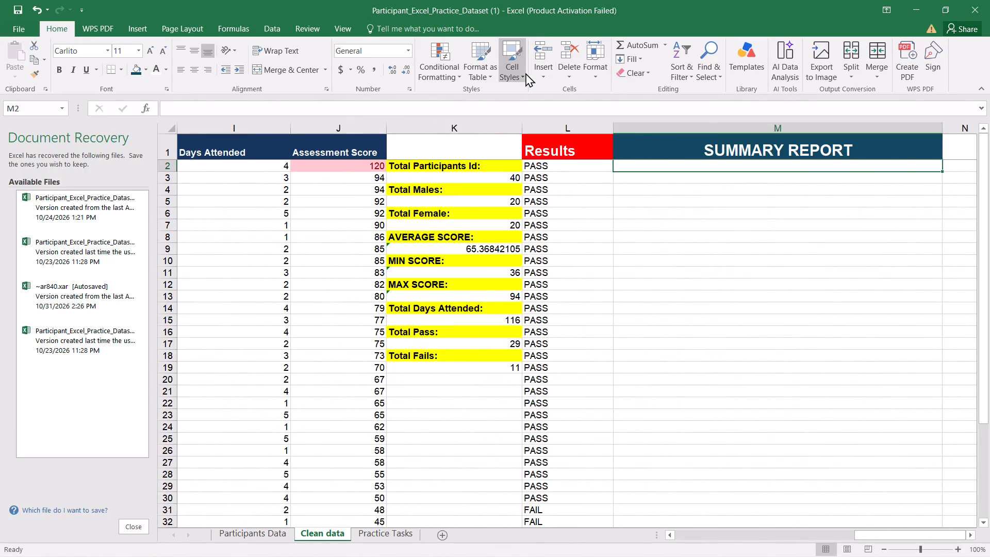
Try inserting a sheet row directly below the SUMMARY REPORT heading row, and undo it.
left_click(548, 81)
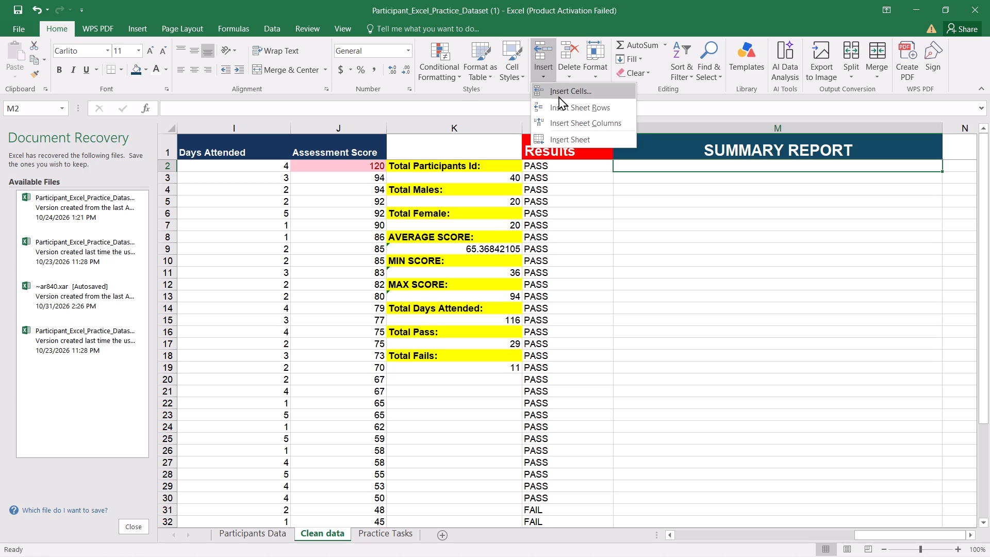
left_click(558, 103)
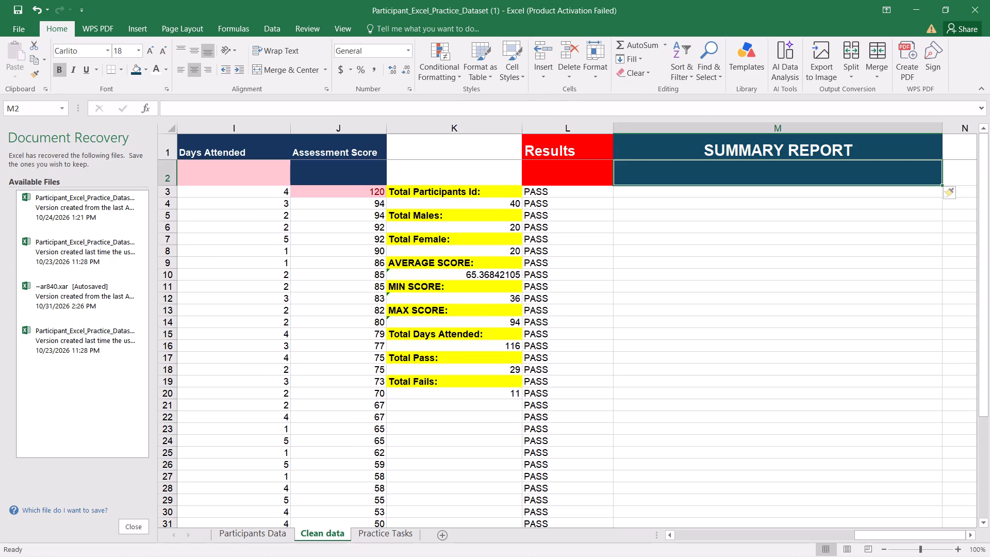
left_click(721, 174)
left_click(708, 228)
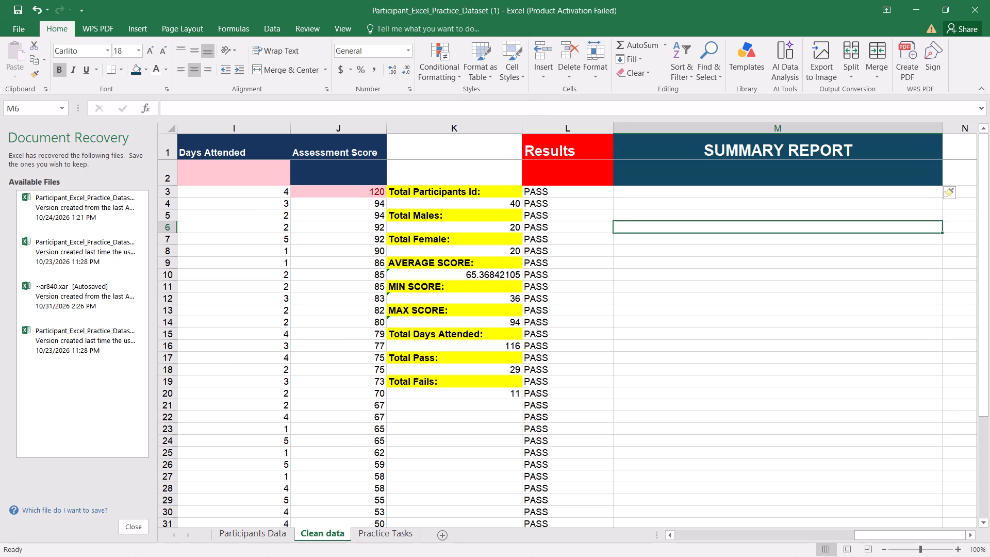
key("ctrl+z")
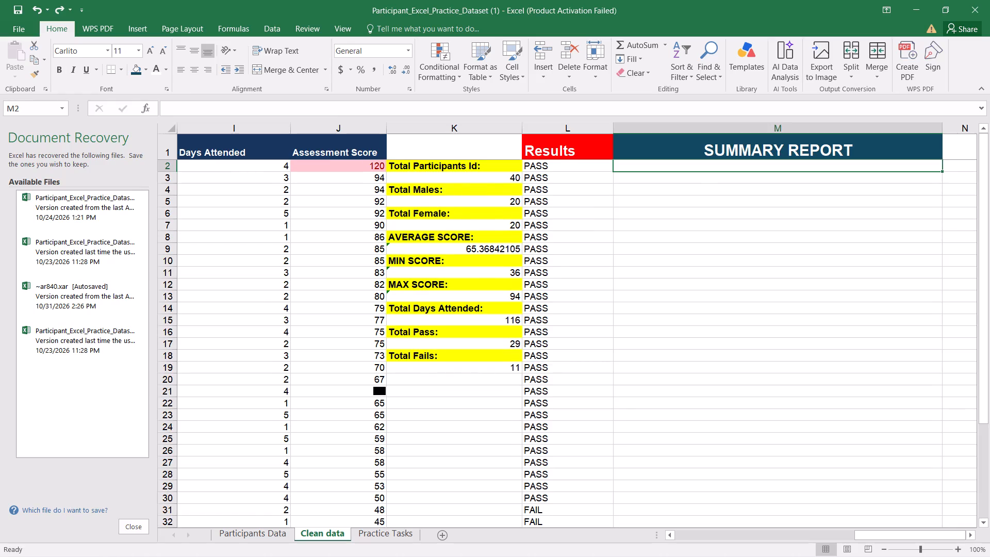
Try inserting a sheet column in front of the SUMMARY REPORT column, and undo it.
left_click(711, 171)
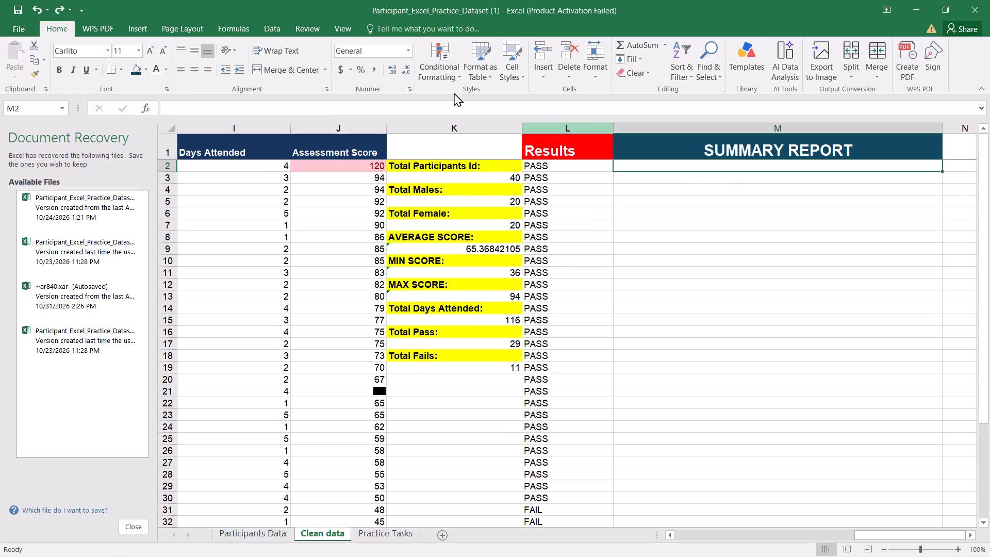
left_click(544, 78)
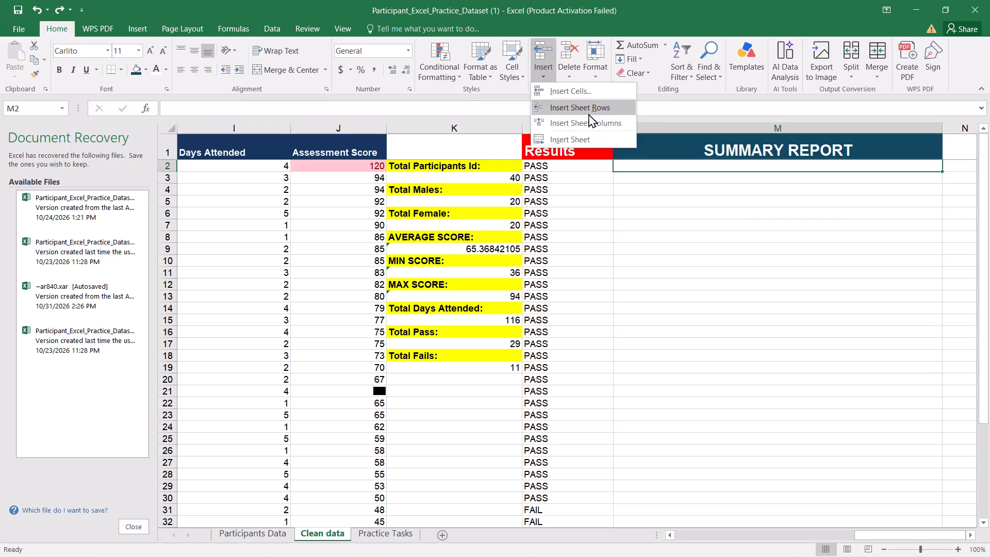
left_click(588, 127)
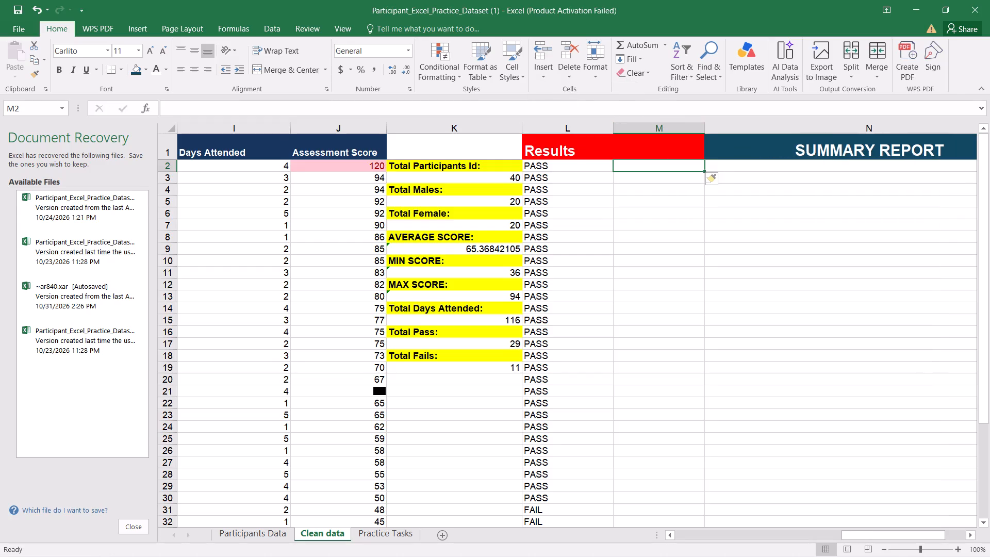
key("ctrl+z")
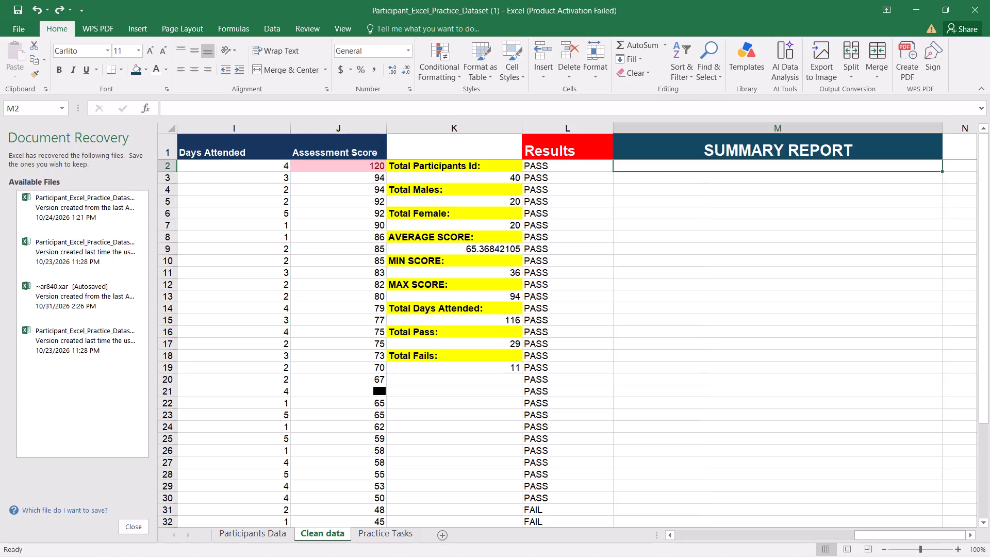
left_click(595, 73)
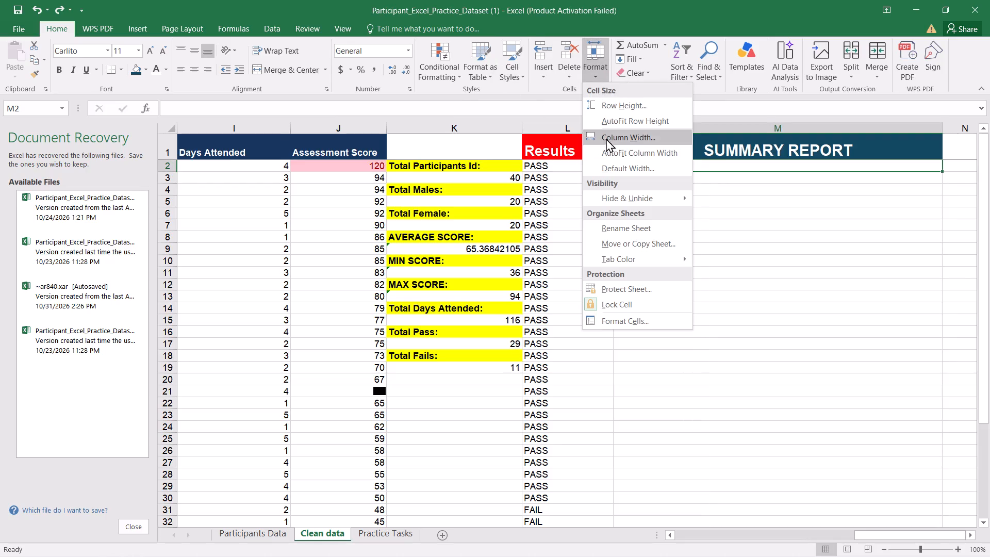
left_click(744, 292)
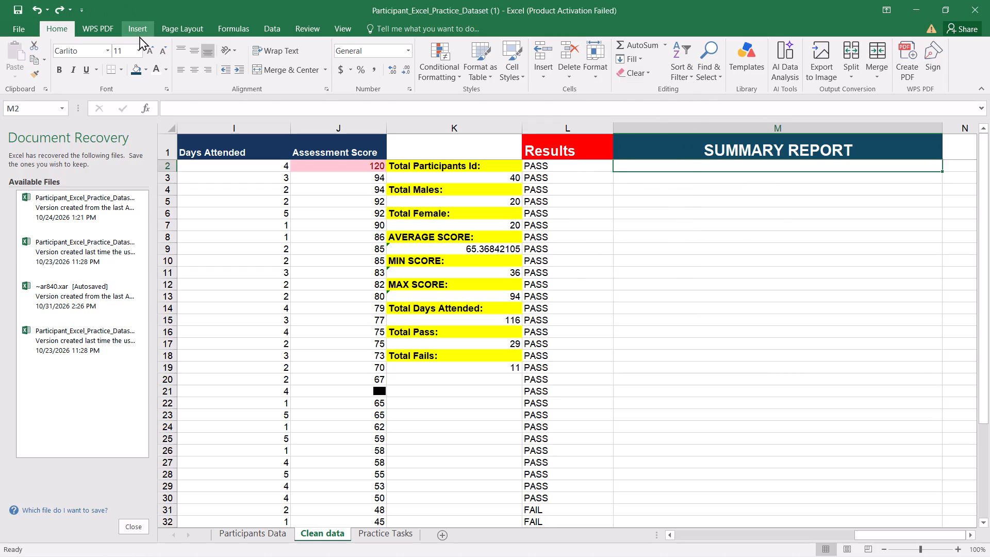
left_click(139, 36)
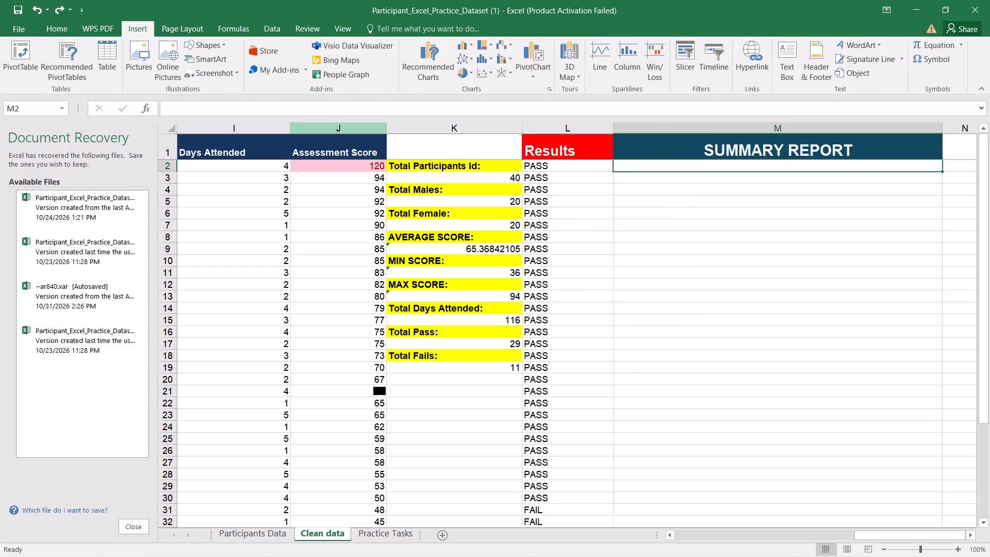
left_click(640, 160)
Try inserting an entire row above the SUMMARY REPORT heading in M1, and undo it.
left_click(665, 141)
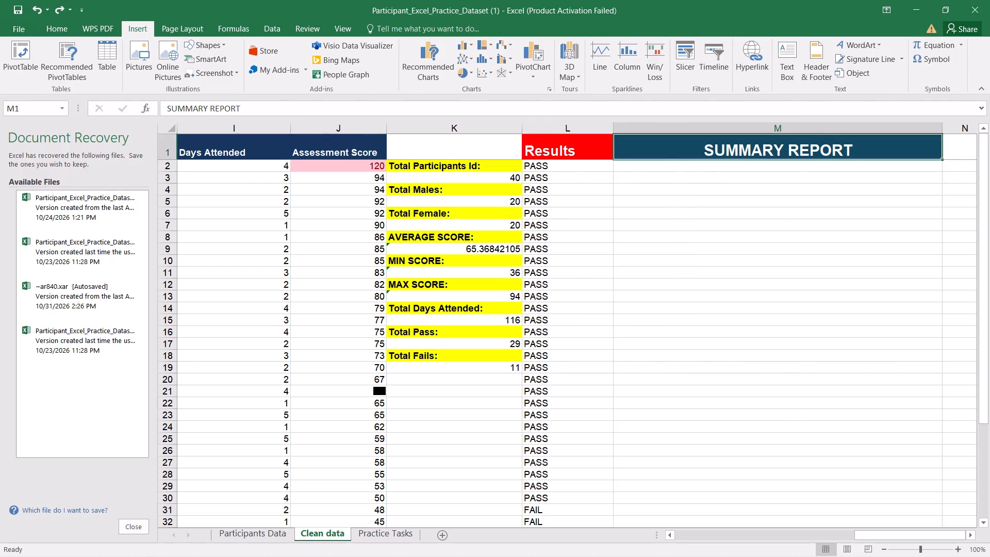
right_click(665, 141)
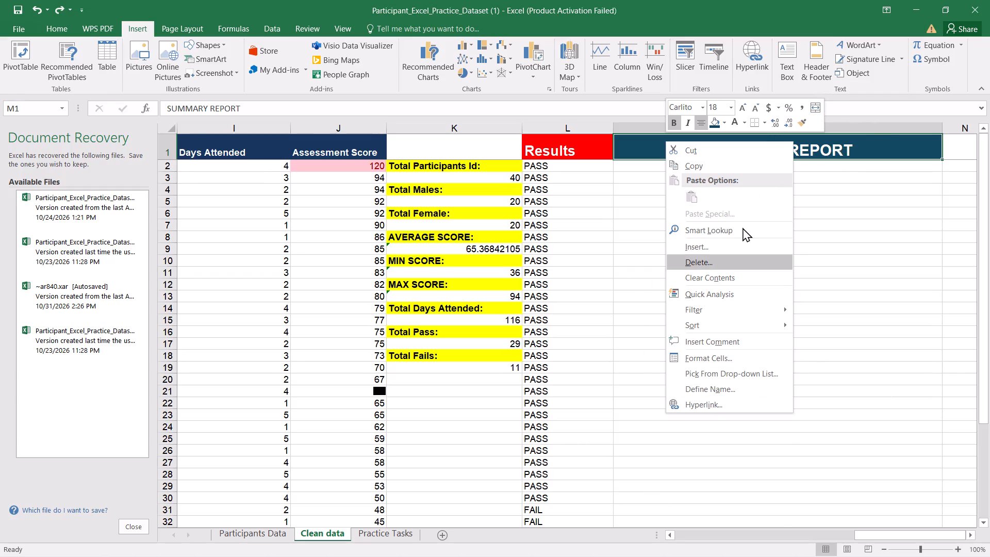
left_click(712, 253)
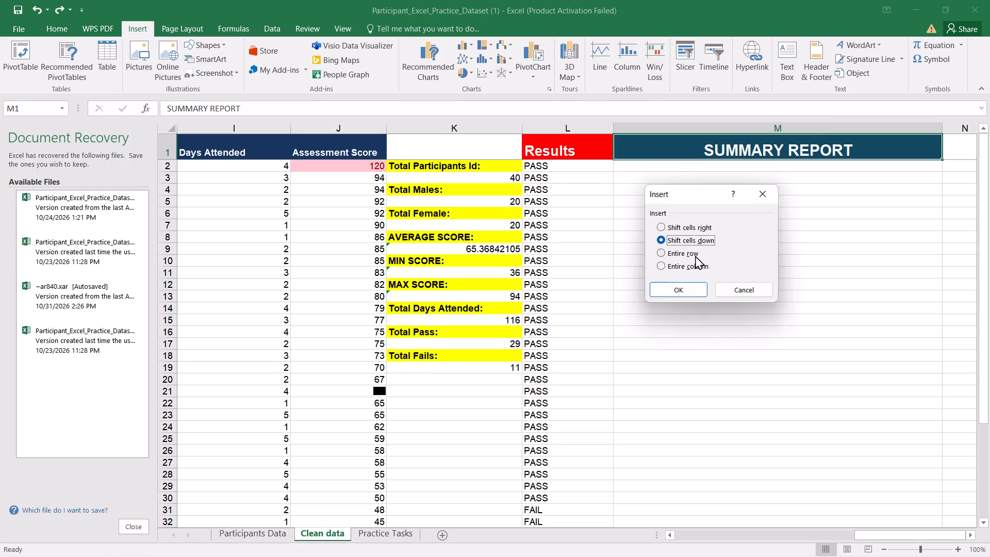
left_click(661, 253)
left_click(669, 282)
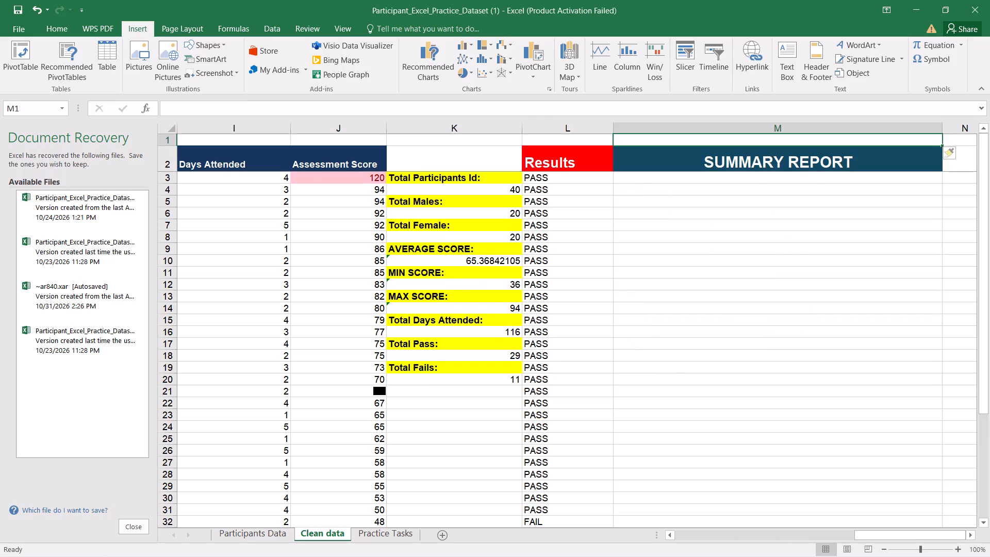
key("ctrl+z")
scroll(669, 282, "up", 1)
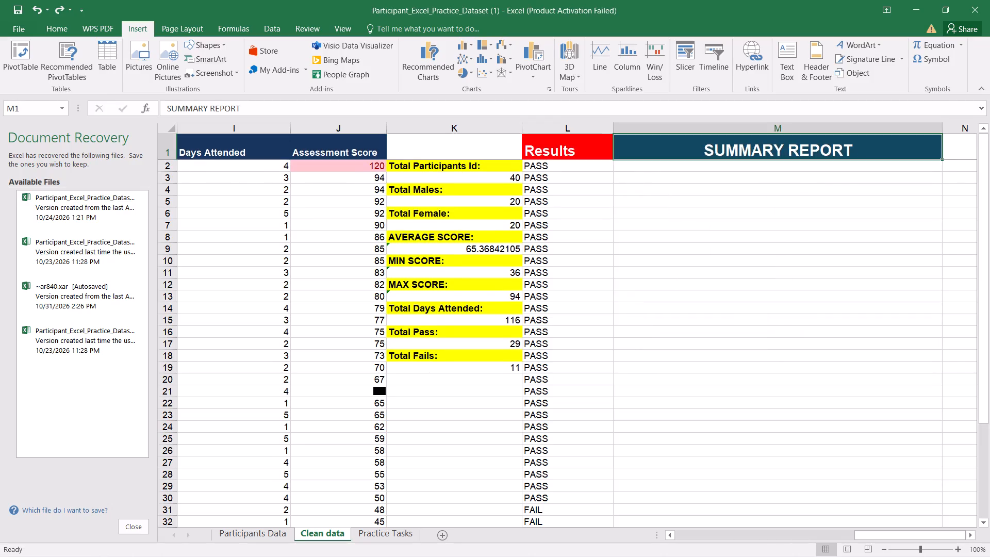
Create a table with headers under the SUMMARY REPORT heading, using the data range $M2:M41.
left_click(681, 277)
left_click(666, 168)
left_click(722, 148)
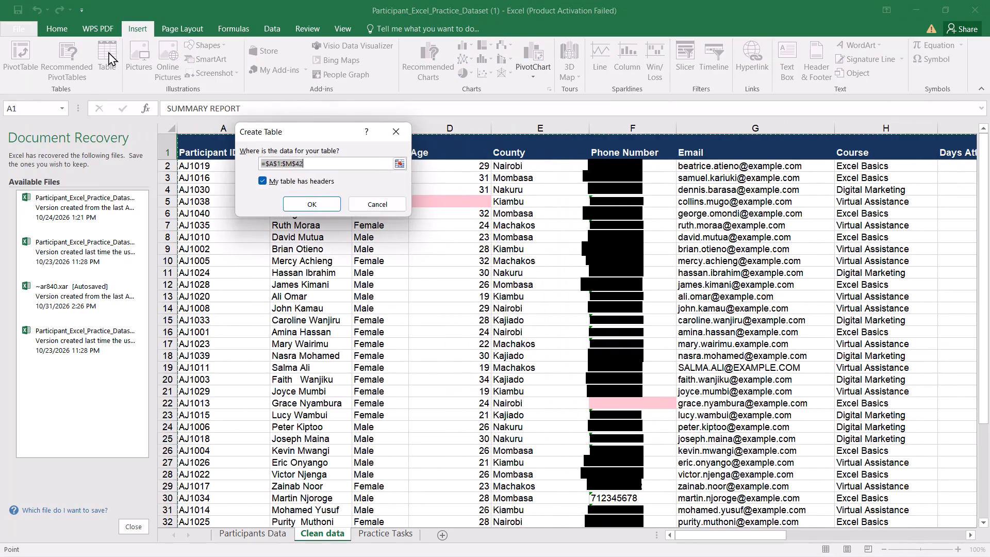
left_click(400, 162)
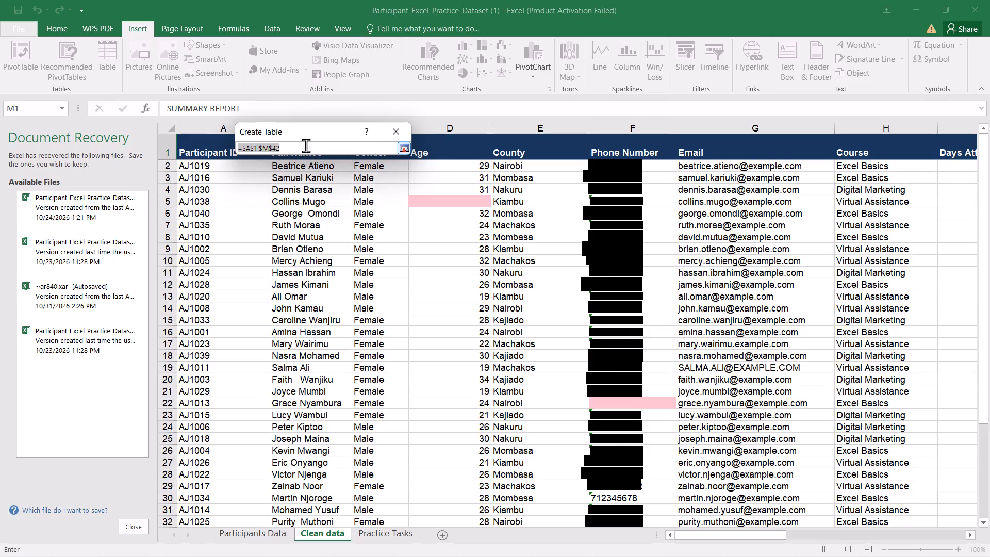
key("BackSpace")
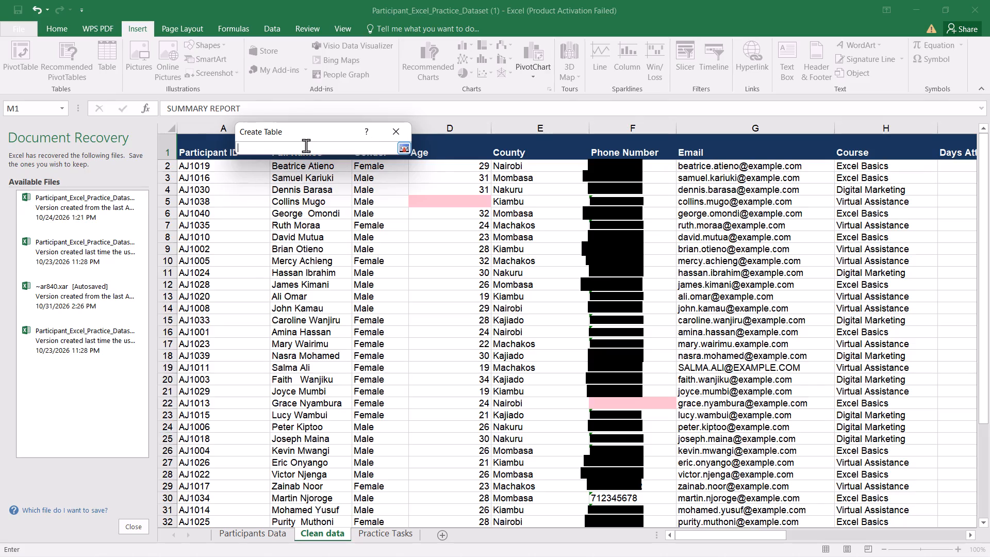
key("shift+dollar")
key("m")
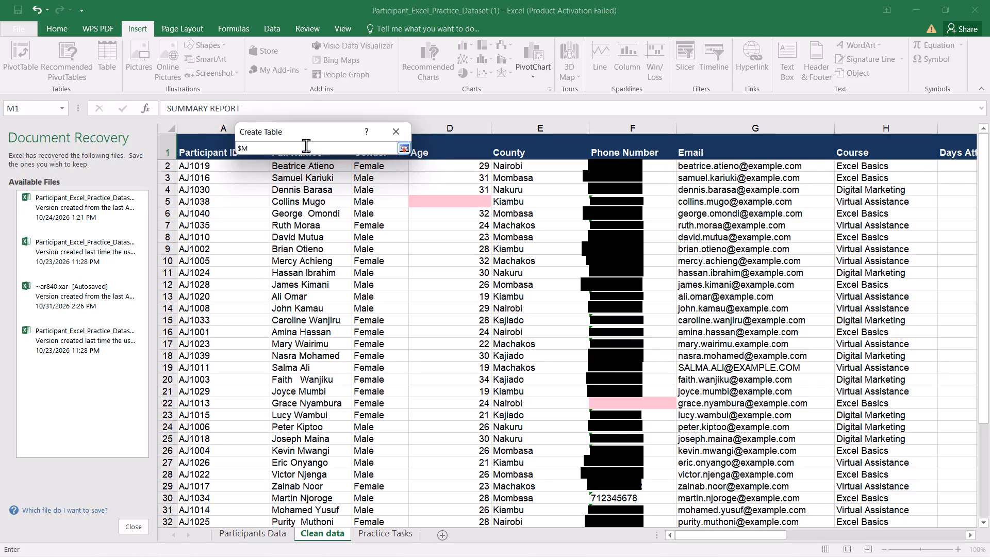
key("2")
key("shift+colon")
key("m")
type("41")
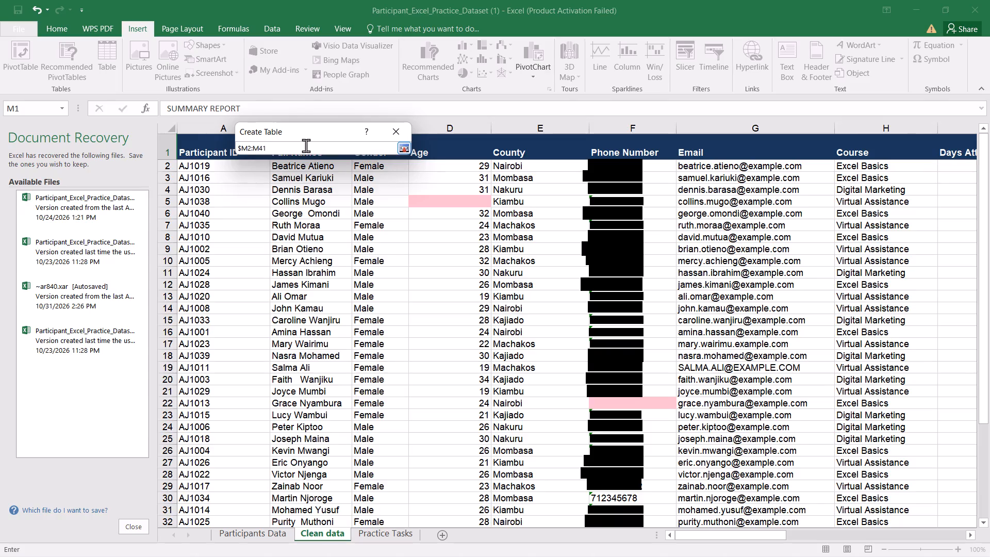
key("Return")
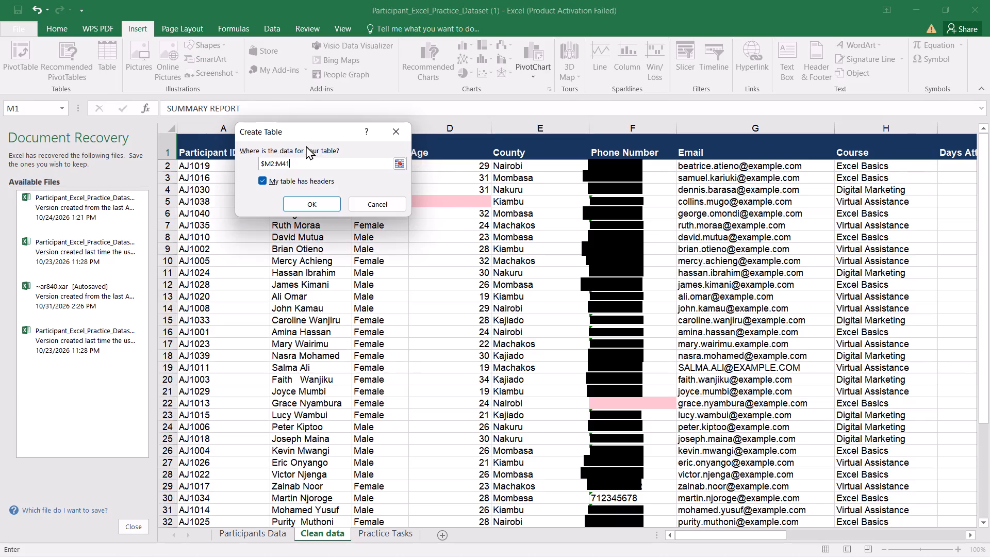
left_click(306, 202)
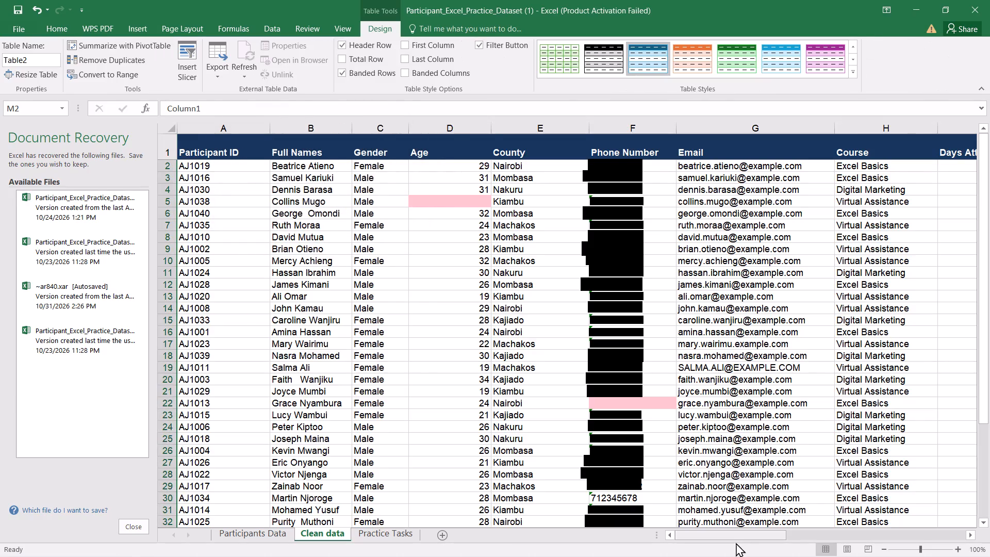
left_click(968, 535)
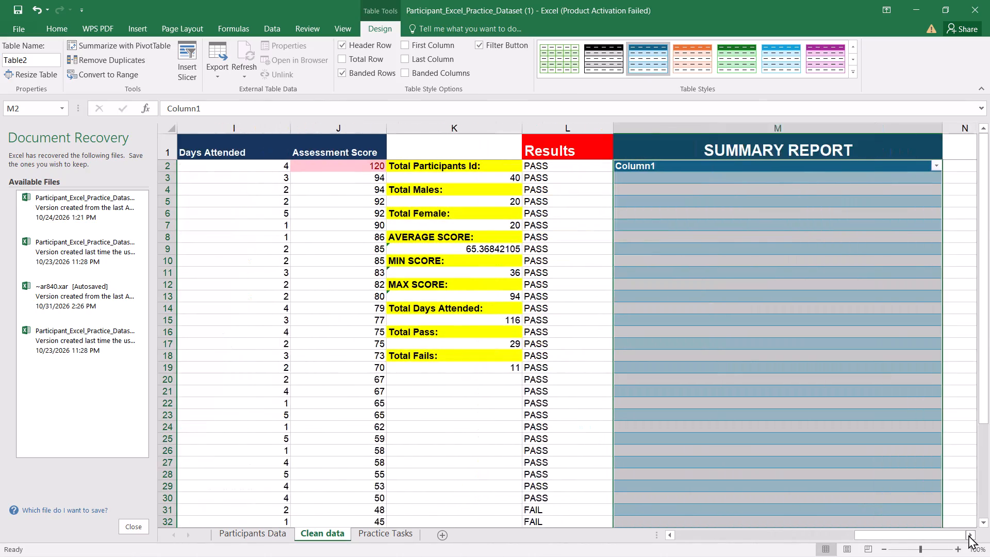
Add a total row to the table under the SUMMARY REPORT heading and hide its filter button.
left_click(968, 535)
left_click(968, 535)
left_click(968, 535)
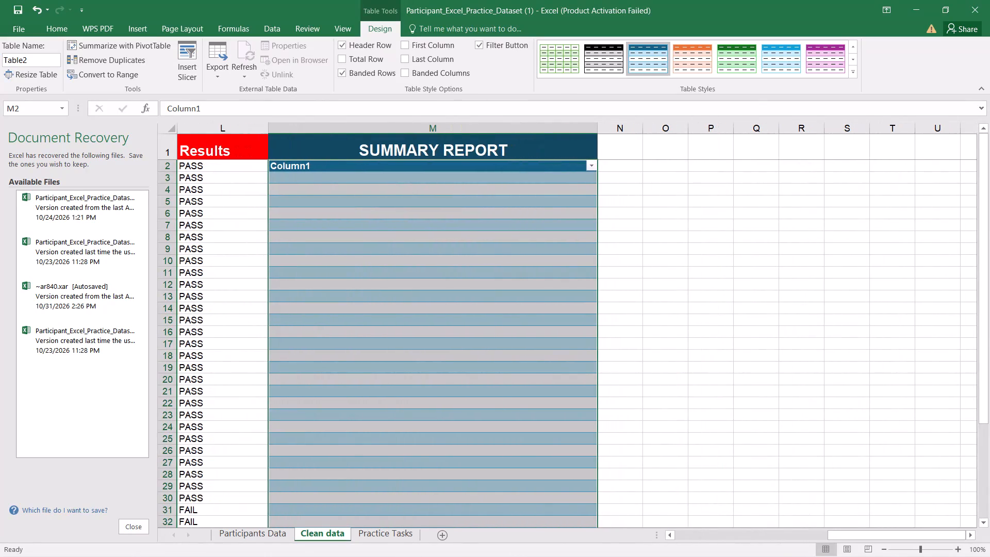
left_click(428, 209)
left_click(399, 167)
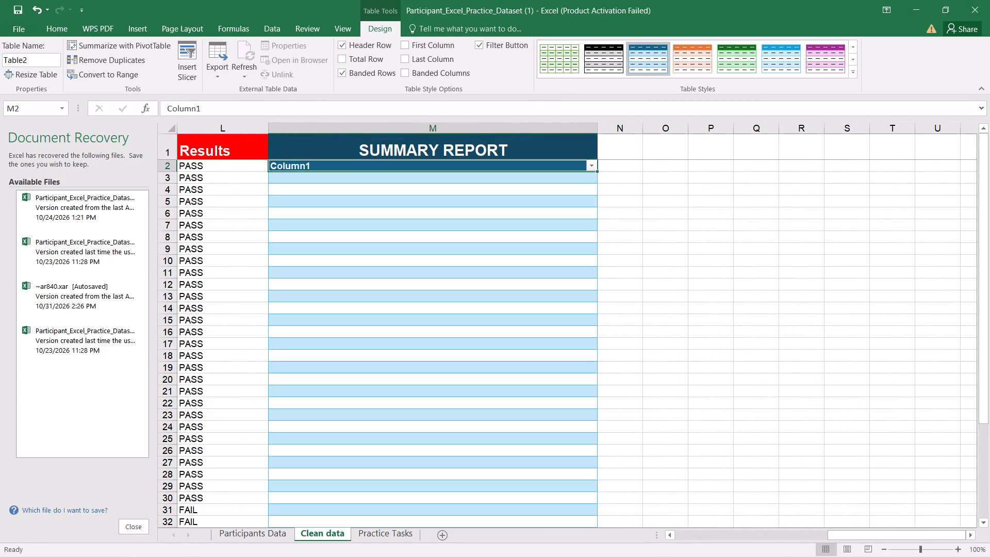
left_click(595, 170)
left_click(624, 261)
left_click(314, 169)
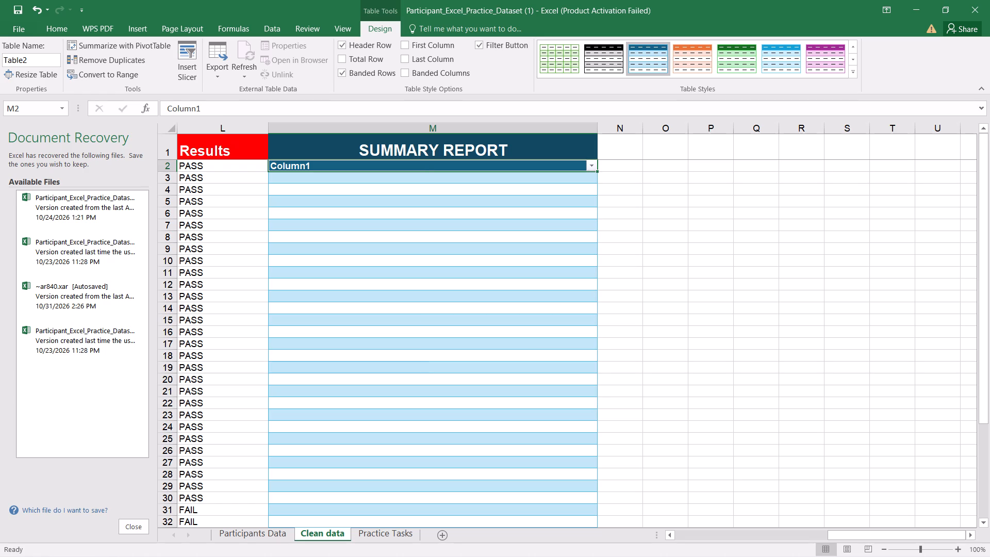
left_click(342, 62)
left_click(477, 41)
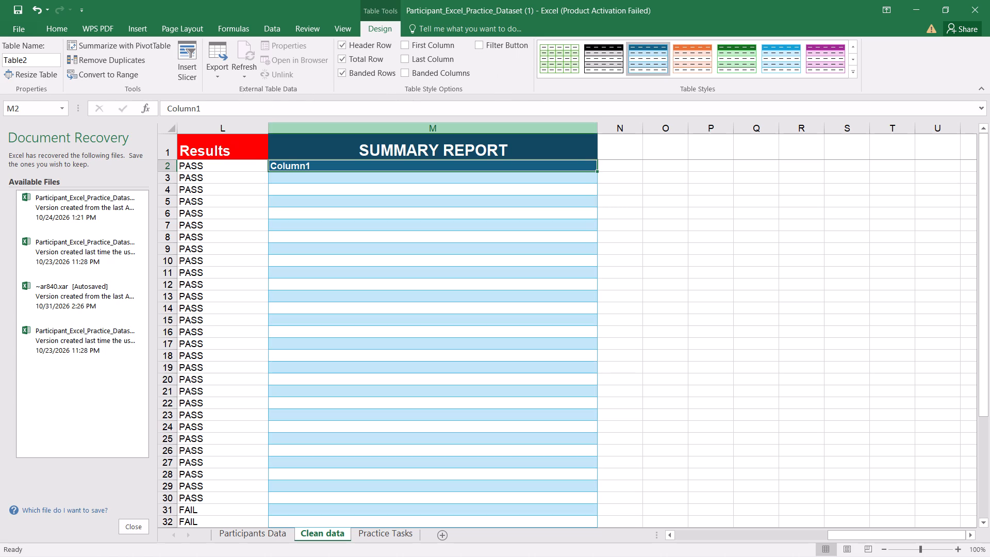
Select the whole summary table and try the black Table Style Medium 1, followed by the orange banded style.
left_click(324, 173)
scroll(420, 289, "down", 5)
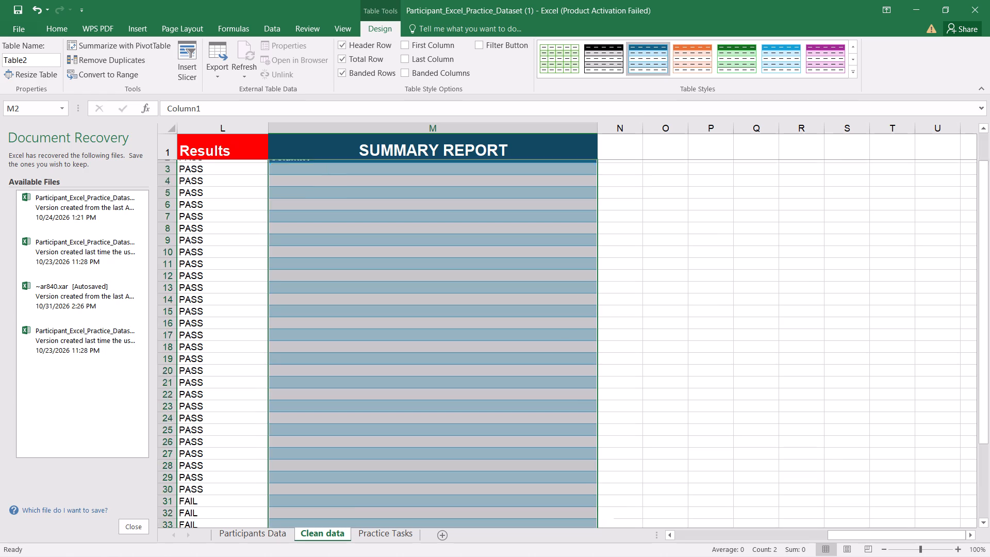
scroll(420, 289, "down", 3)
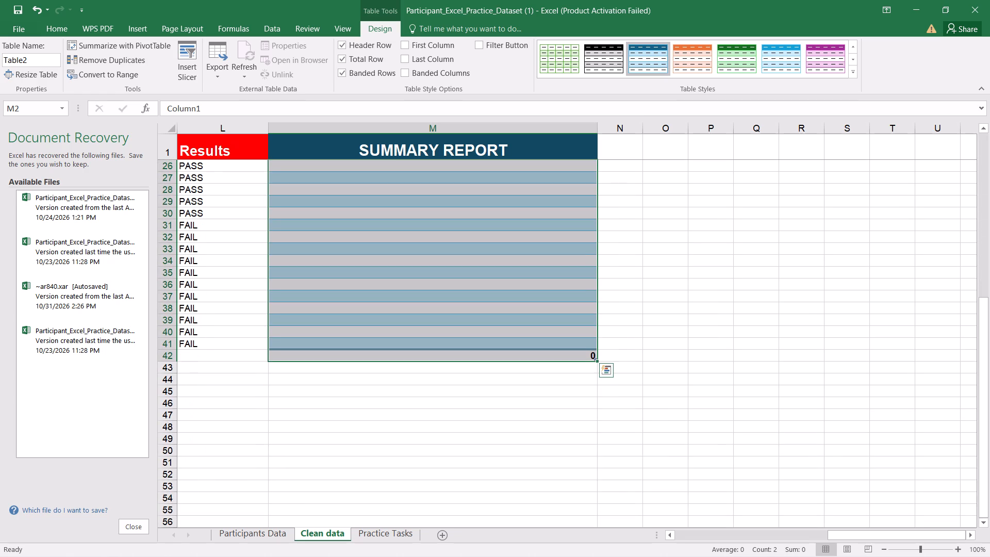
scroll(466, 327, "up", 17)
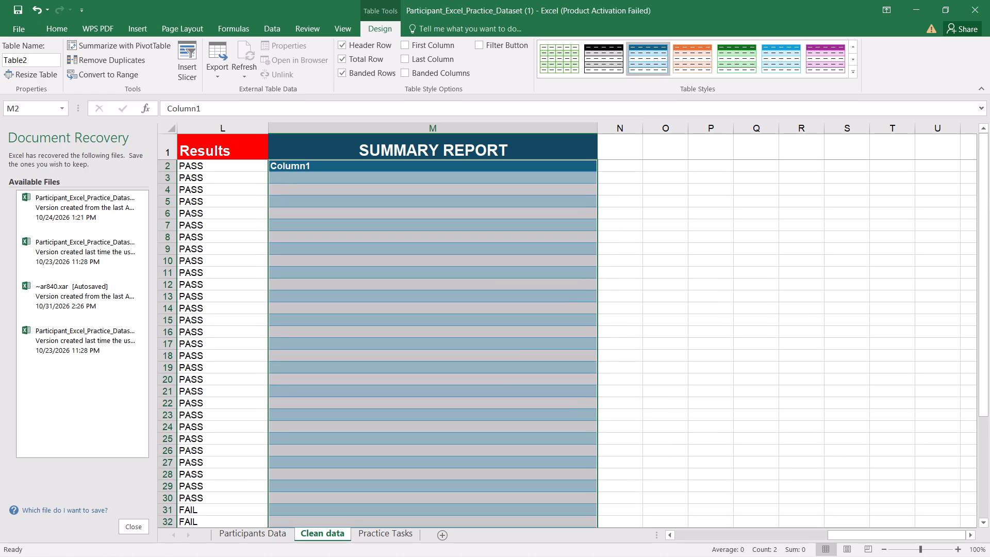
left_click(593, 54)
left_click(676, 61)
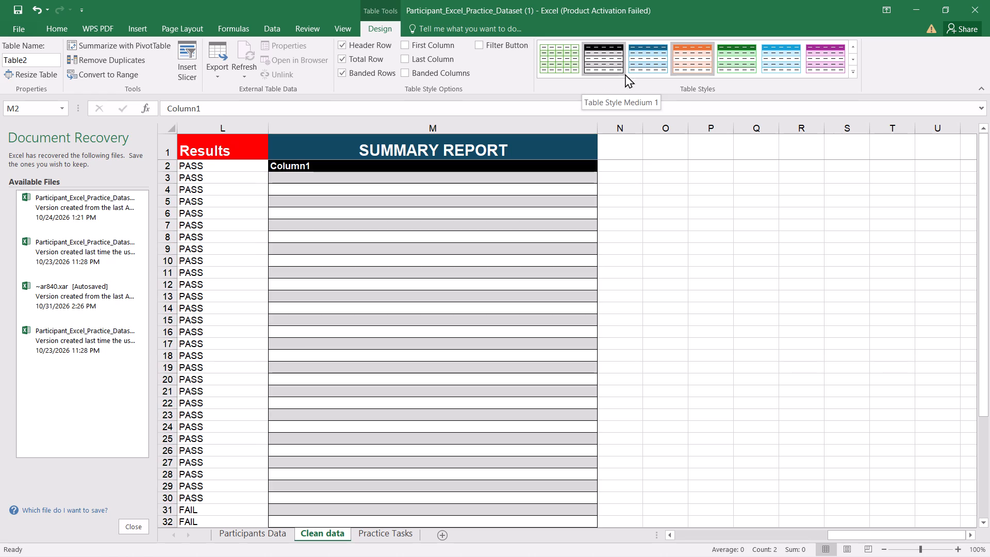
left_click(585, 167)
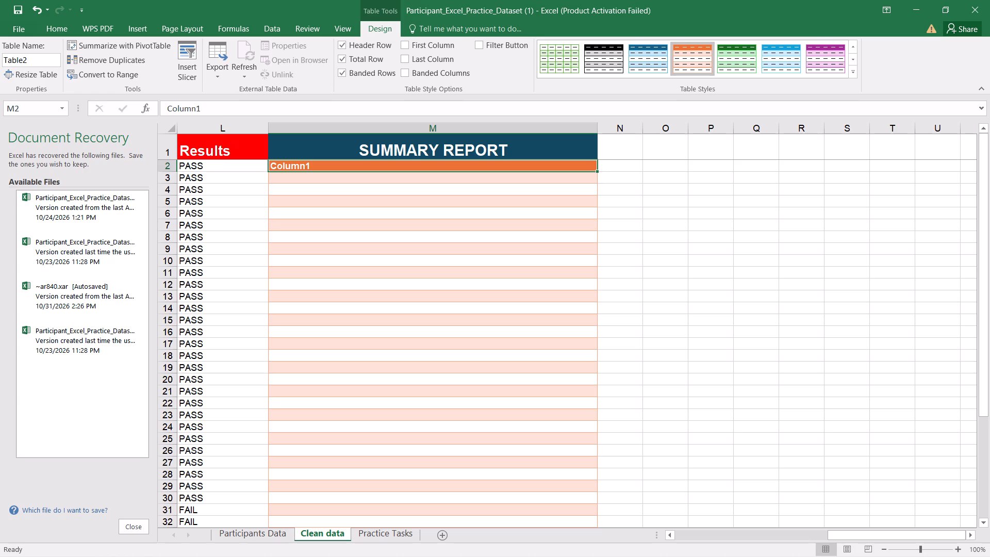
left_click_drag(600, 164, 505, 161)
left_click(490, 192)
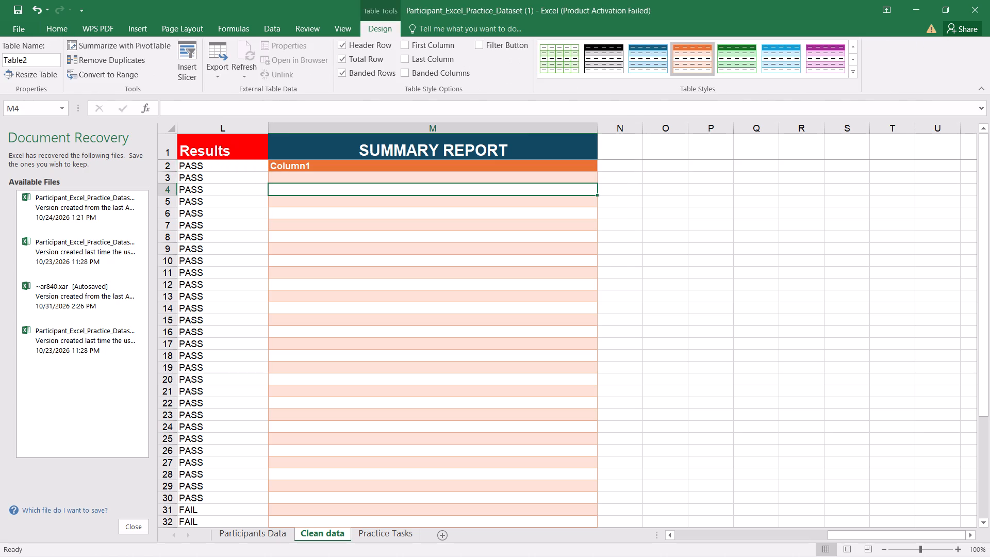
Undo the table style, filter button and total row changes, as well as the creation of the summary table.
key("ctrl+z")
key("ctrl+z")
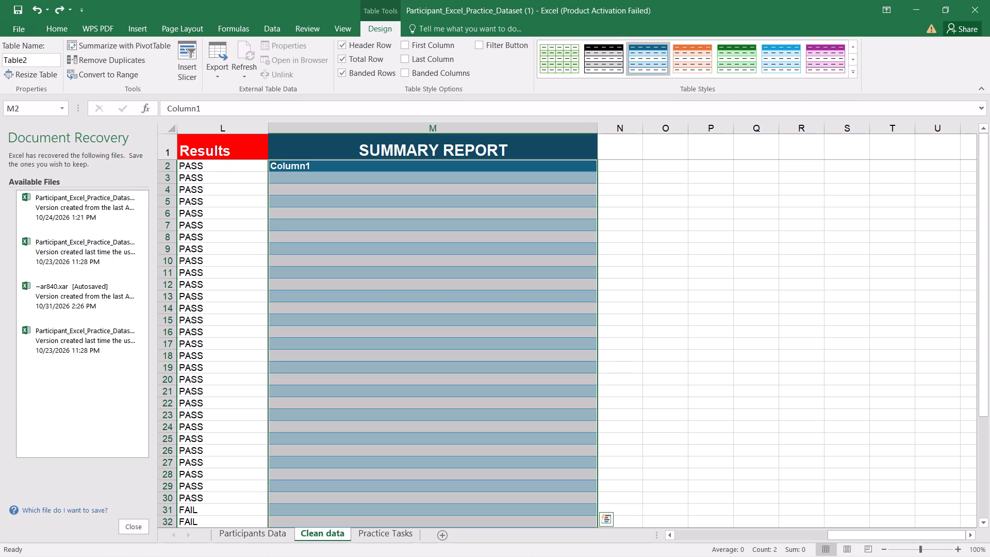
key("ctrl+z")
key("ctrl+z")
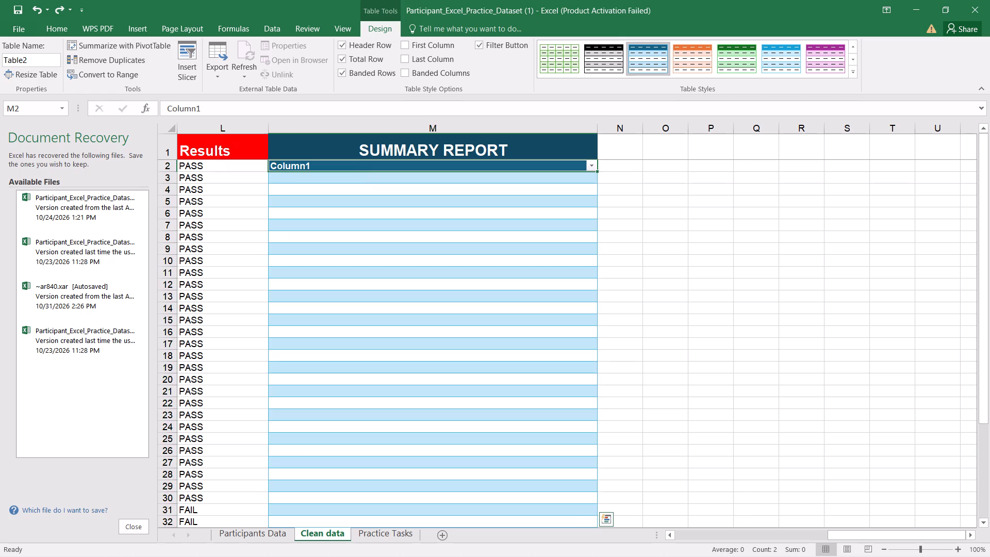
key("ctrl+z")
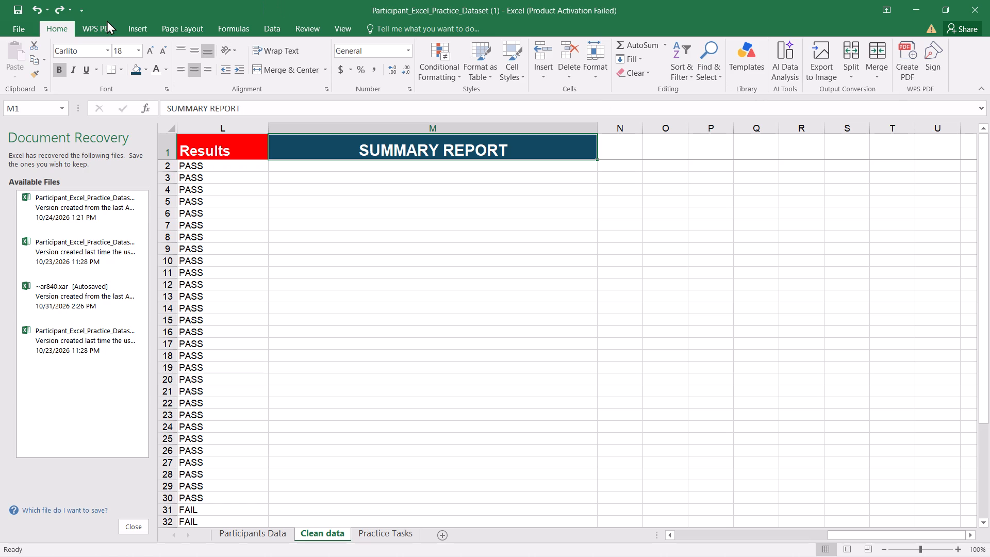
Format the range =$M2:M41 as a table without existing headers, using the medium style with blue header and grey bands.
left_click(139, 28)
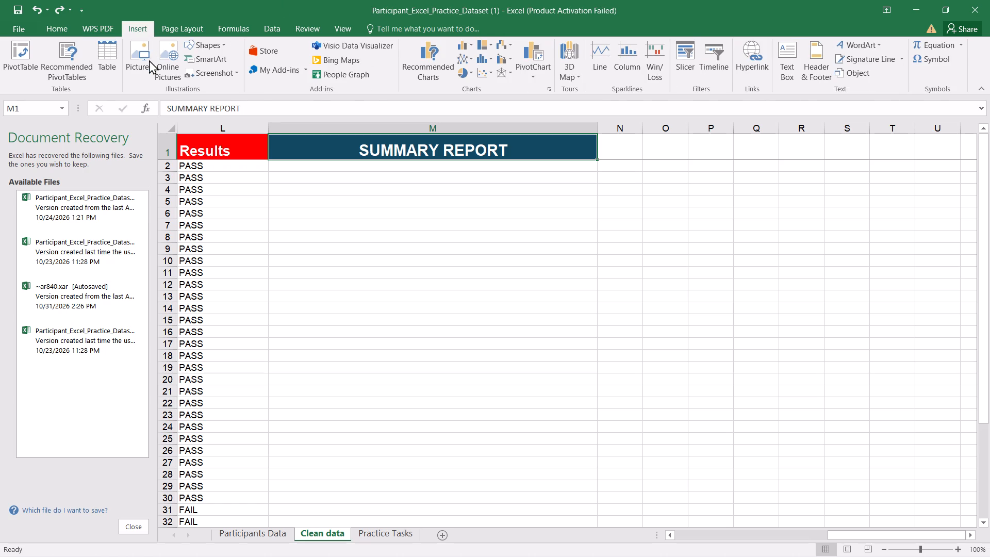
left_click(53, 25)
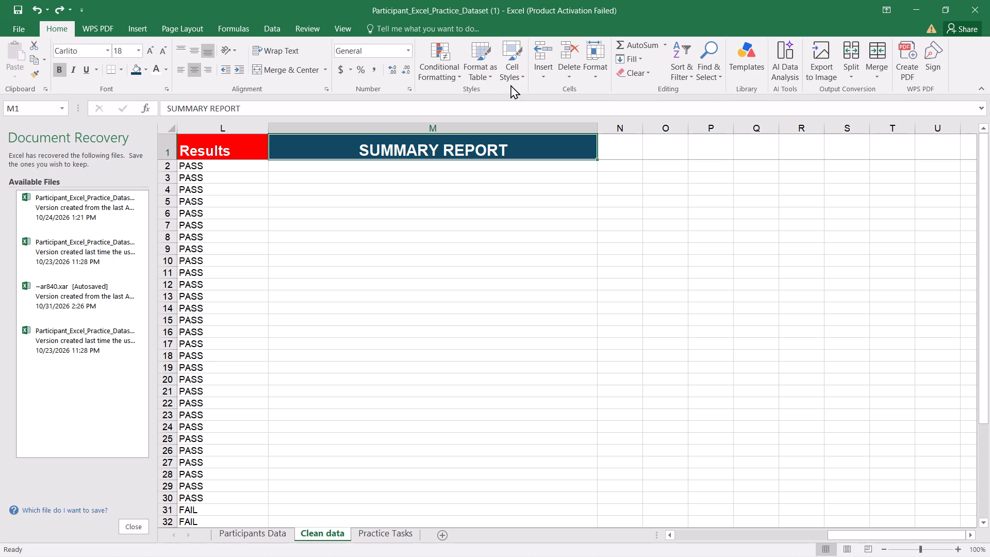
left_click(492, 74)
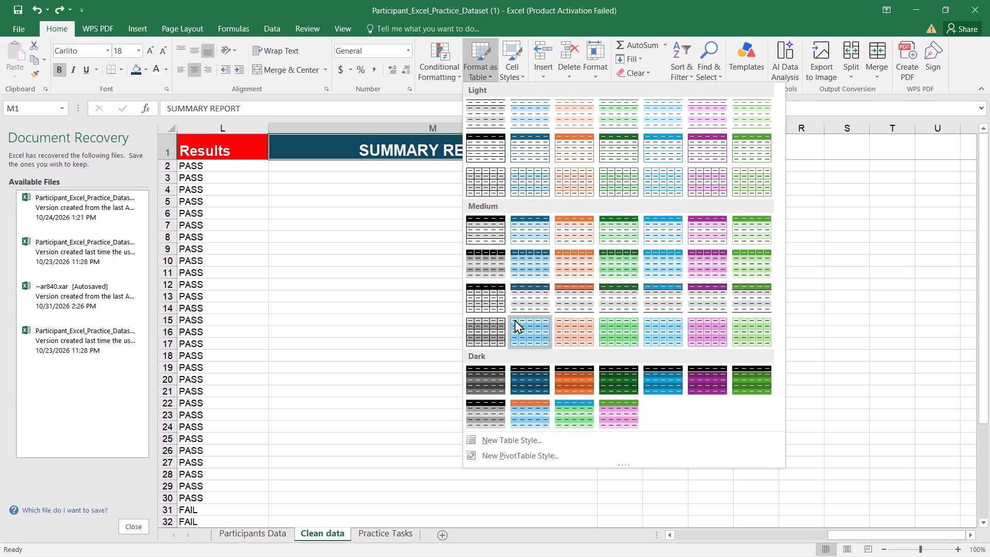
left_click(654, 294)
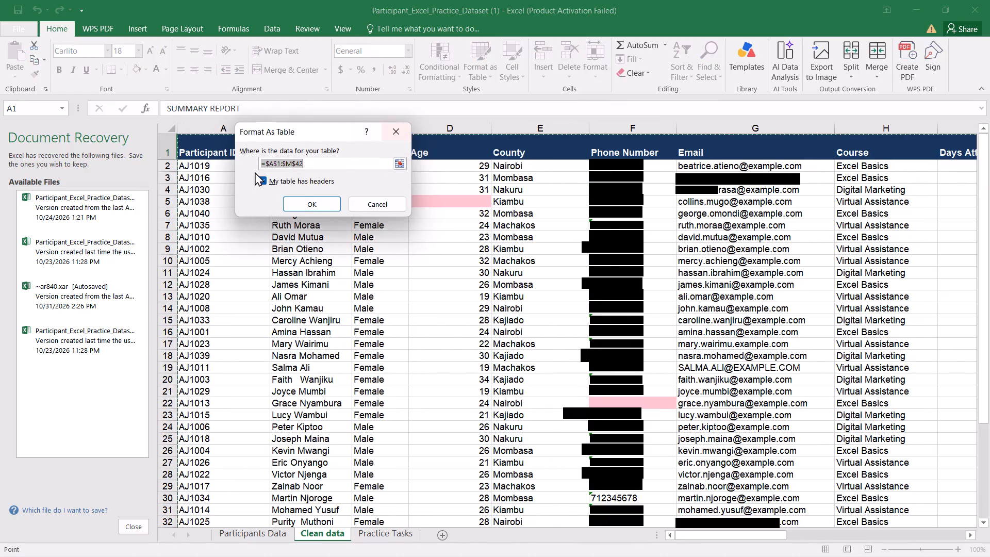
left_click(313, 160)
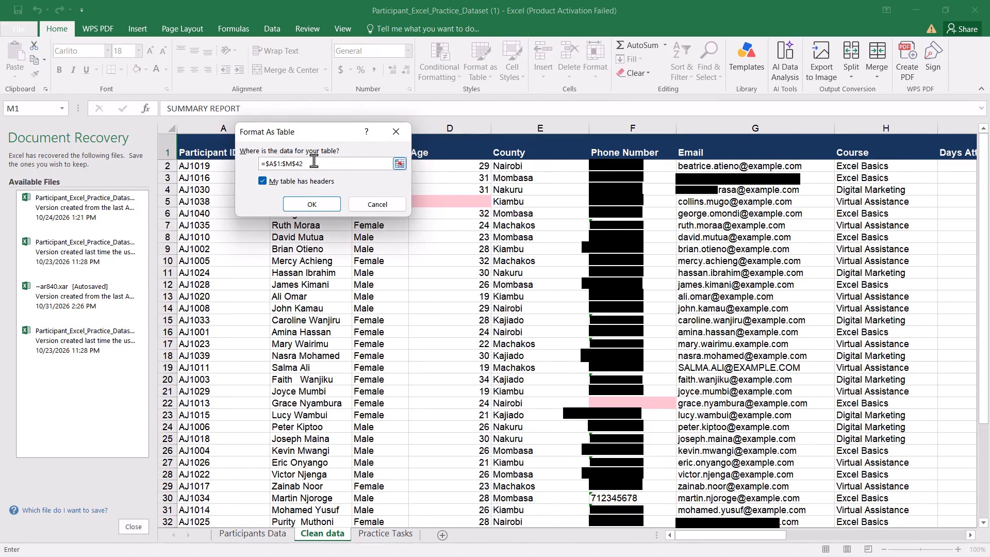
key("BackSpace")
key("BackSpace")
key("BackSpace")
key("BackSpace")
key("BackSpace")
key("BackSpace")
key("BackSpace")
key("BackSpace")
key("BackSpace")
key("BackSpace")
key("BackSpace")
key("BackSpace")
key("BackSpace")
key("BackSpace")
key("BackSpace")
key("BackSpace")
key("equal")
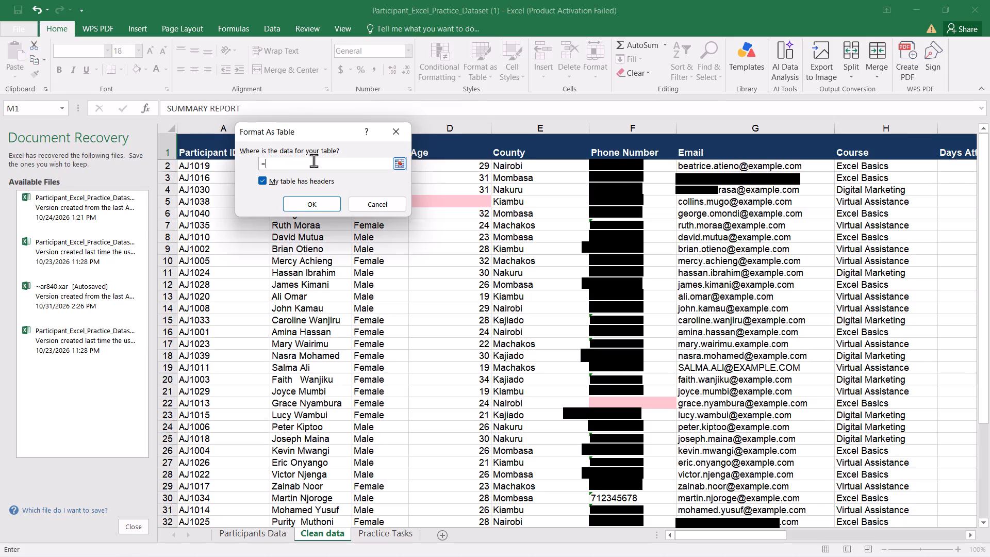
key("shift+numbersign")
key("BackSpace")
key("shift+dollar")
key("m")
key("2")
key("shift+colon")
key("m")
type("41")
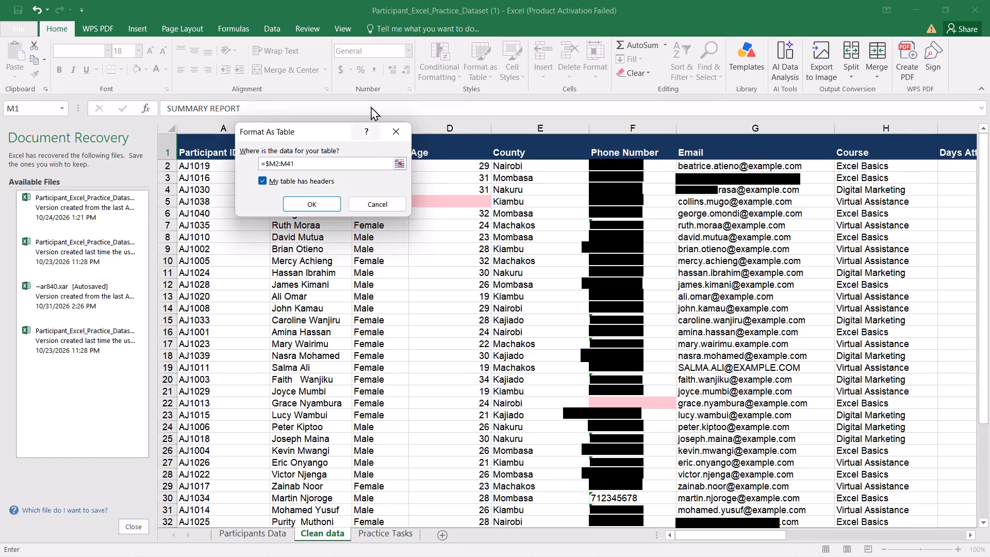
left_click(265, 182)
left_click(295, 208)
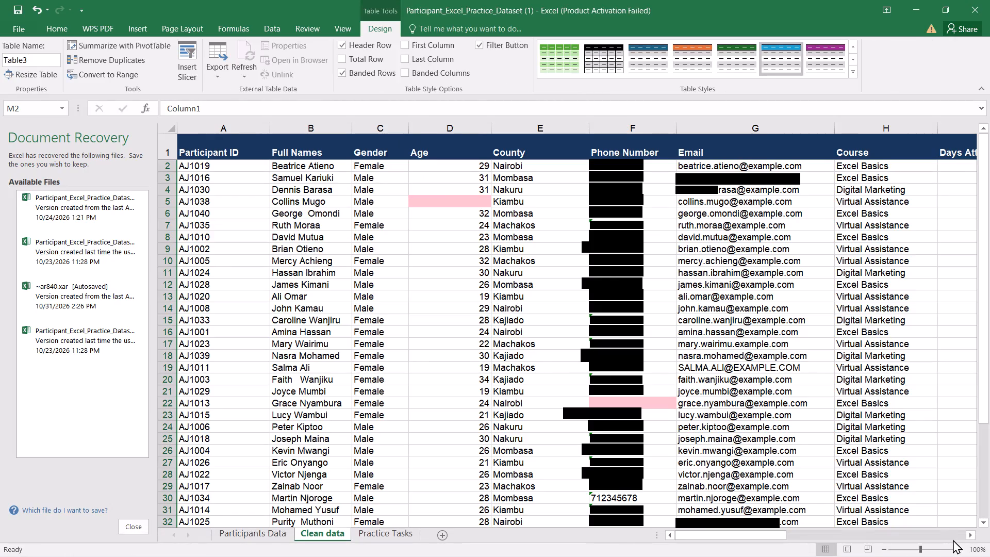
Examine the new table under the SUMMARY REPORT heading in column M down to its last row.
left_click(969, 534)
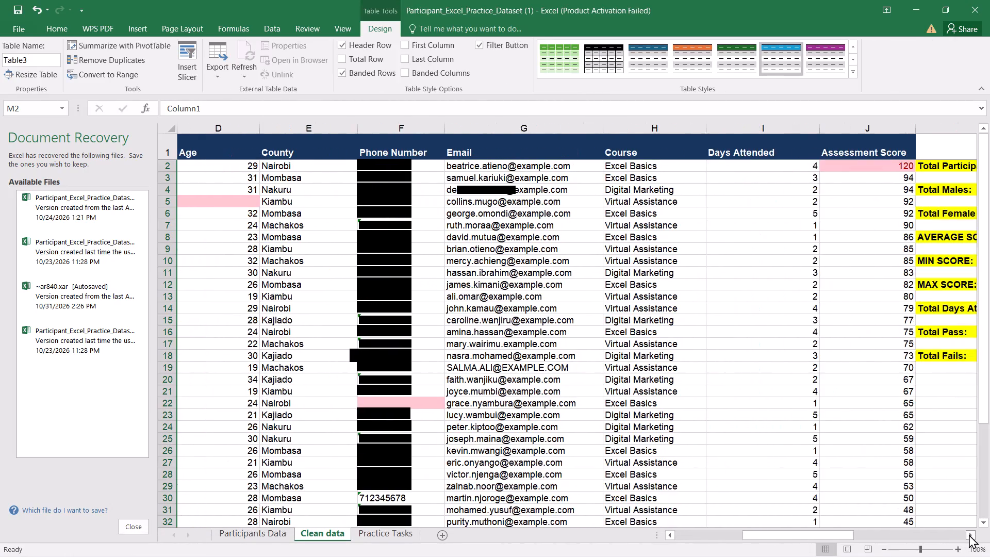
double_click(969, 534)
double_click(969, 534)
left_click(969, 534)
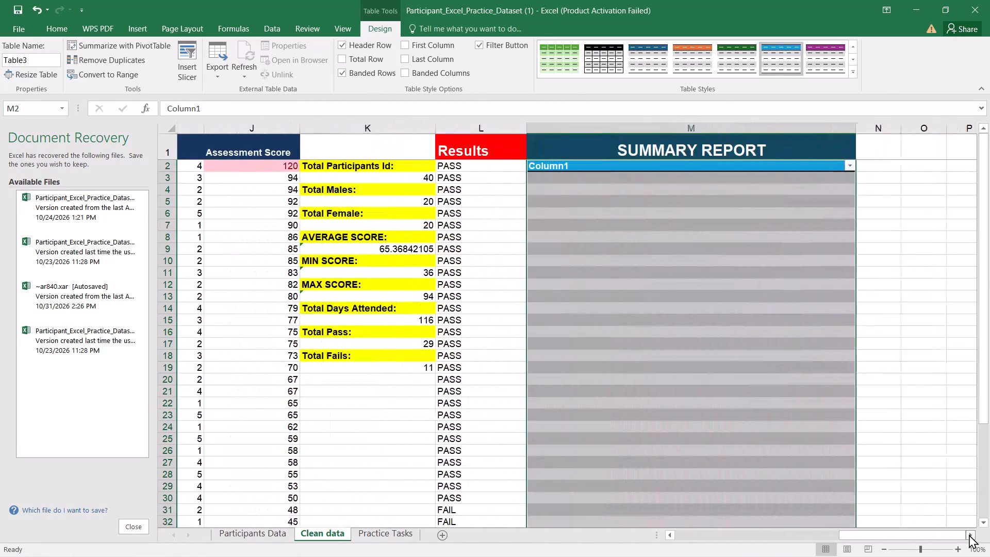
left_click(969, 534)
left_click(630, 362)
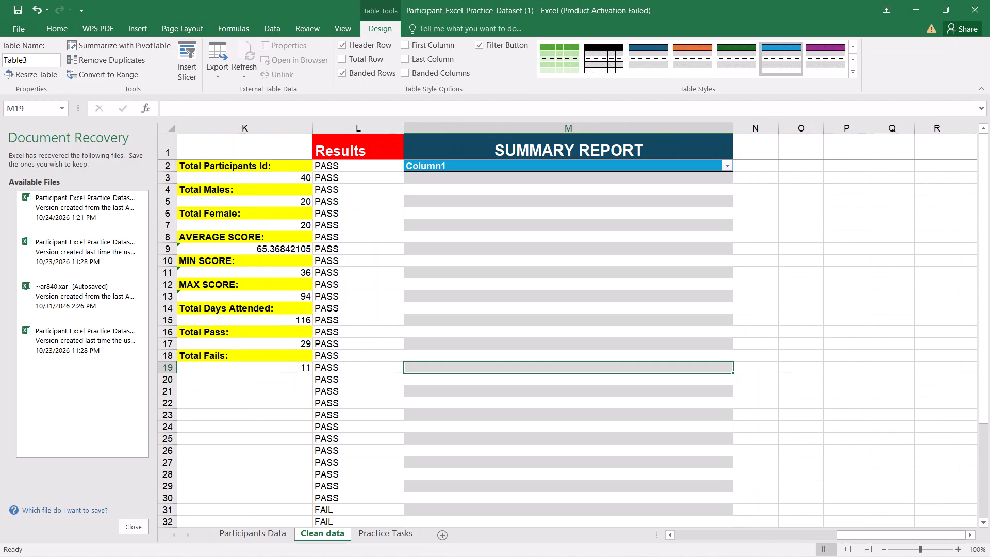
scroll(630, 362, "down", 8)
scroll(630, 362, "up", 6)
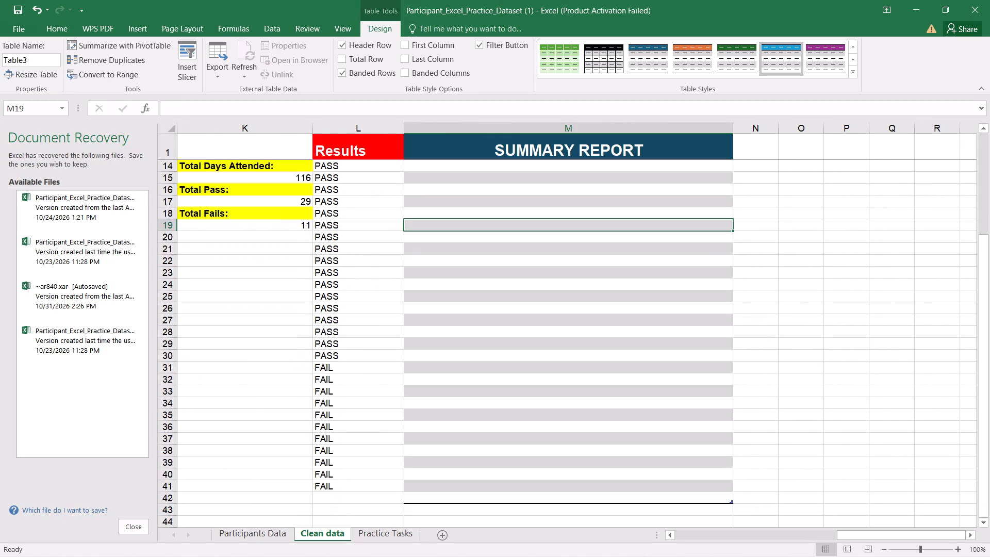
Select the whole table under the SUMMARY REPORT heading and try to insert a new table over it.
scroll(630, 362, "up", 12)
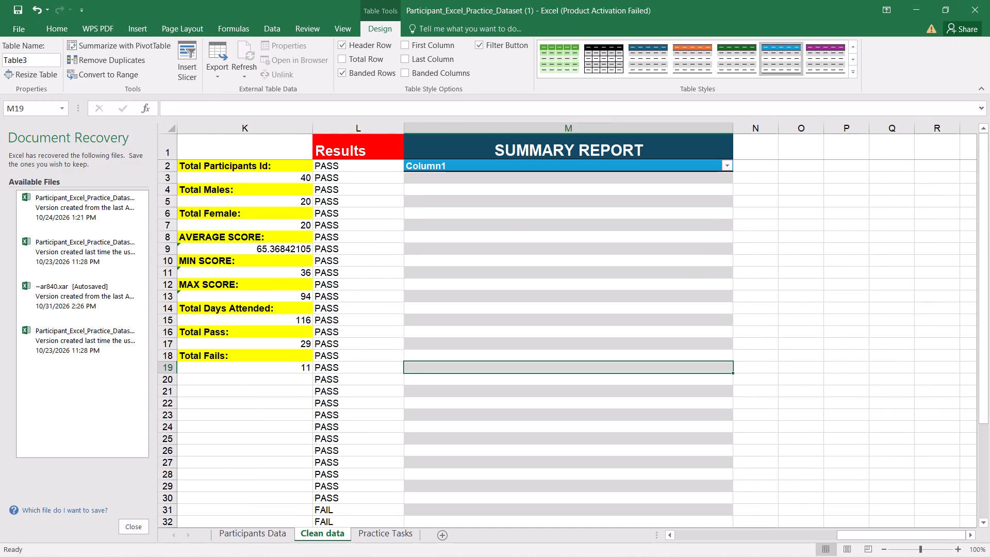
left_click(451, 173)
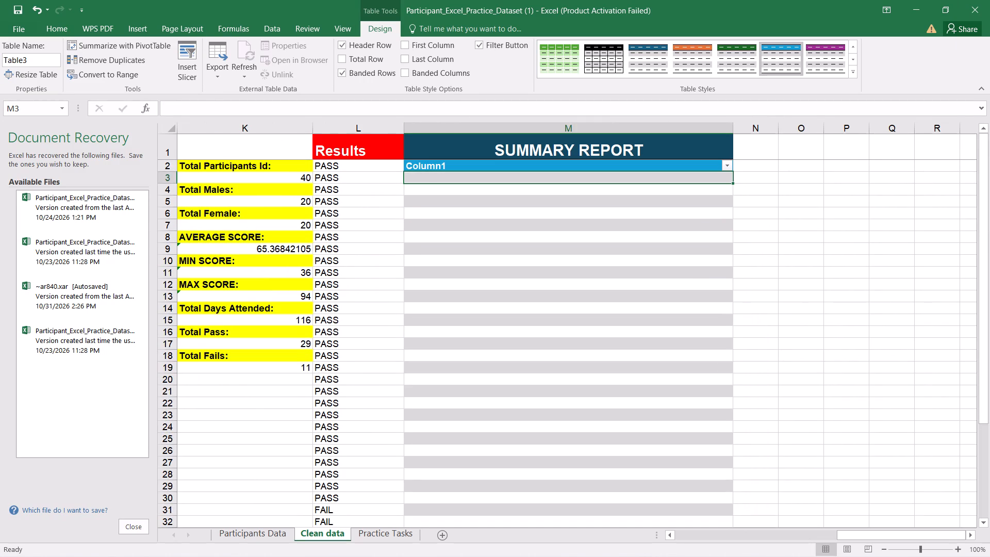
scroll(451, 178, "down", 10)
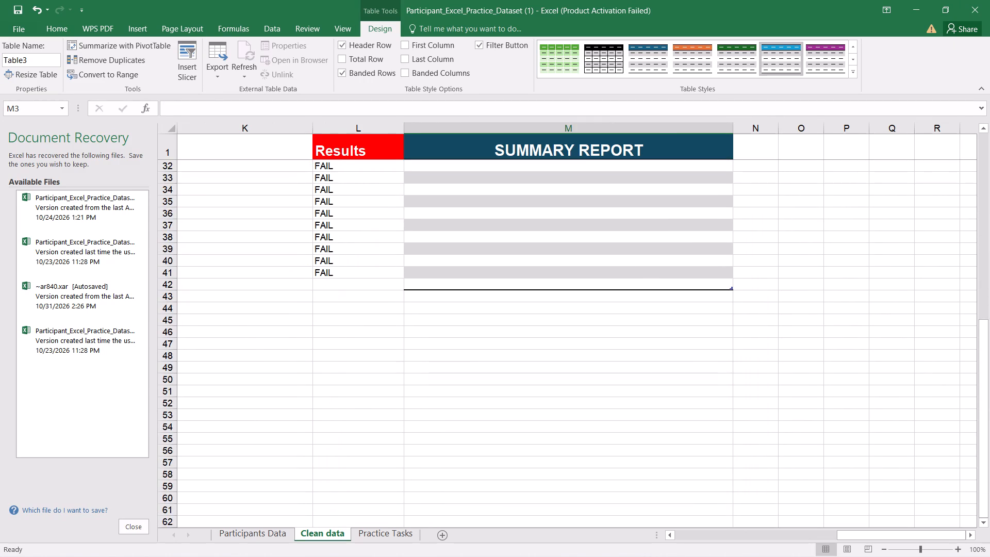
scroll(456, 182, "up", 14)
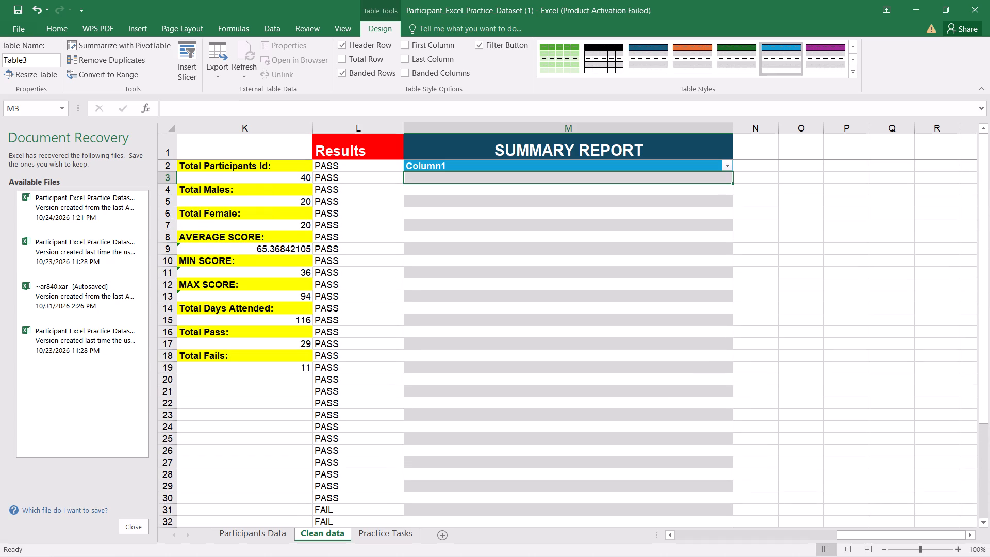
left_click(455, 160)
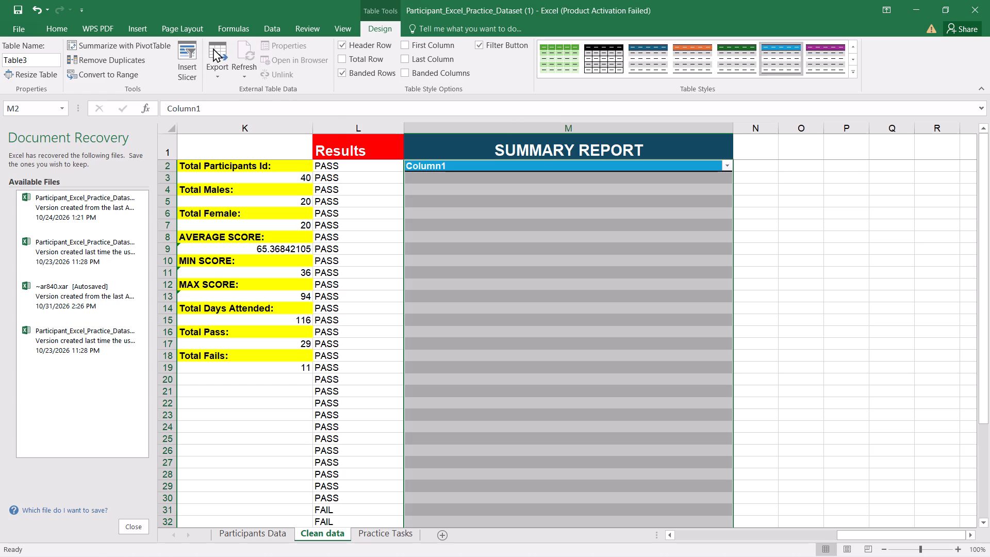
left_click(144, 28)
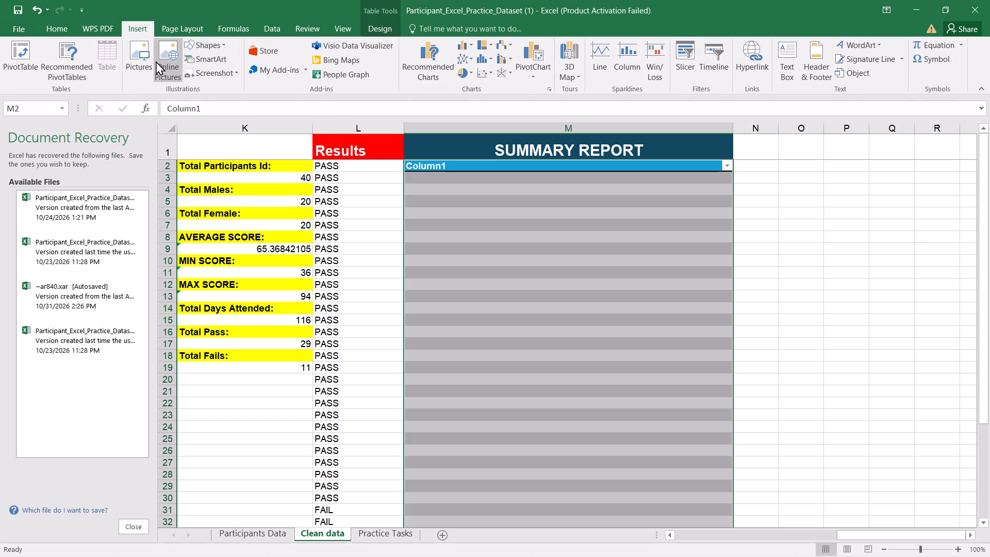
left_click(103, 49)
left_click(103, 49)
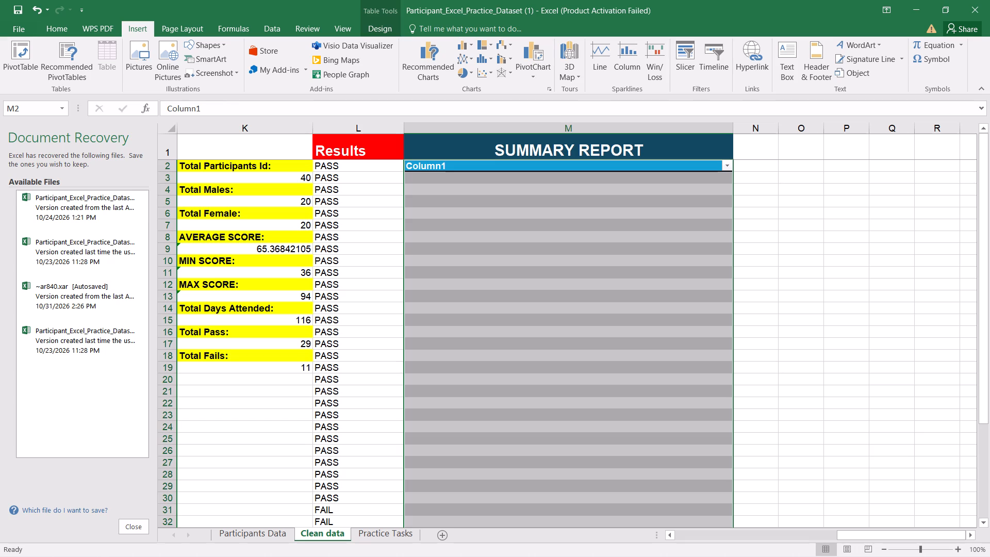
Undo the creation of the table under the SUMMARY REPORT heading.
key("ctrl+z")
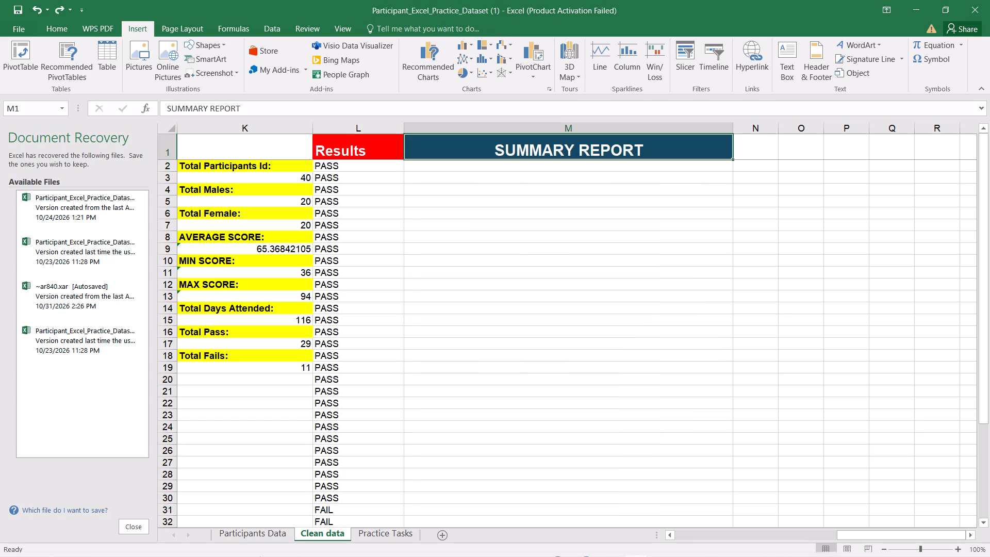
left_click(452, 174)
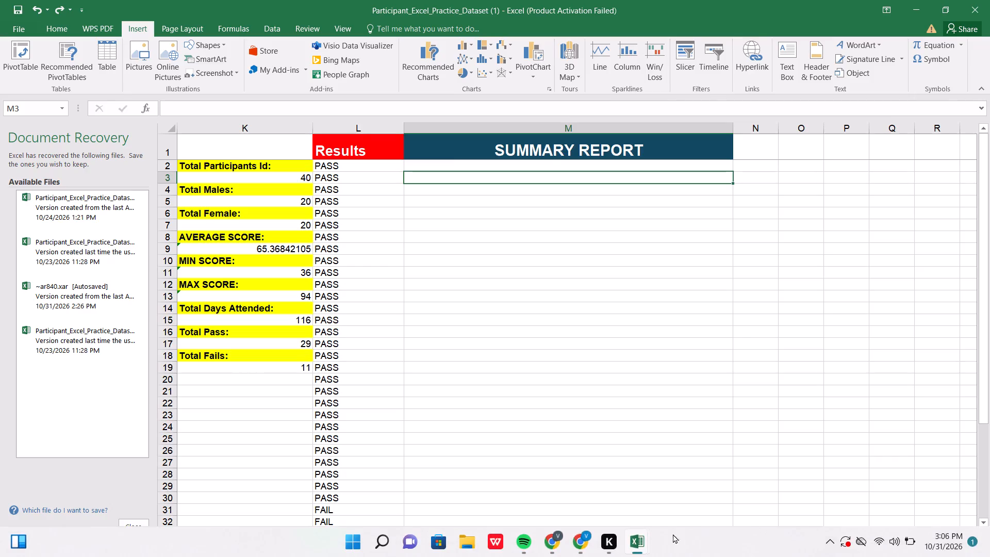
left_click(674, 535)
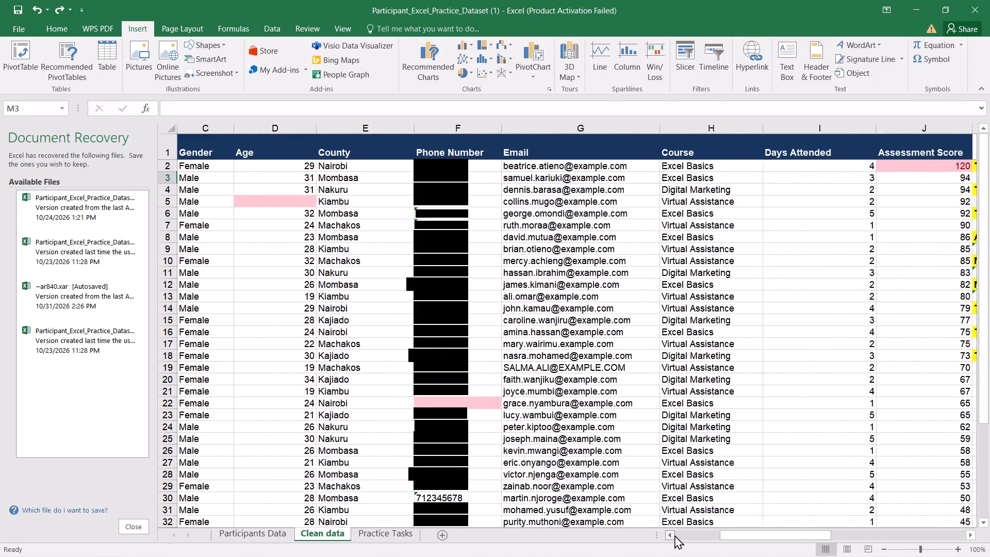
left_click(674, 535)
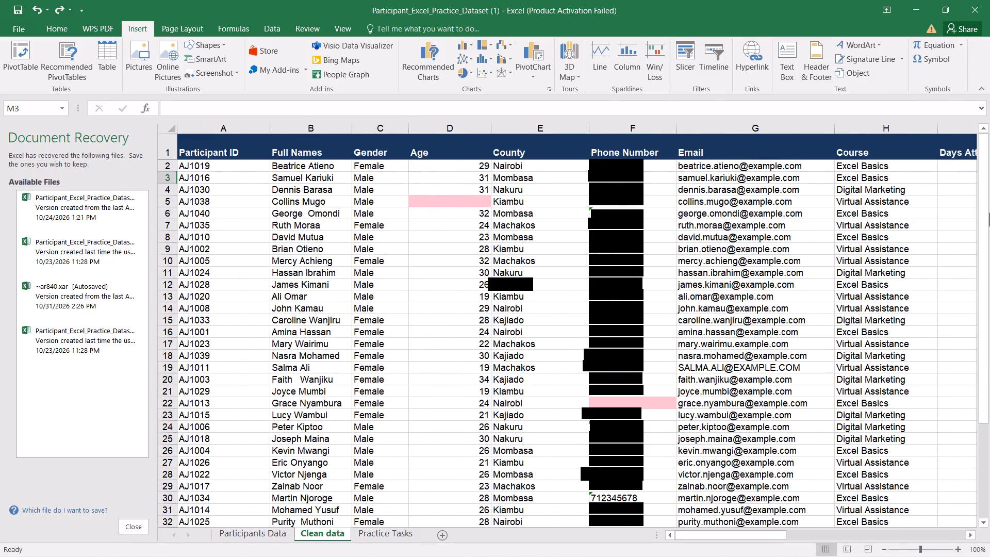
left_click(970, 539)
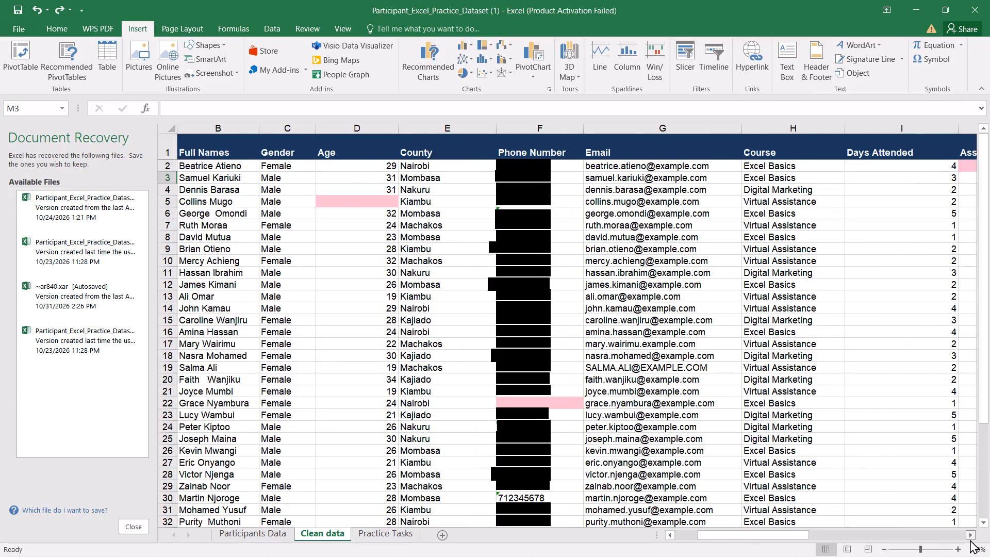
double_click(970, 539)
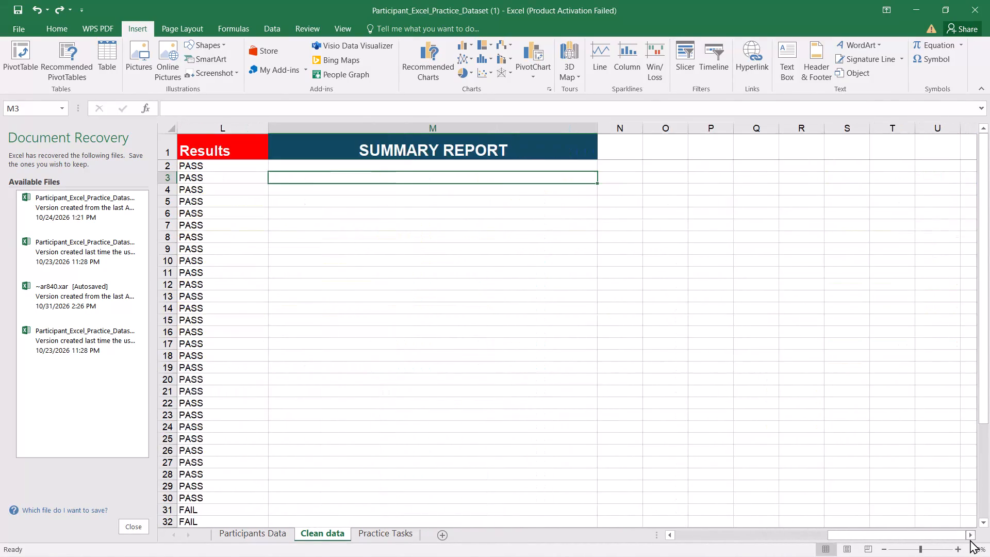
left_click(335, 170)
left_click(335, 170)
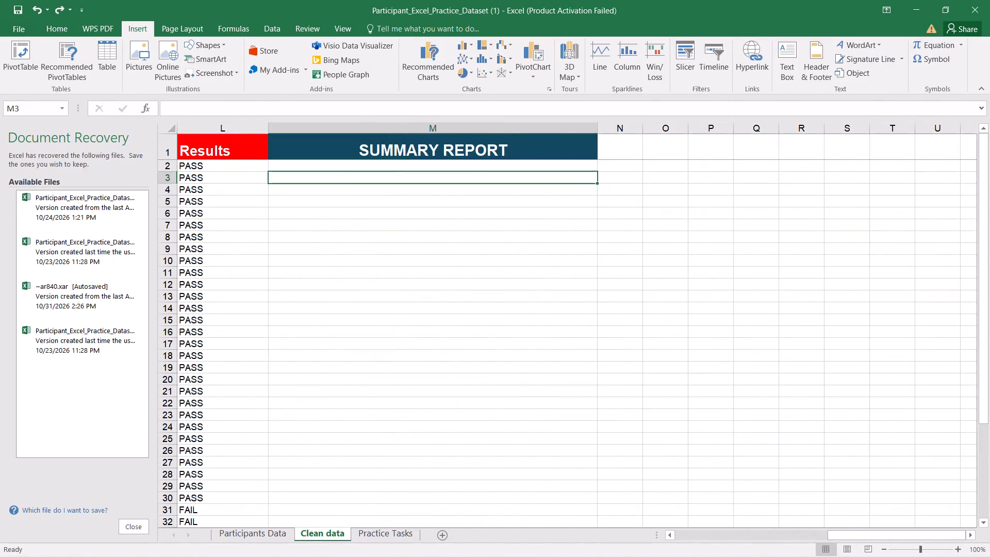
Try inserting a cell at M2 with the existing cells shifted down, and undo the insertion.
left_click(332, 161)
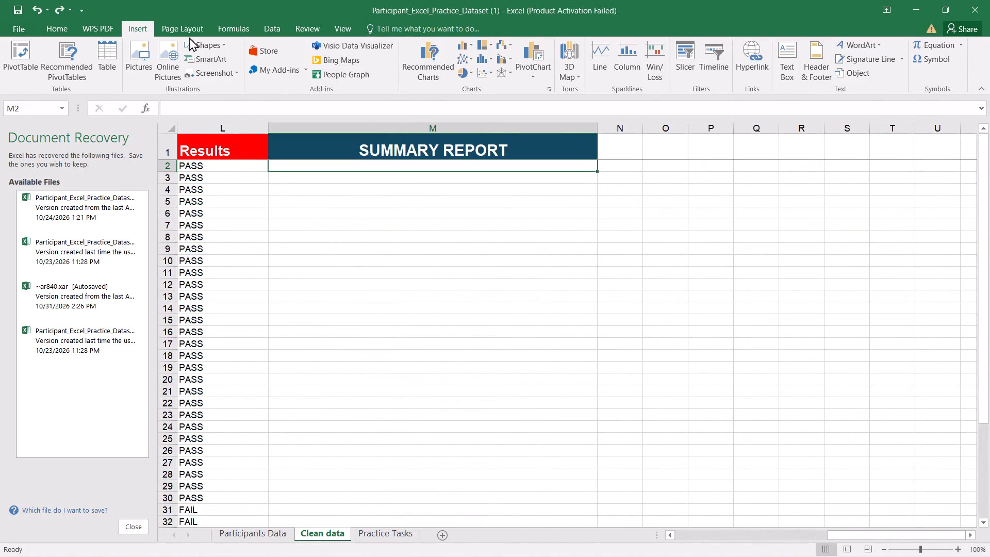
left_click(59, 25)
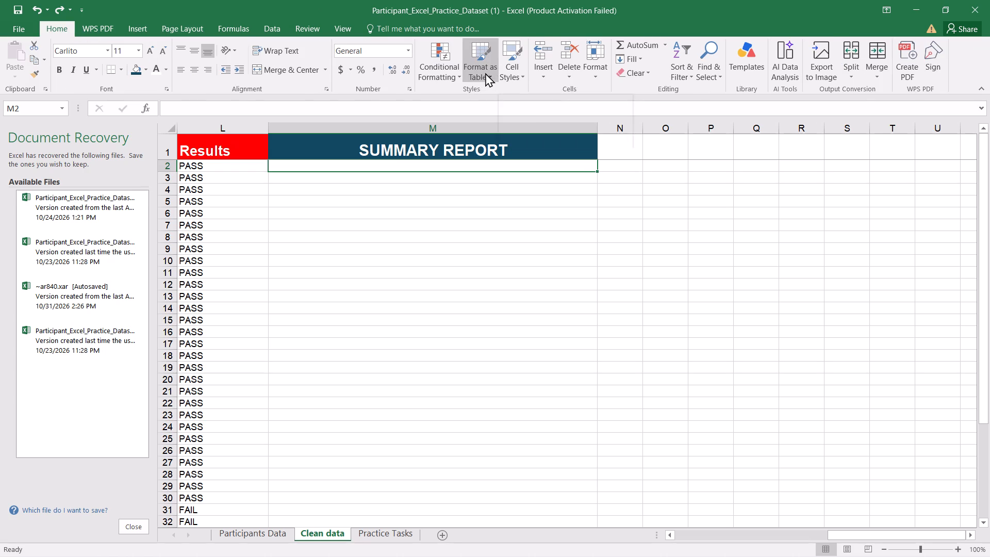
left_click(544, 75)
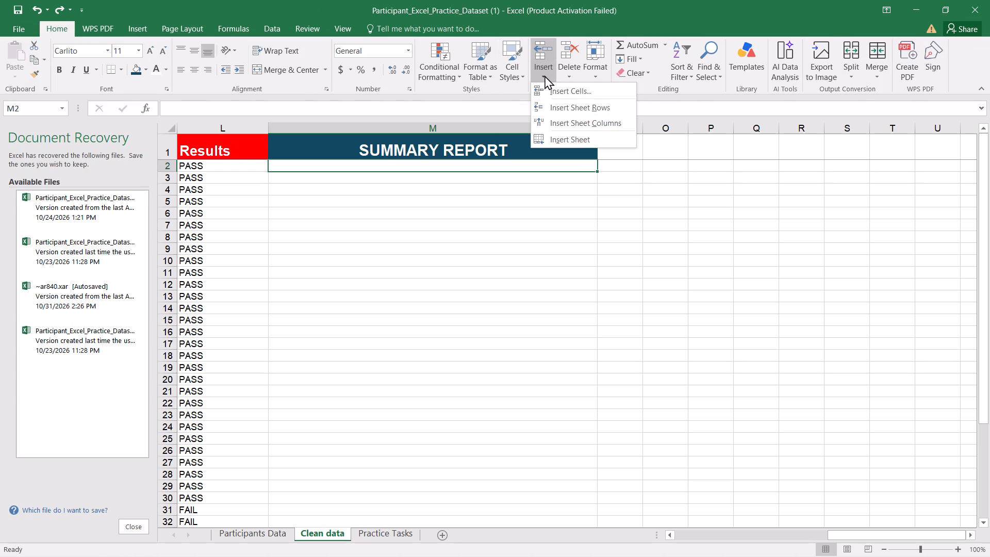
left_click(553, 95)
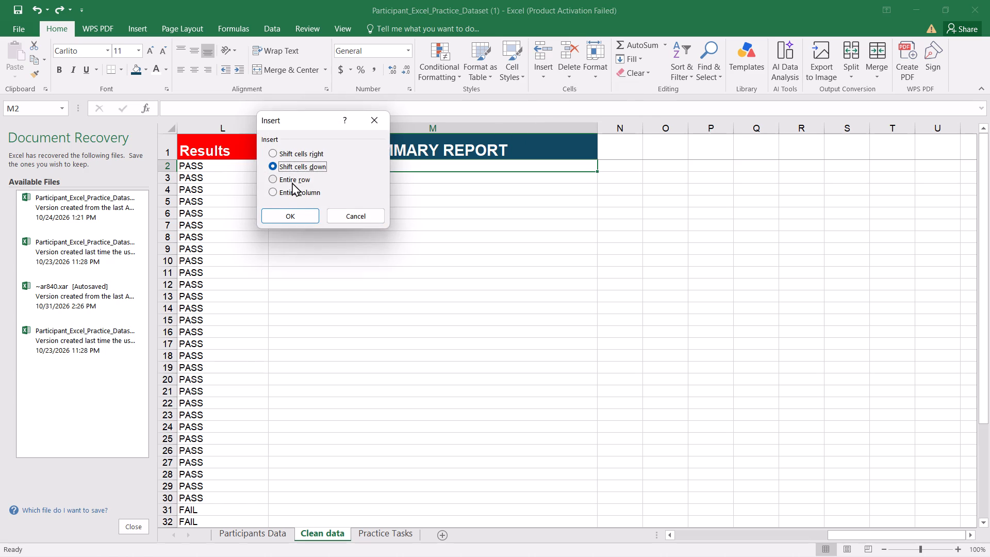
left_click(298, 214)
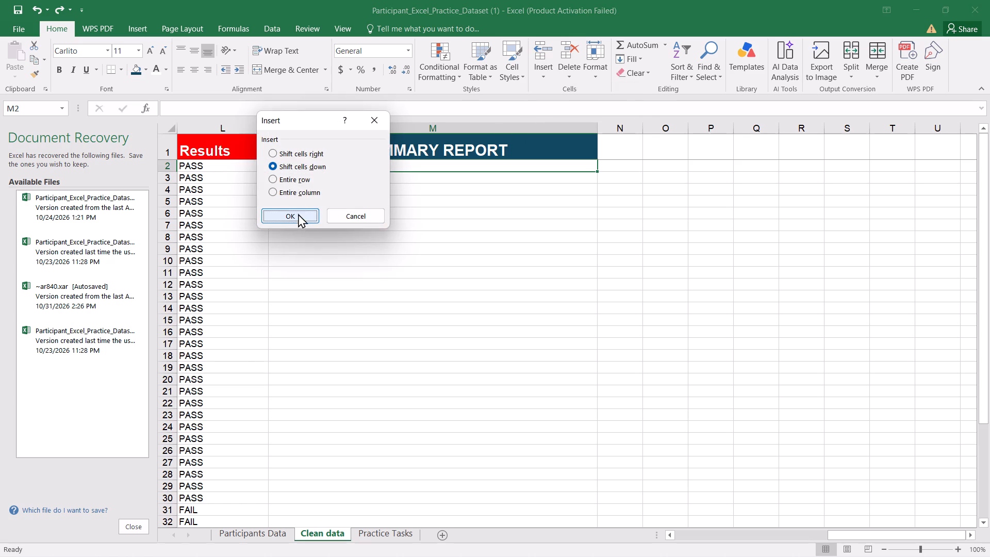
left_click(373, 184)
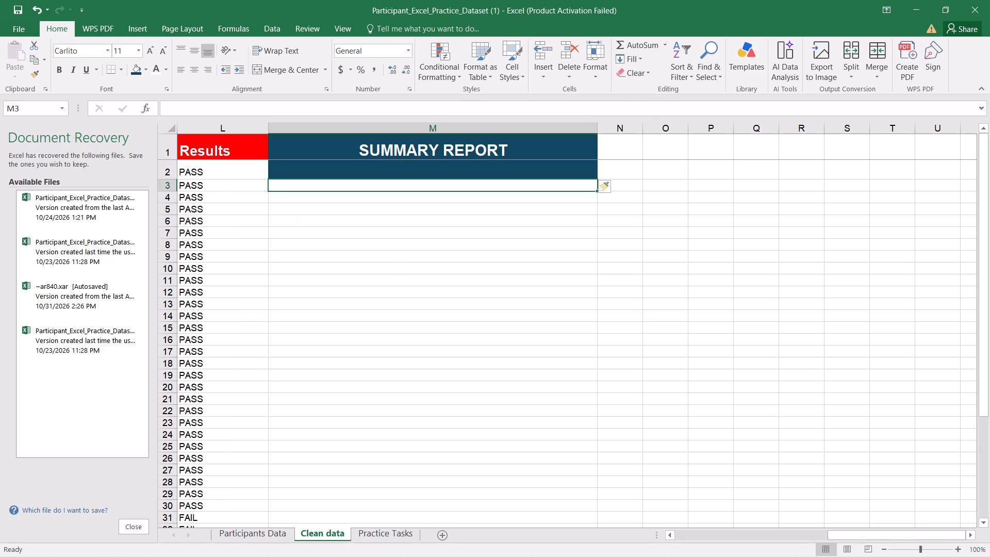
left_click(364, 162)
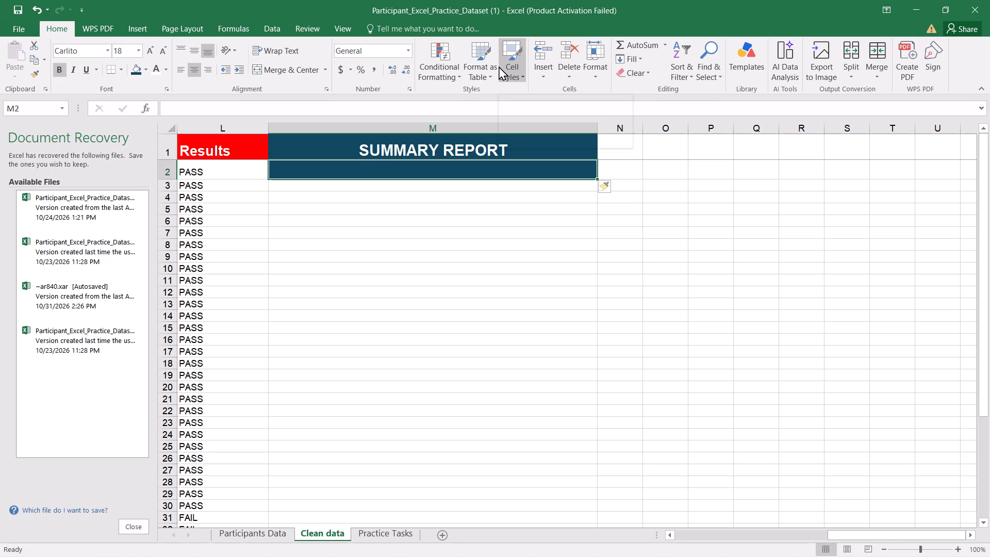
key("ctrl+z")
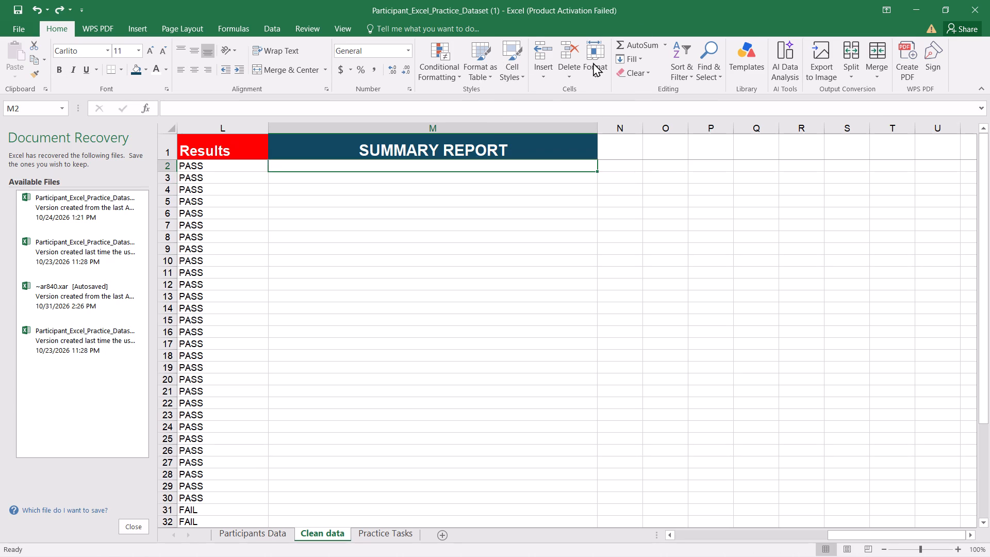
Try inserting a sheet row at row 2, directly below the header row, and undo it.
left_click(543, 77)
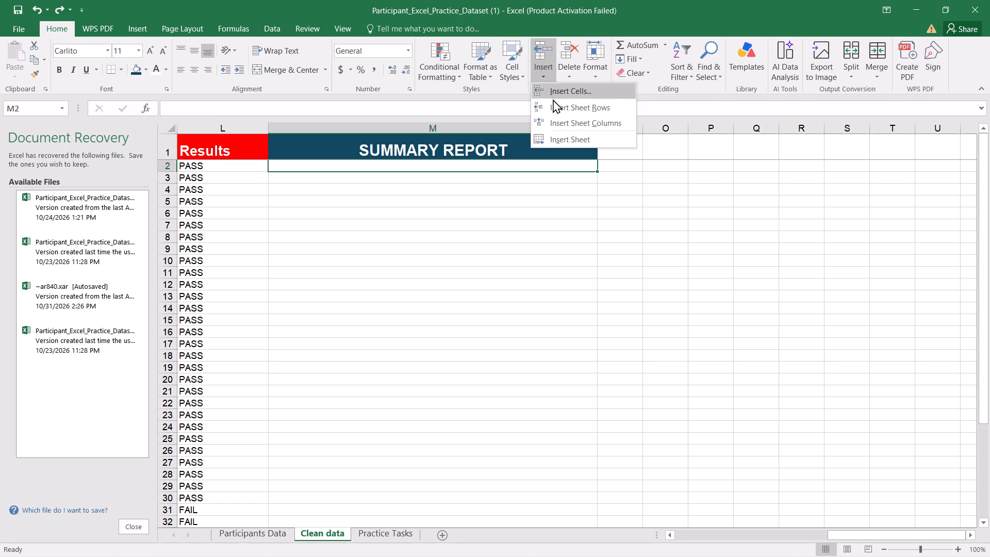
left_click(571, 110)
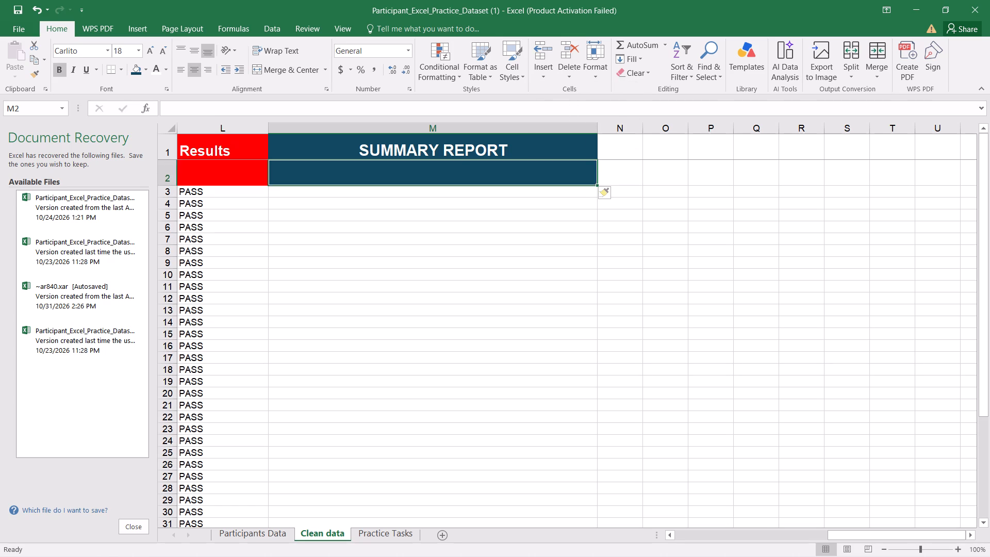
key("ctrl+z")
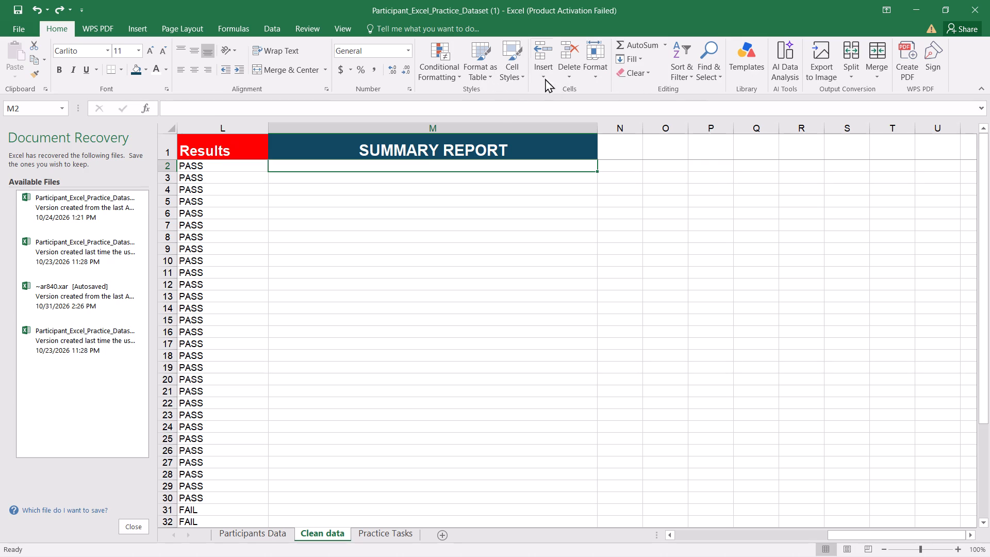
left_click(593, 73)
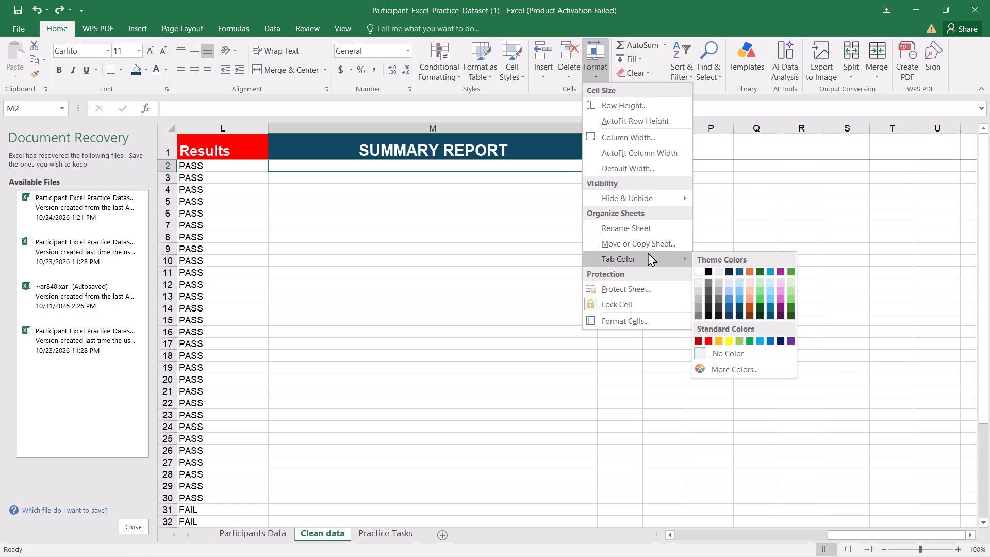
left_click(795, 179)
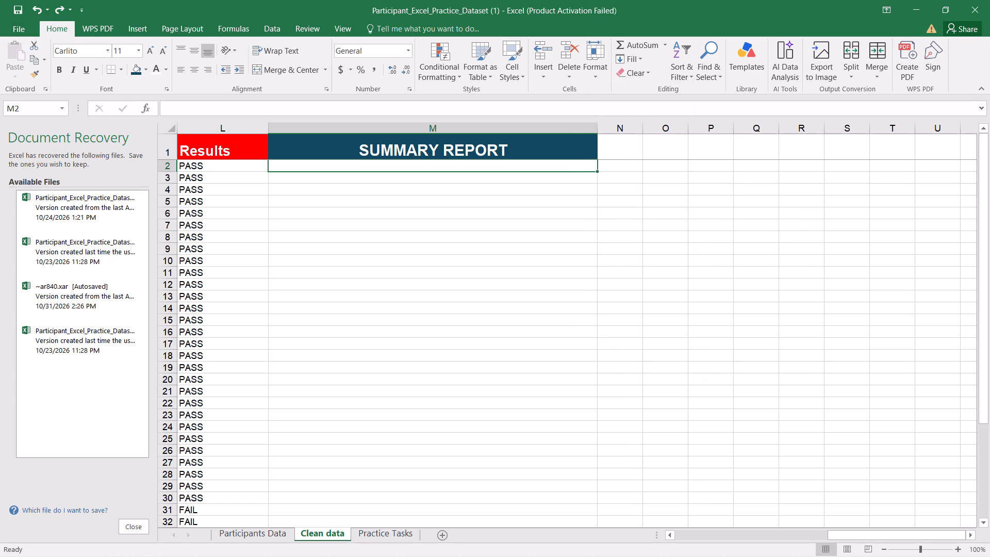
Switch to Google Chrome and search for YouTube in a new tab.
left_click(572, 541)
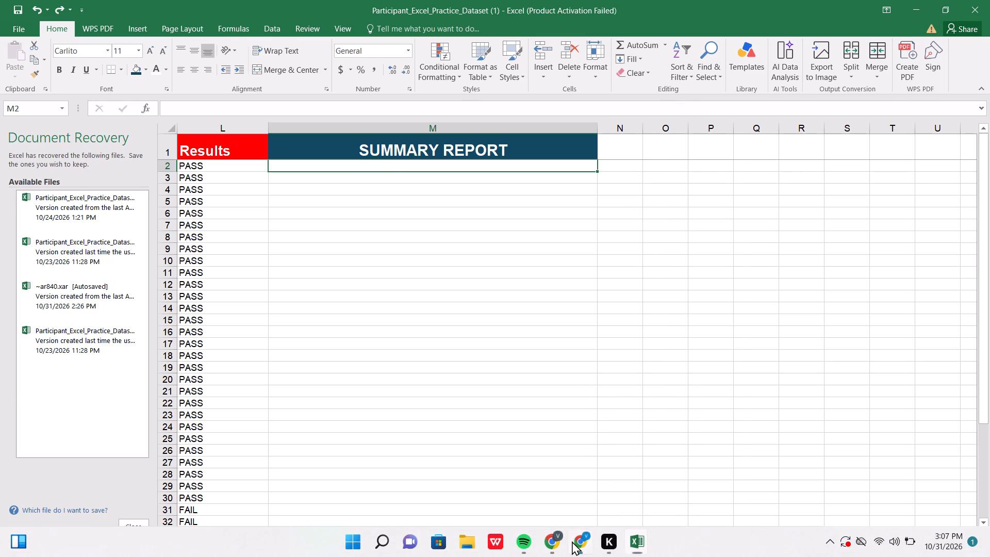
left_click(245, 14)
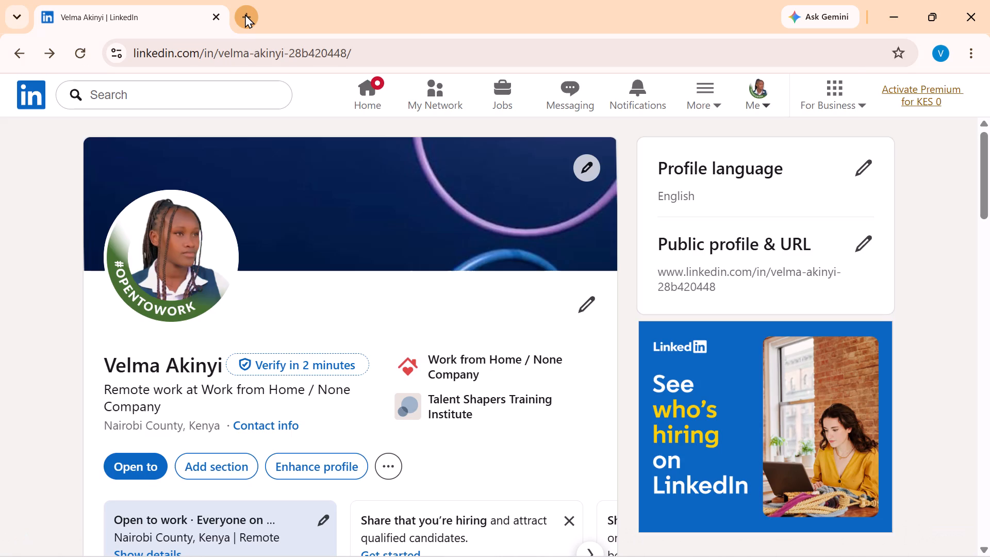
left_click(219, 60)
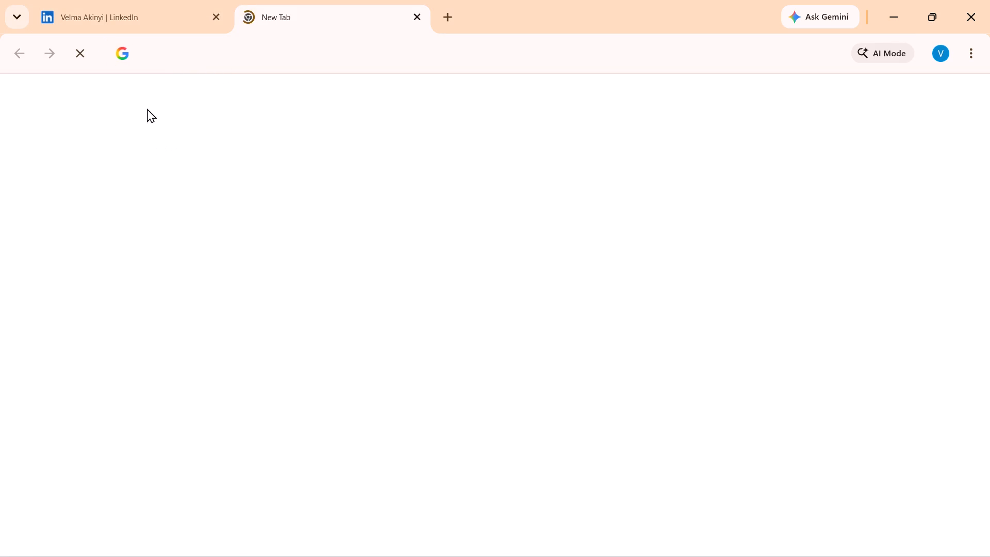
key("y")
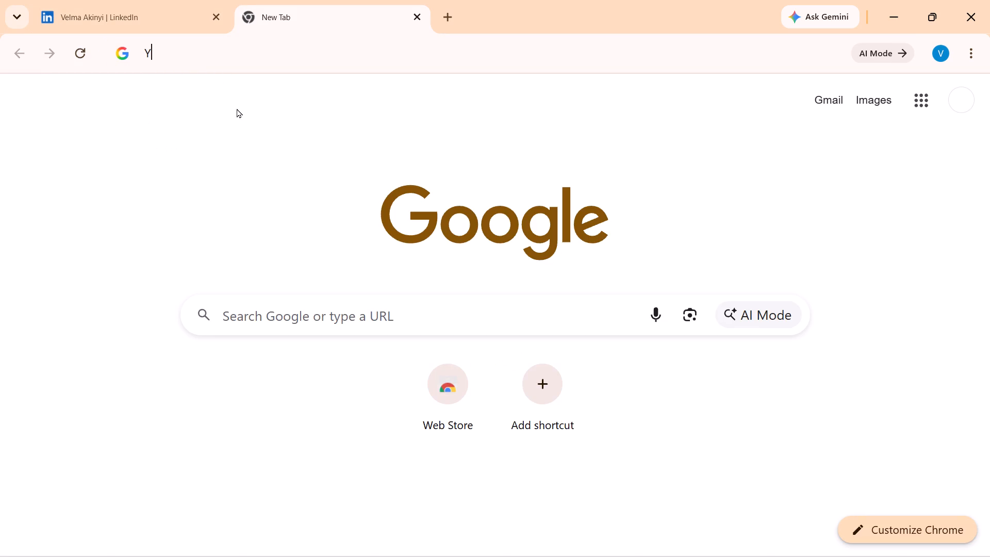
type("OUT")
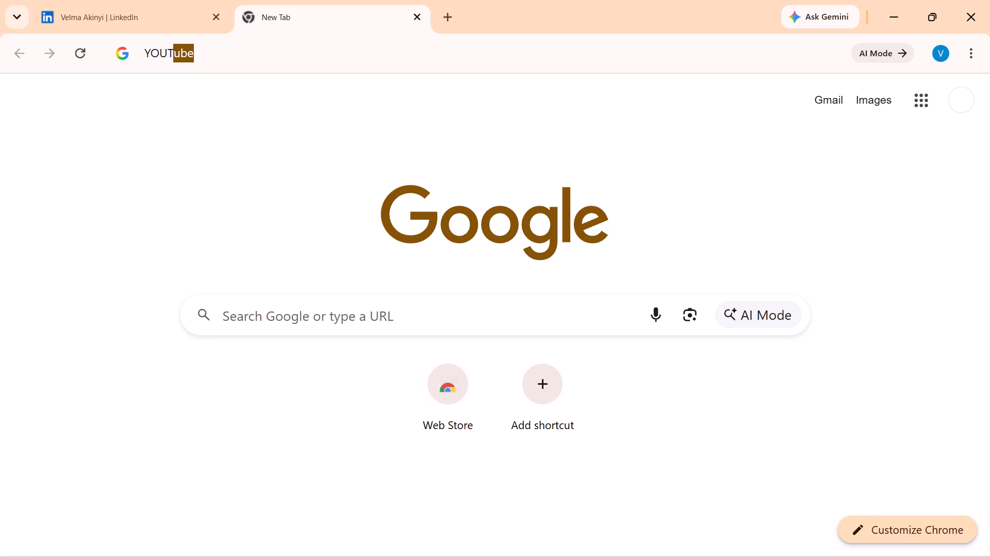
key("b")
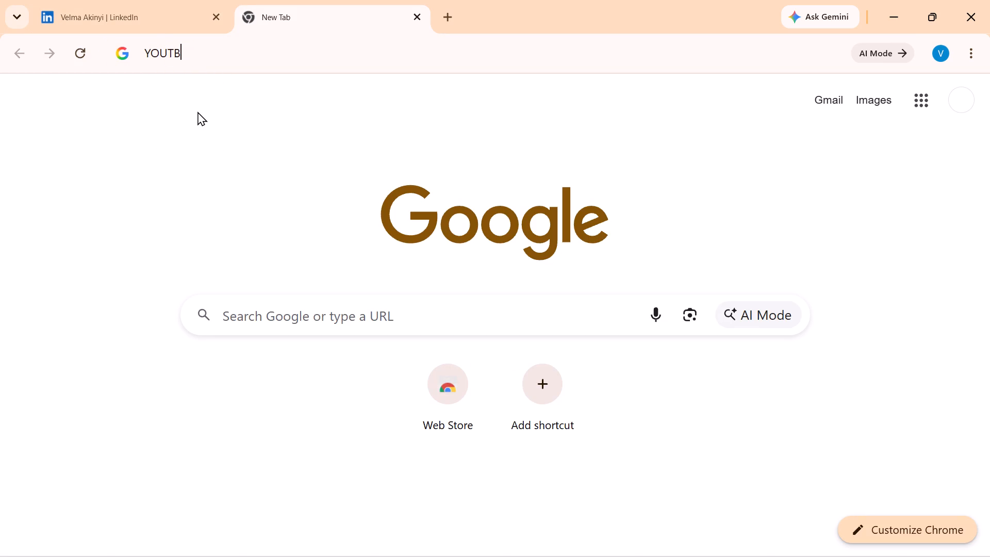
key("BackSpace")
key("BackSpace")
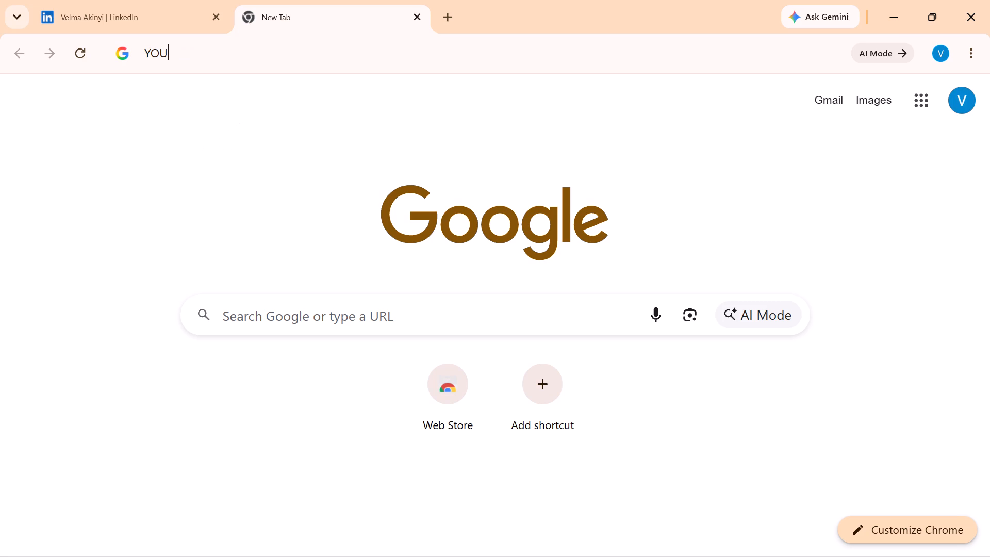
type("TUBE")
key("Return")
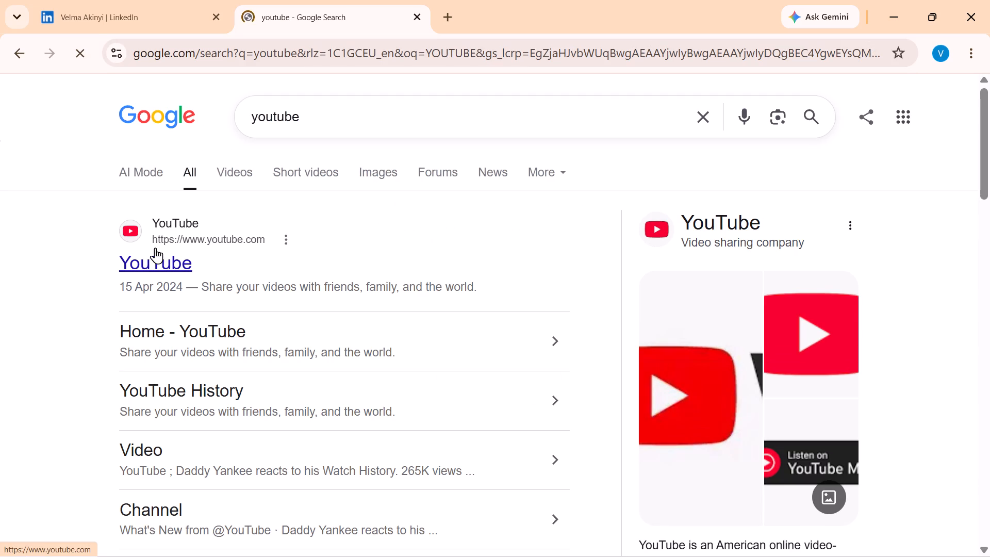
Open YouTube from the search results, and switch to the Chrome window showing the How to Create a Summary Report in Excel video.
left_click(157, 260)
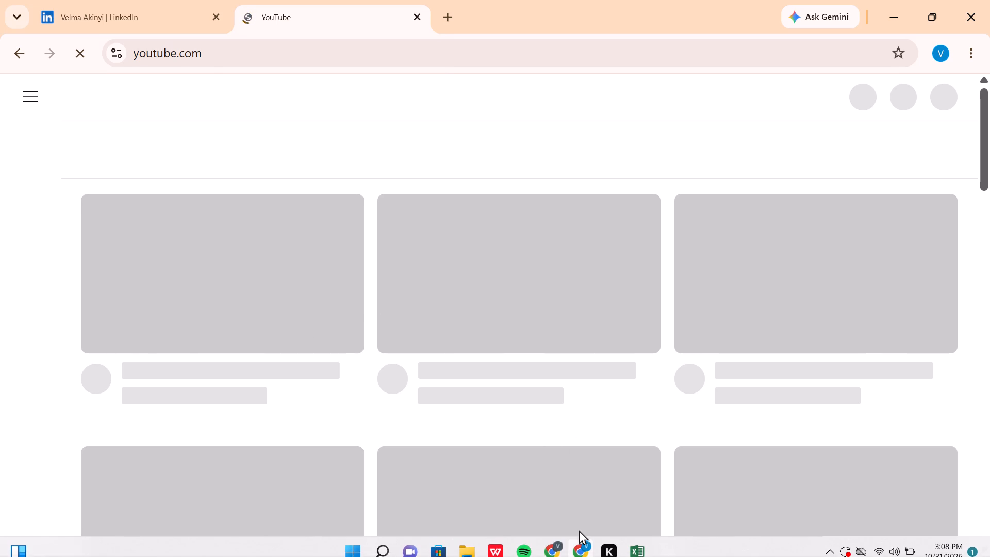
left_click(551, 545)
scroll(442, 120, "up", 7)
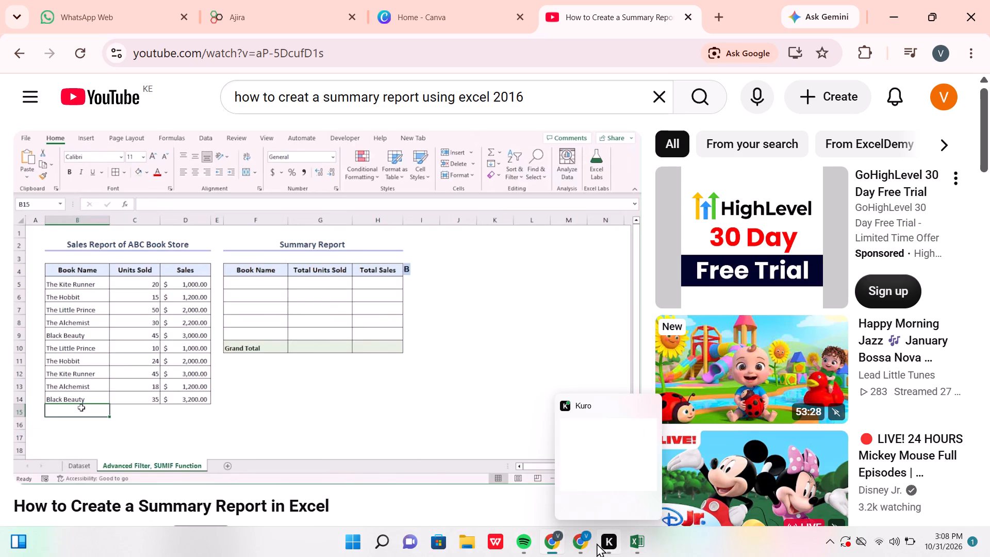
Switch back to the Excel practice workbook and delete the SUMMARY REPORT cell M1, shifting cells left.
left_click(631, 542)
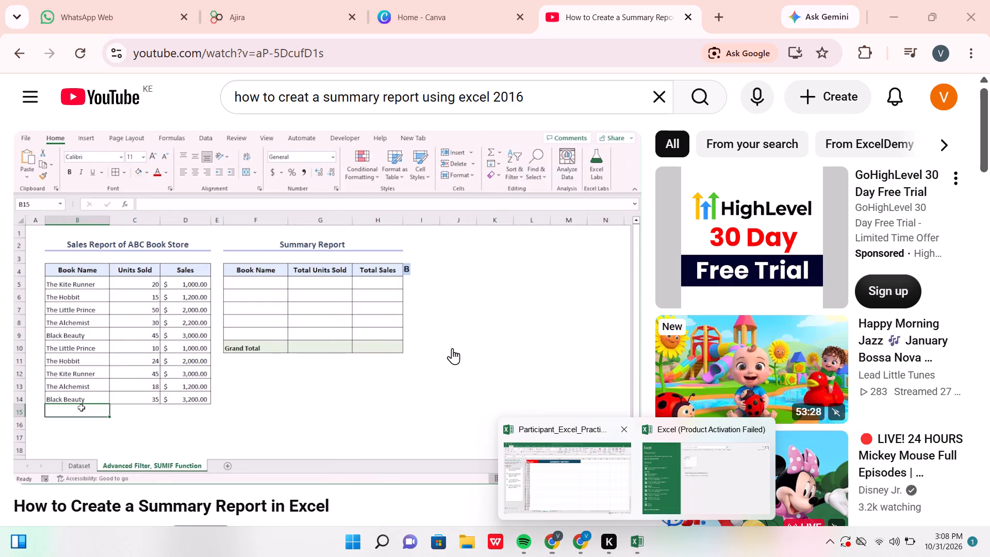
left_click(585, 470)
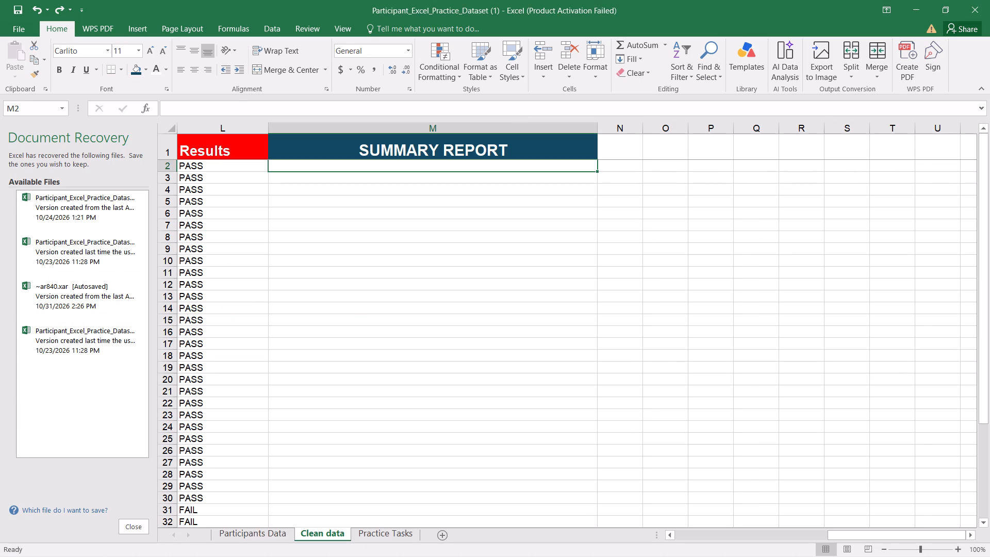
left_click(545, 153)
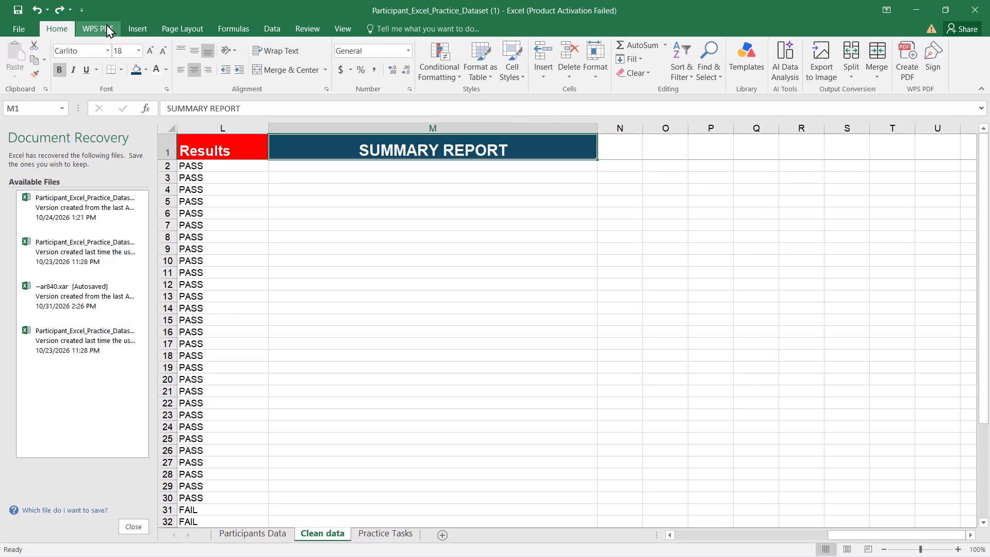
left_click(564, 309)
left_click(536, 121)
left_click(534, 142)
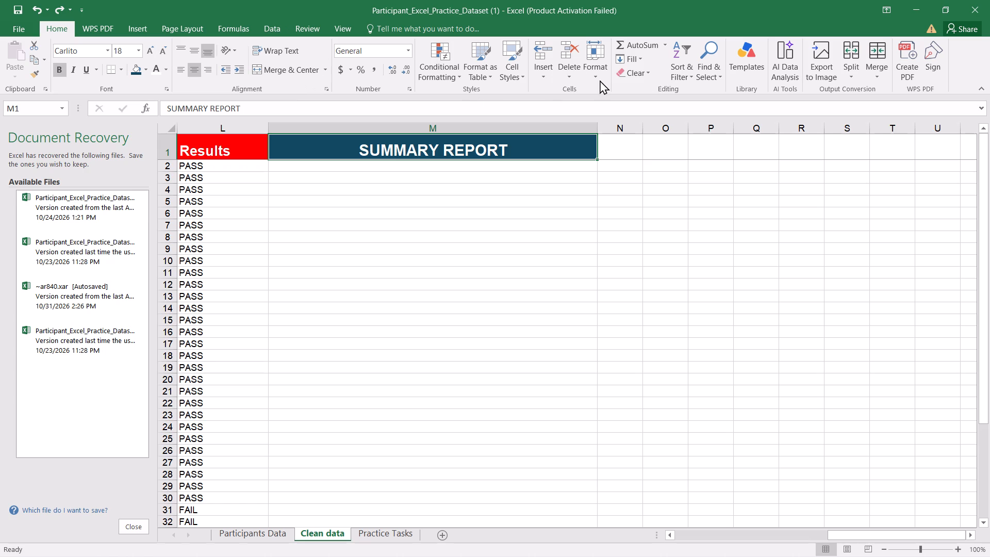
left_click(574, 81)
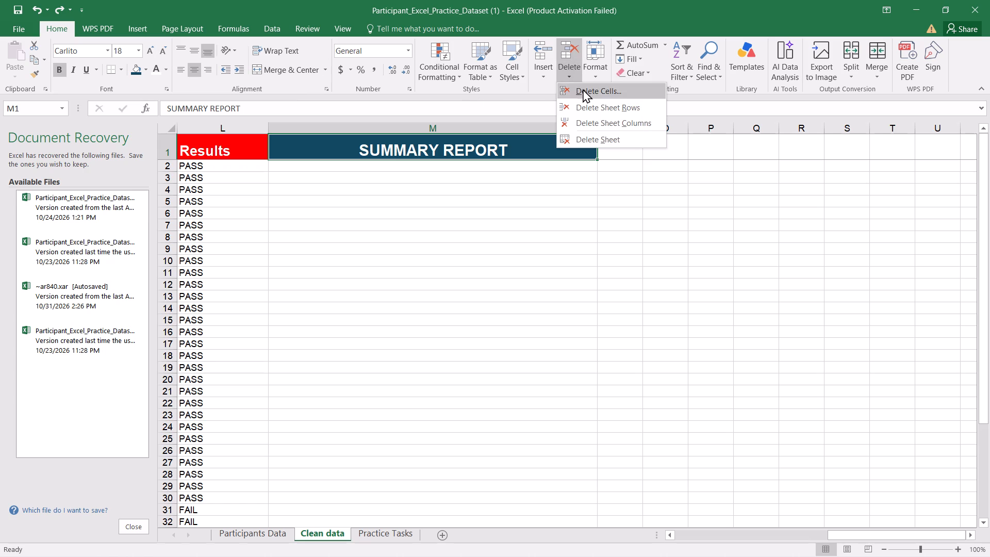
left_click(585, 90)
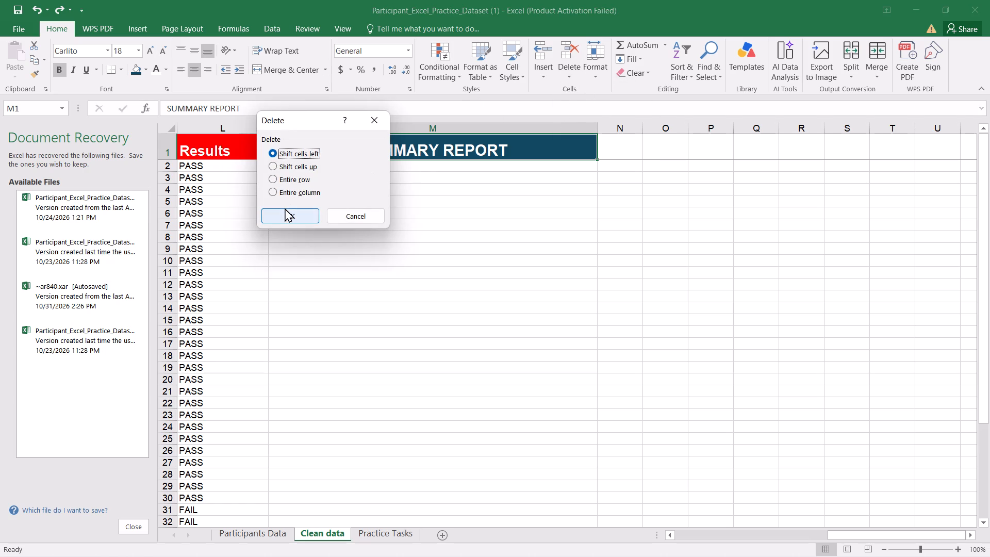
left_click(285, 208)
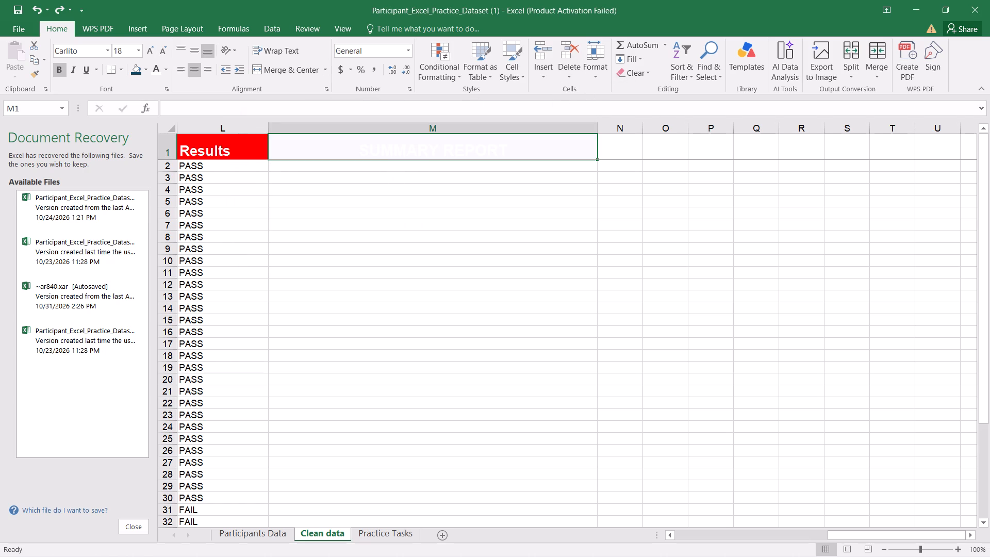
Narrow column M on Clean data to less than half its width.
scroll(284, 188, "down", 1)
scroll(284, 188, "up", 5)
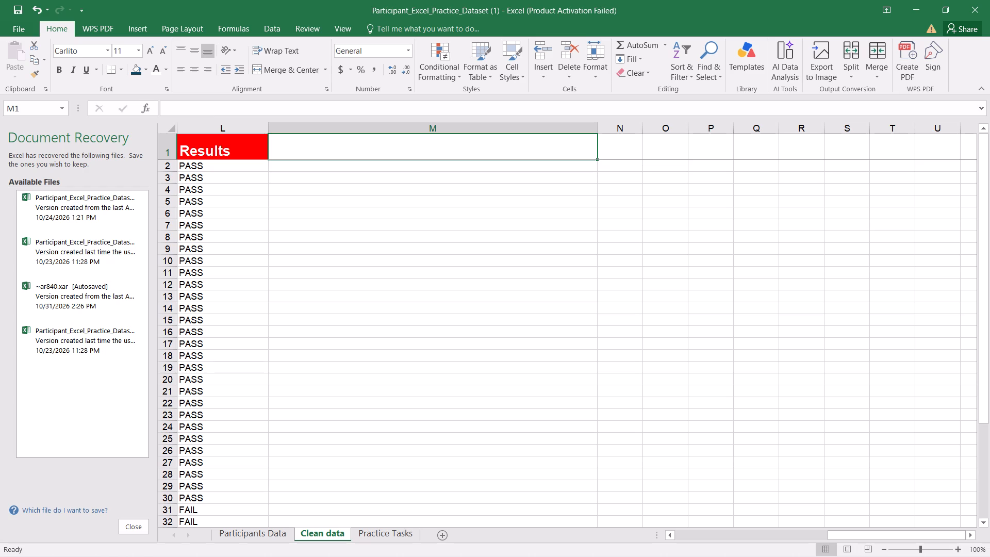
left_click_drag(596, 128, 403, 146)
Insert two blank cells at M1, one after the other, shifting the existing cells down each time.
left_click(303, 146)
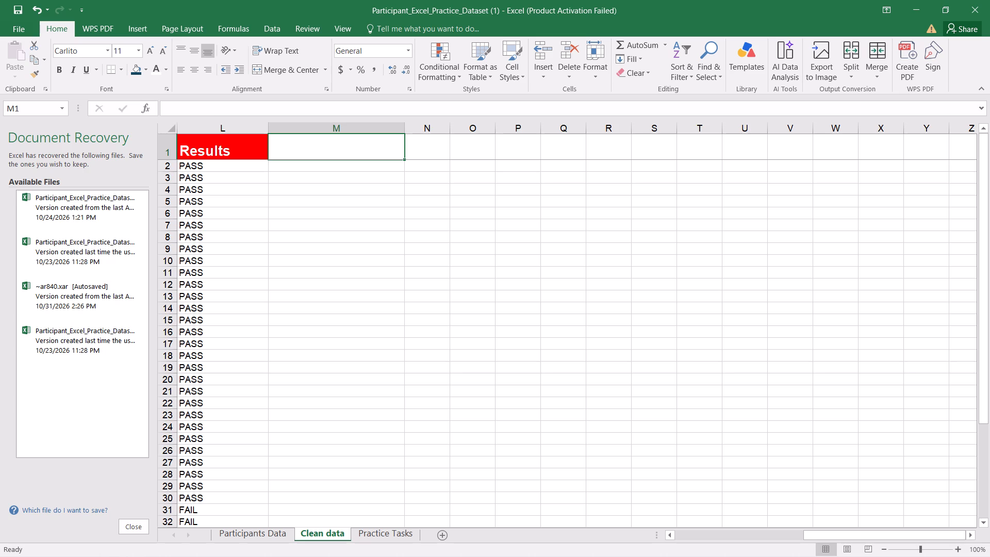
left_click(326, 146)
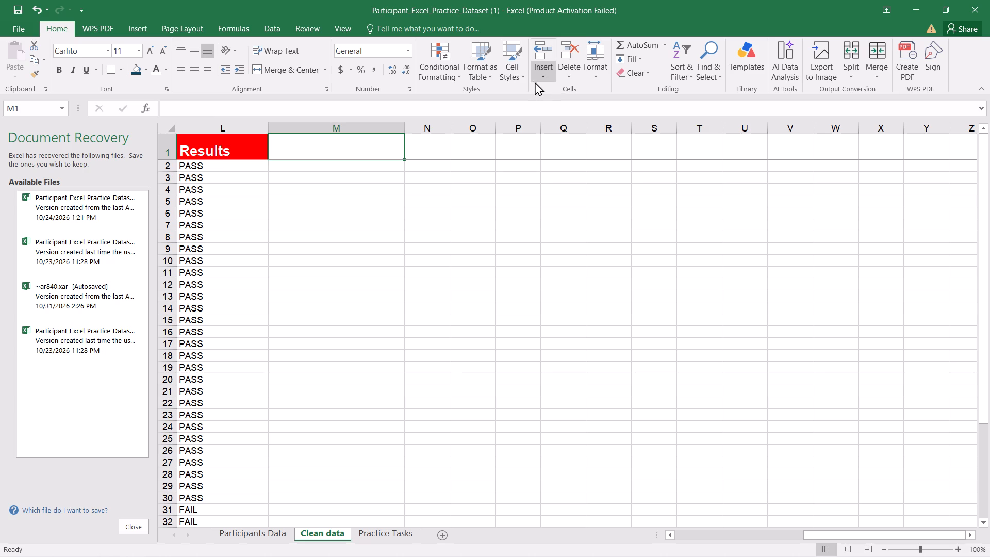
left_click(540, 81)
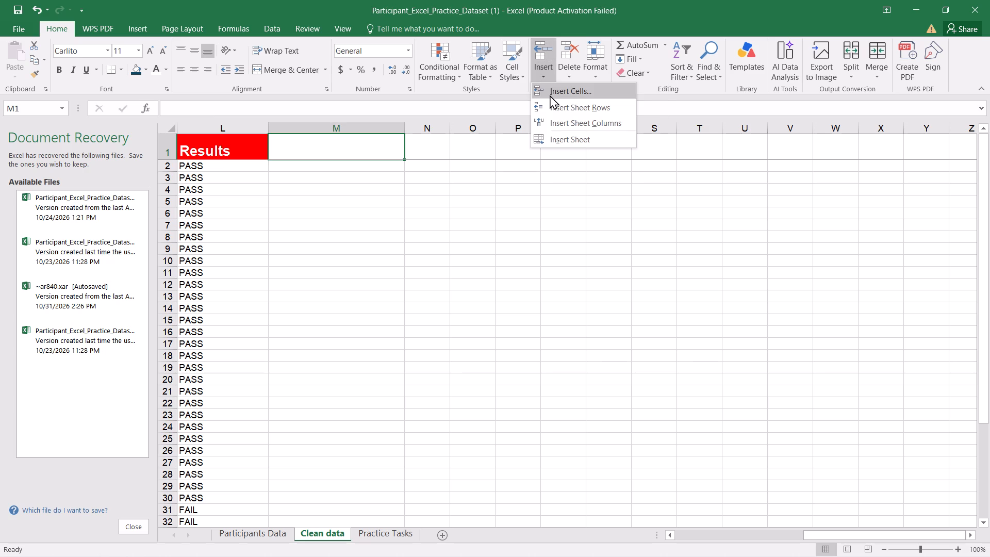
left_click(550, 95)
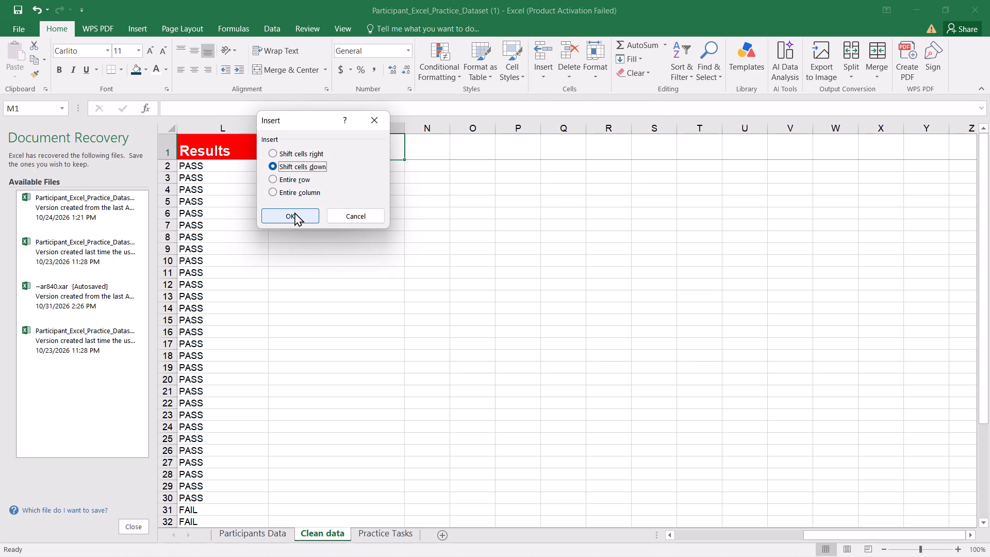
left_click(294, 212)
left_click(378, 146)
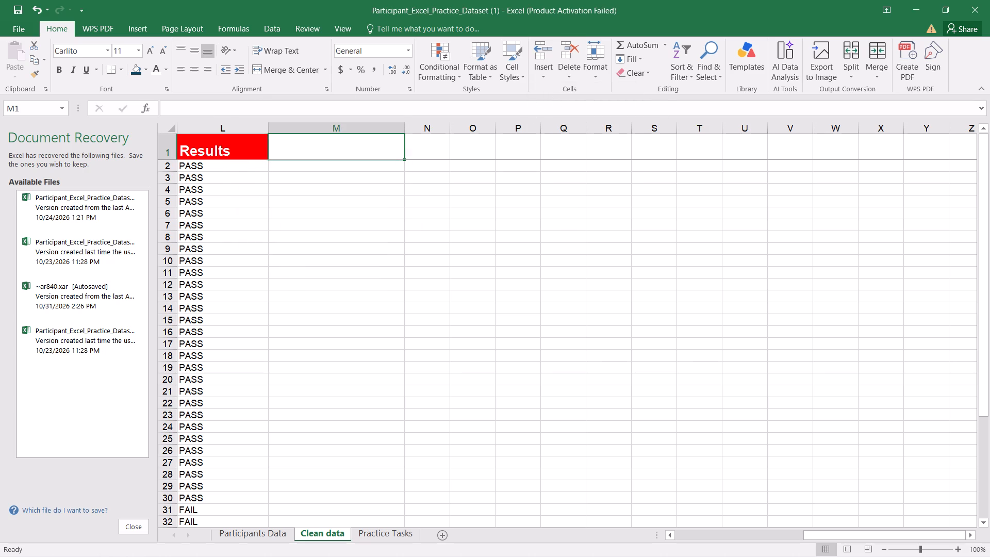
left_click(536, 72)
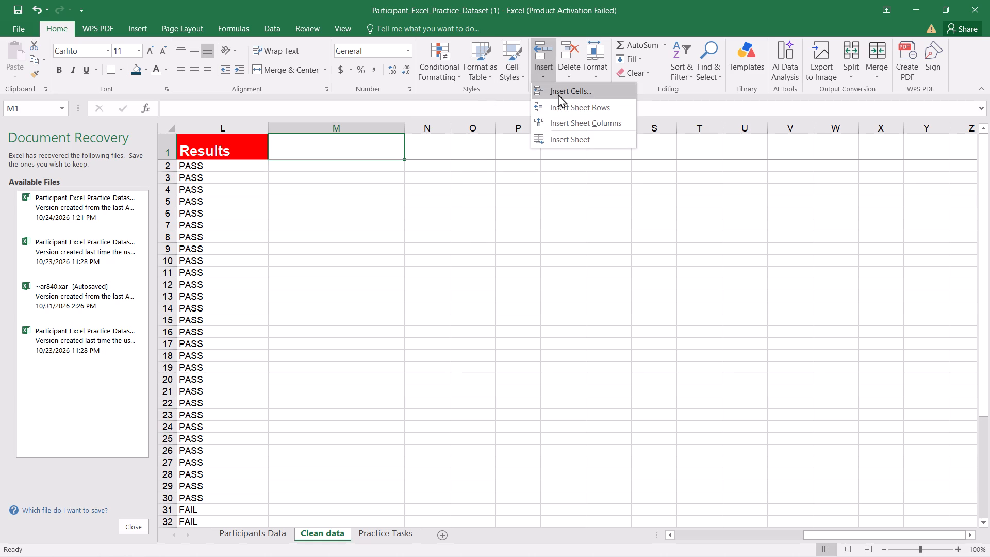
left_click(558, 94)
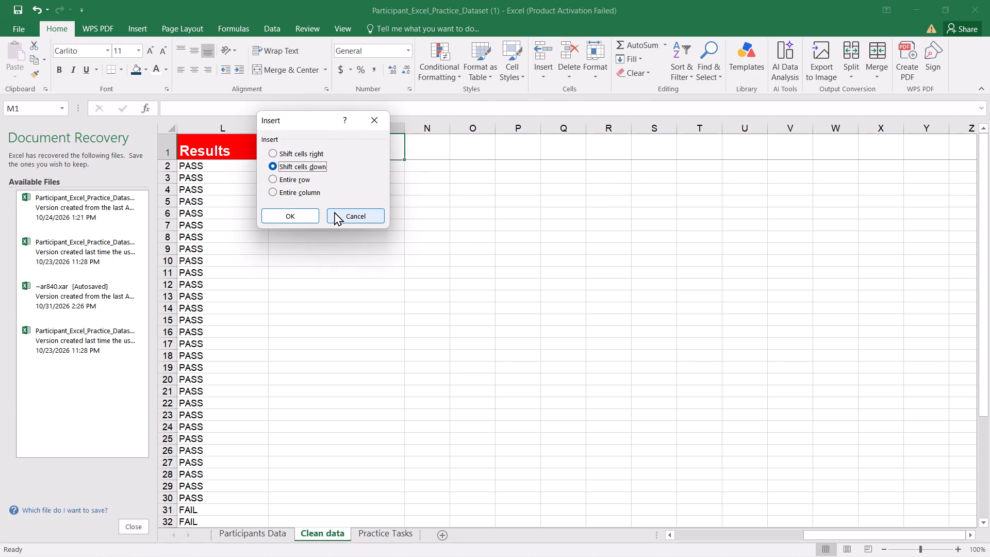
left_click(289, 216)
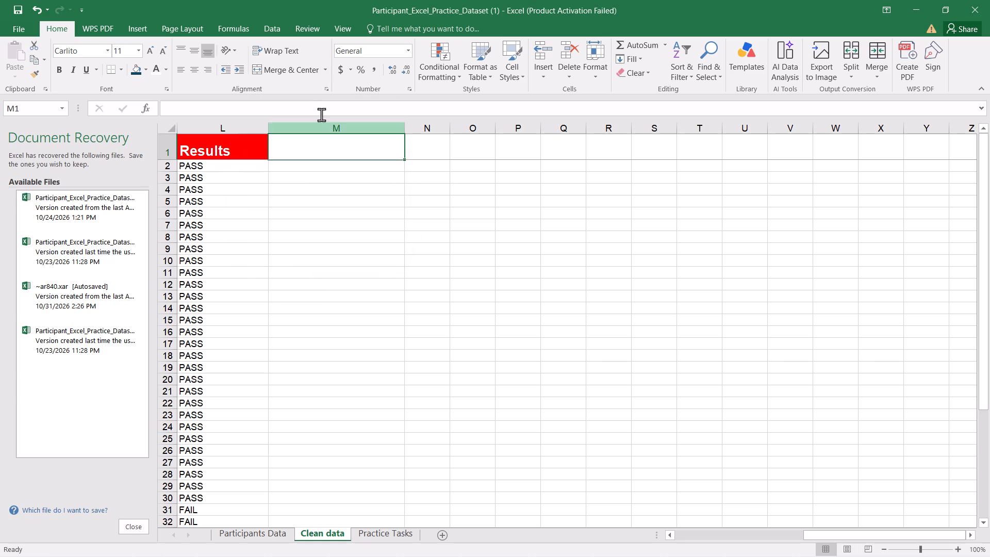
Insert an entire column at M1, directly beside the Results column.
left_click(543, 72)
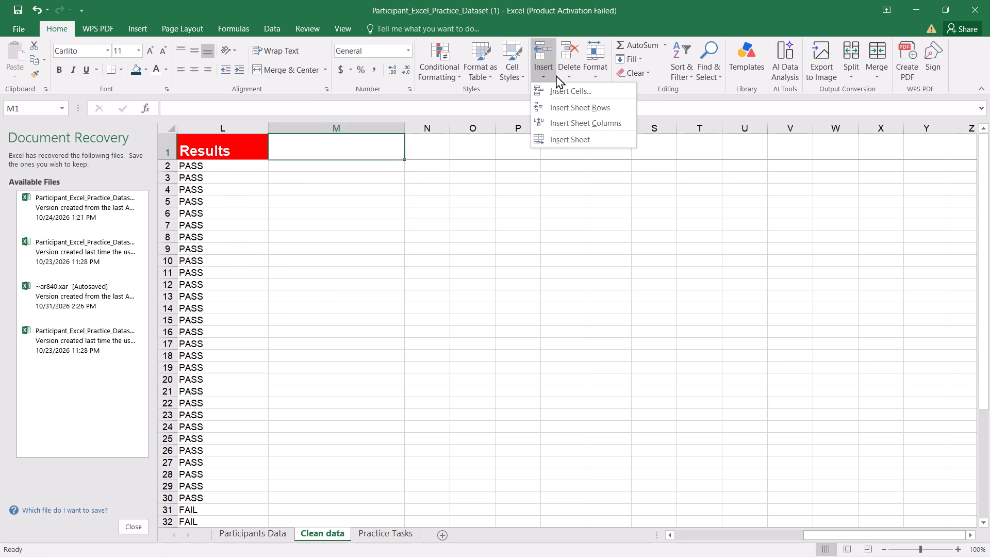
left_click(556, 89)
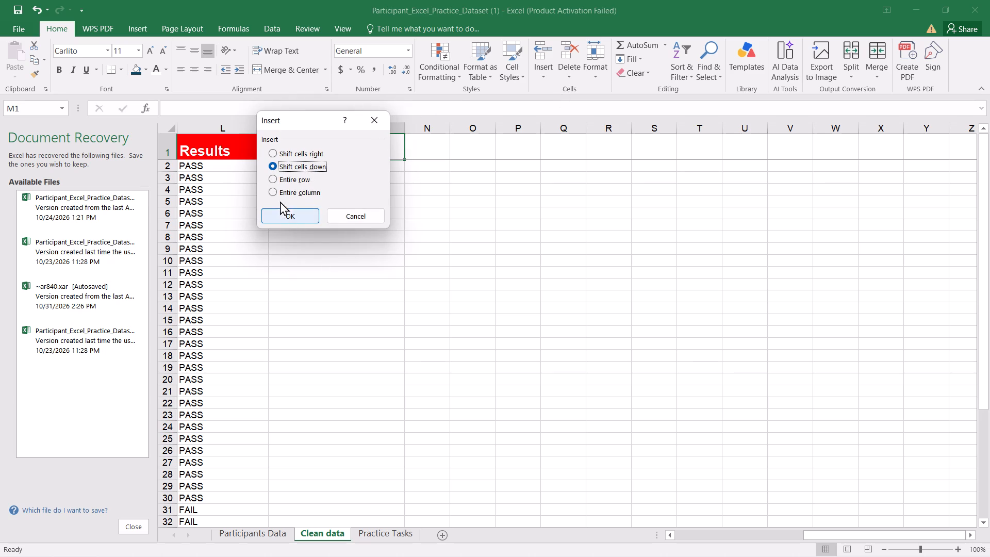
left_click(274, 173)
left_click(271, 189)
left_click(283, 211)
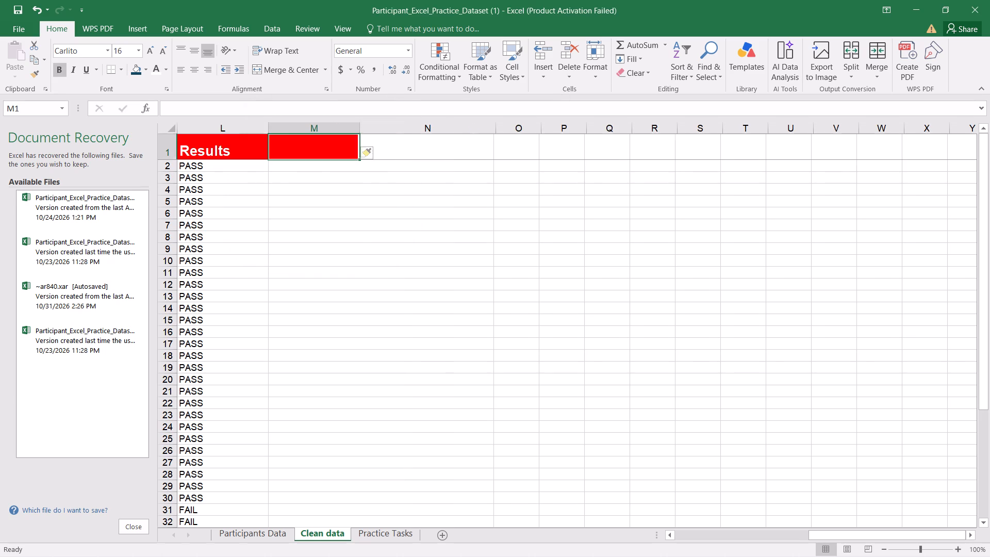
left_click(408, 183)
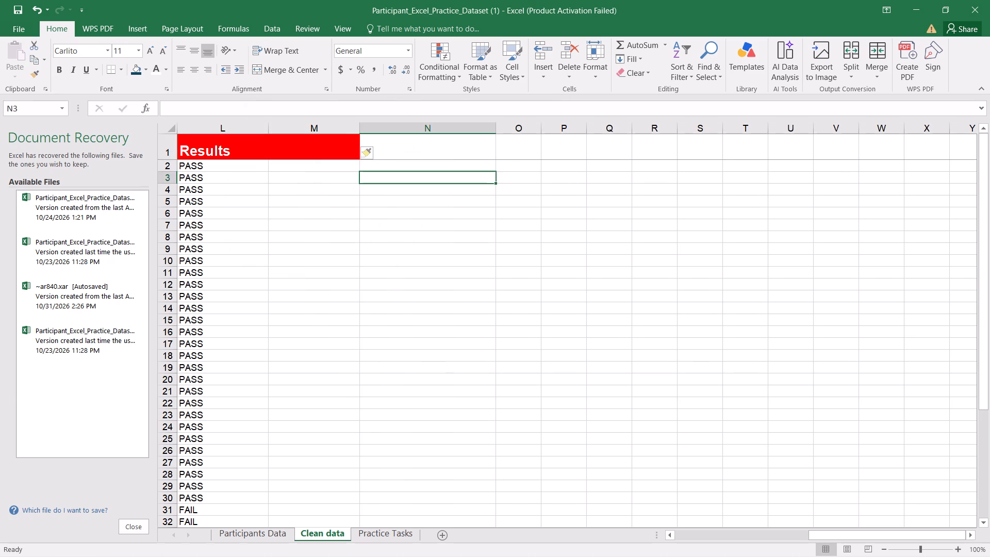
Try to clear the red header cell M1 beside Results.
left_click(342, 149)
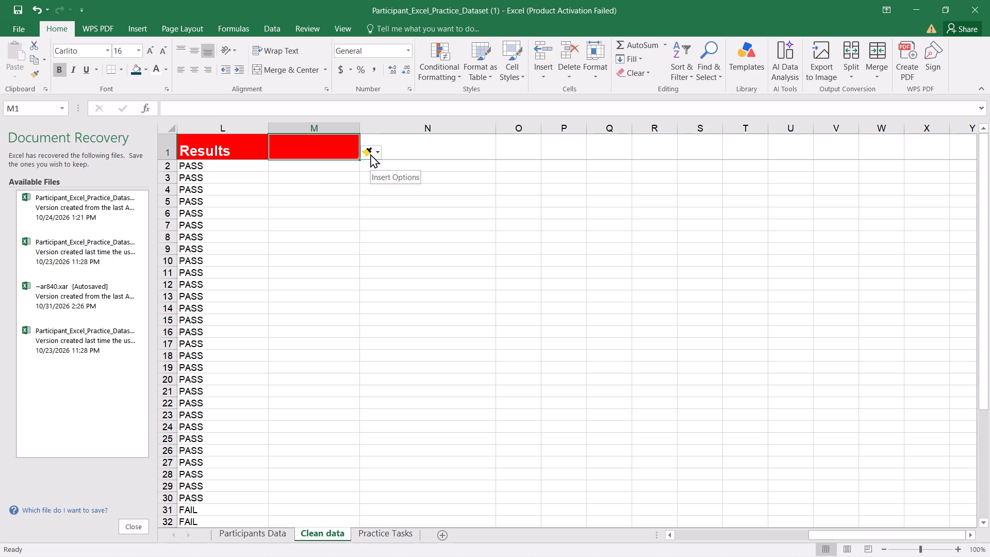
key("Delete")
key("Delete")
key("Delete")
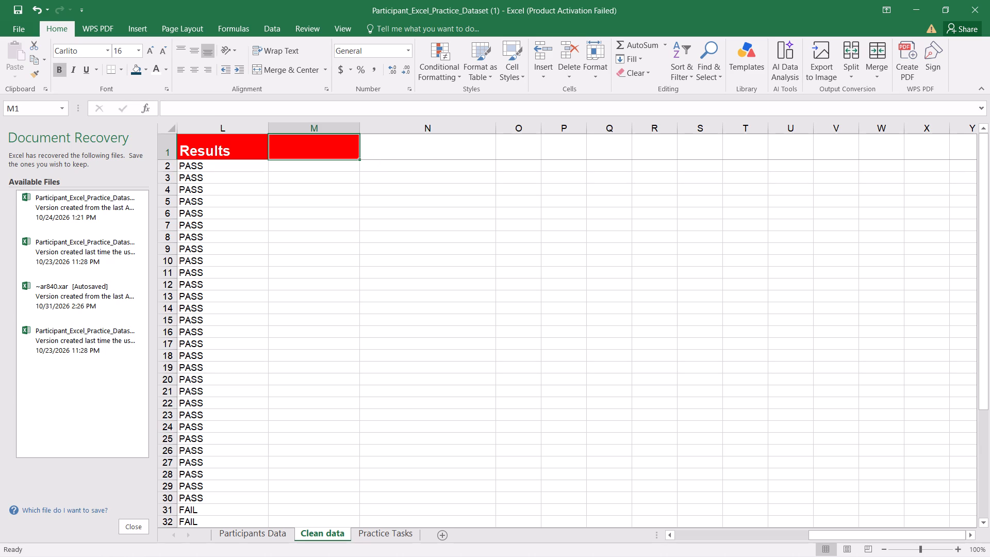
Insert another entire column at M1, directly after the Results column.
left_click(305, 142)
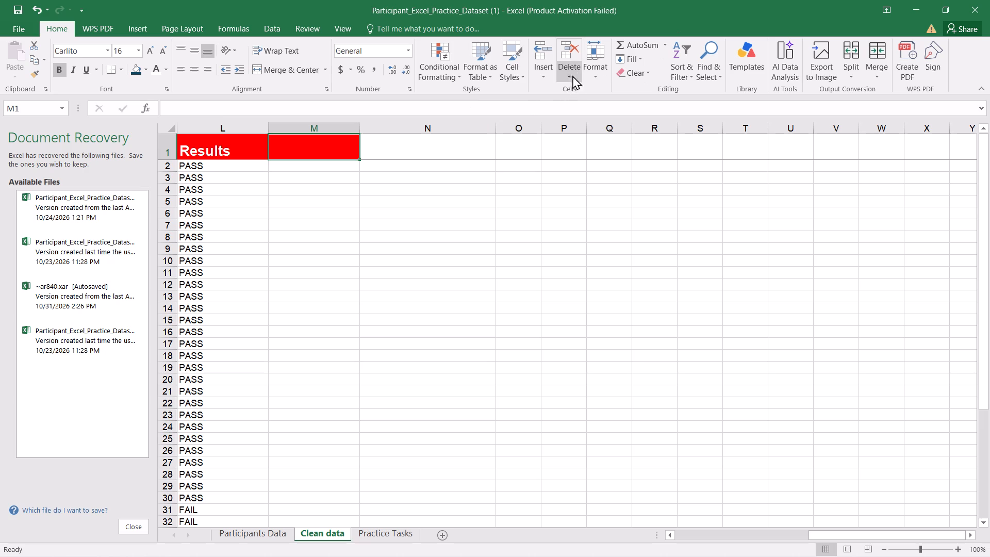
left_click(547, 73)
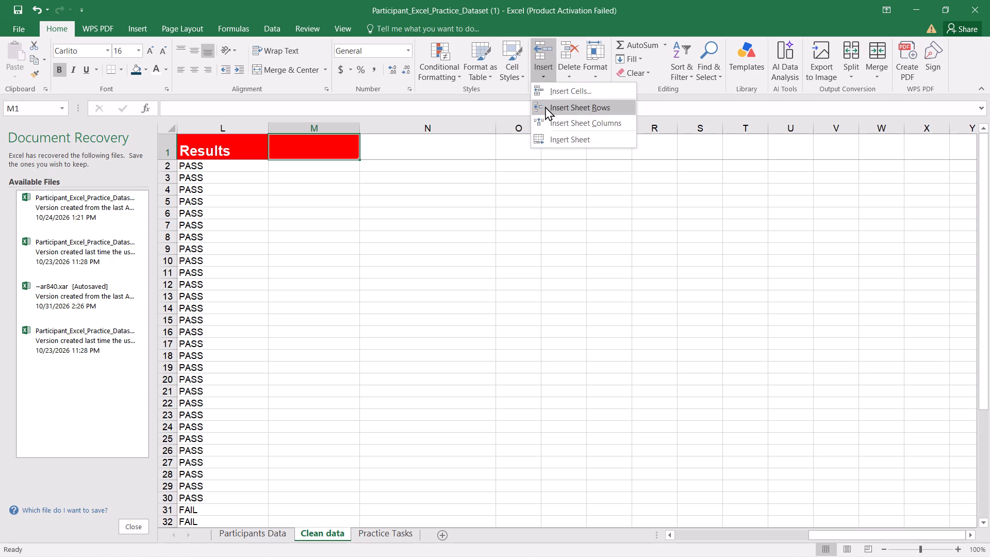
left_click(548, 95)
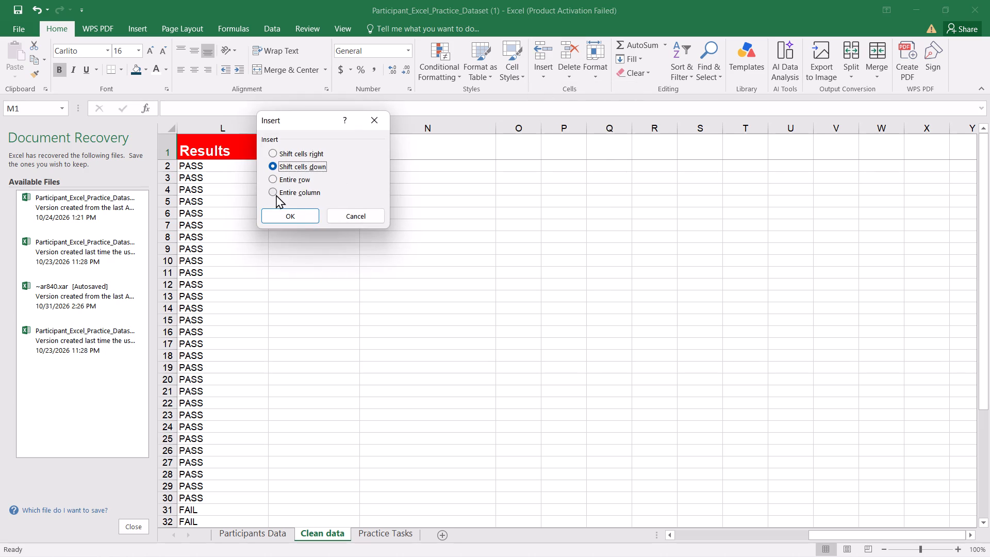
left_click(276, 194)
left_click(286, 213)
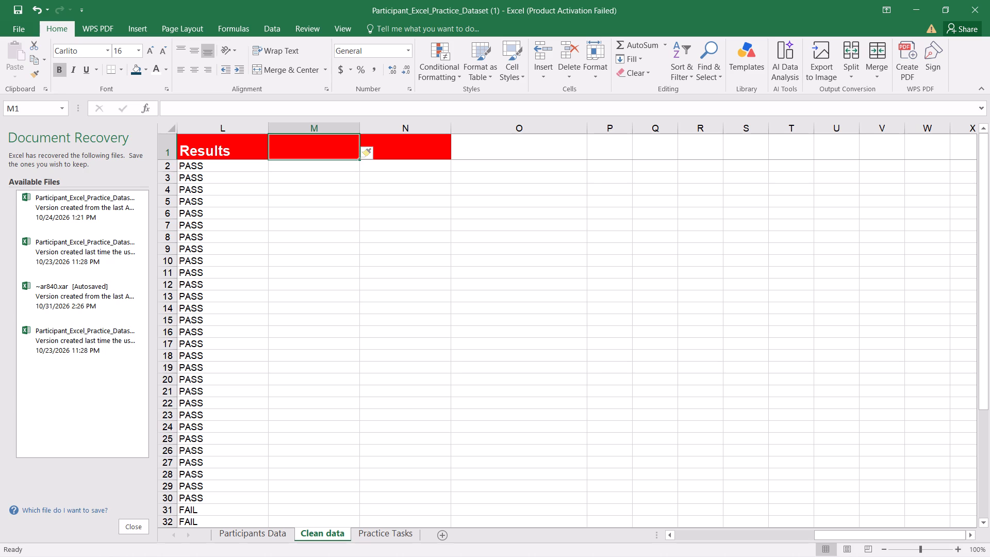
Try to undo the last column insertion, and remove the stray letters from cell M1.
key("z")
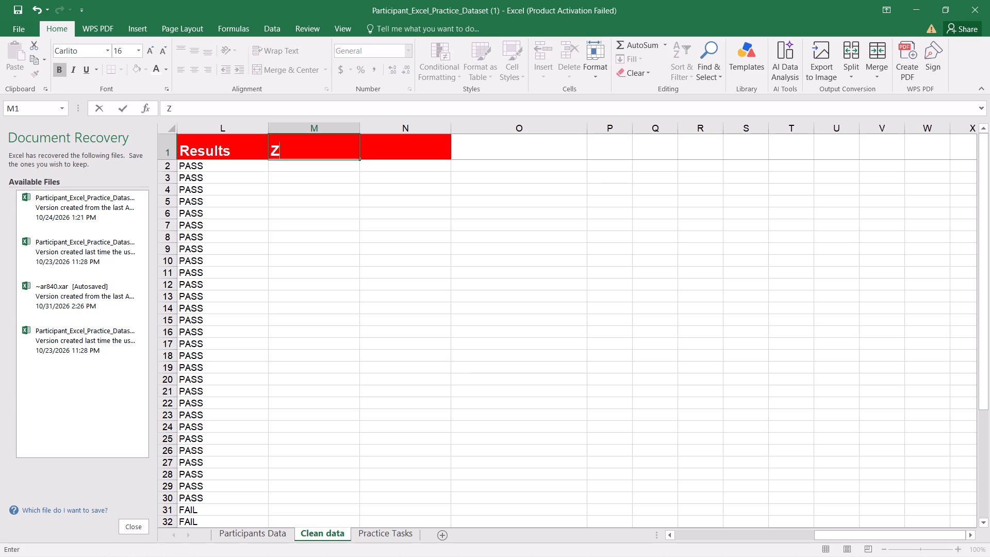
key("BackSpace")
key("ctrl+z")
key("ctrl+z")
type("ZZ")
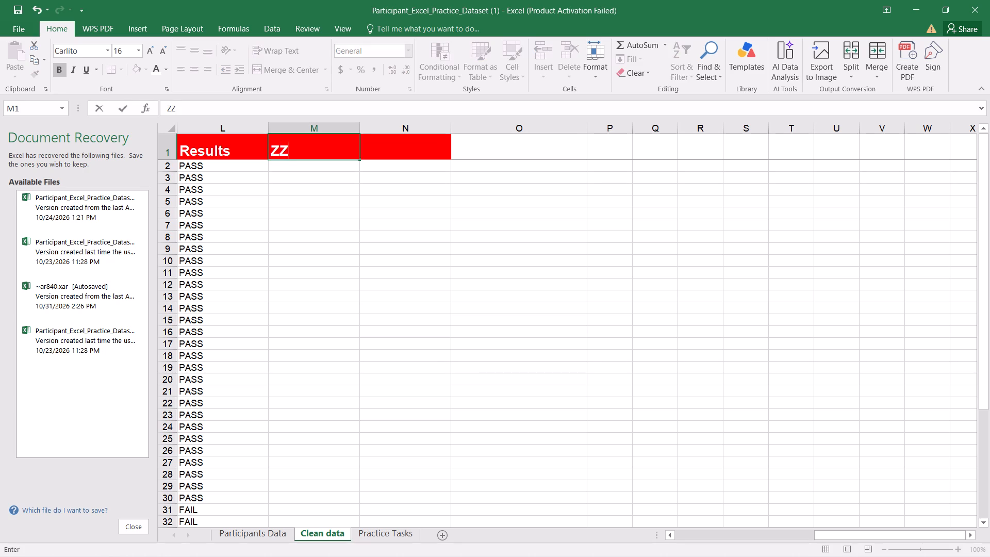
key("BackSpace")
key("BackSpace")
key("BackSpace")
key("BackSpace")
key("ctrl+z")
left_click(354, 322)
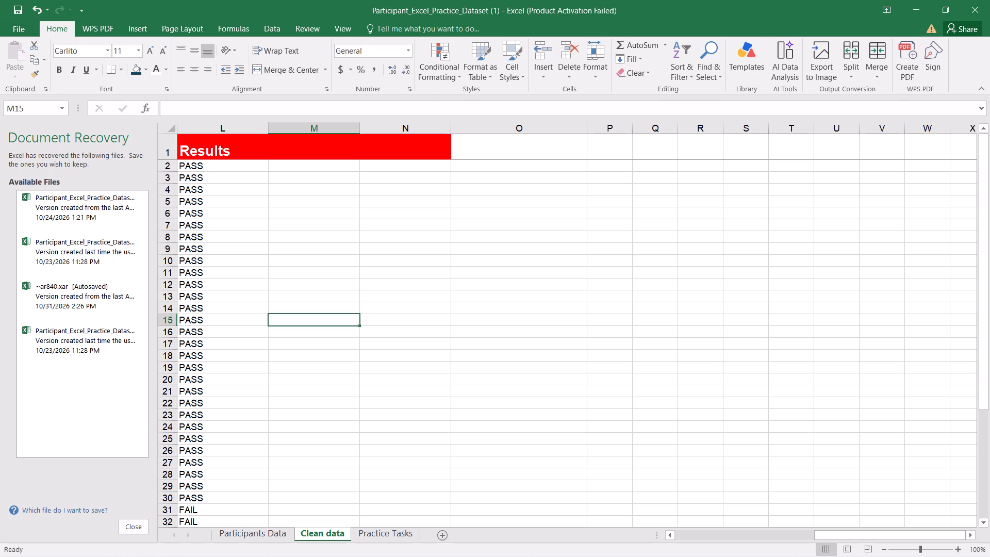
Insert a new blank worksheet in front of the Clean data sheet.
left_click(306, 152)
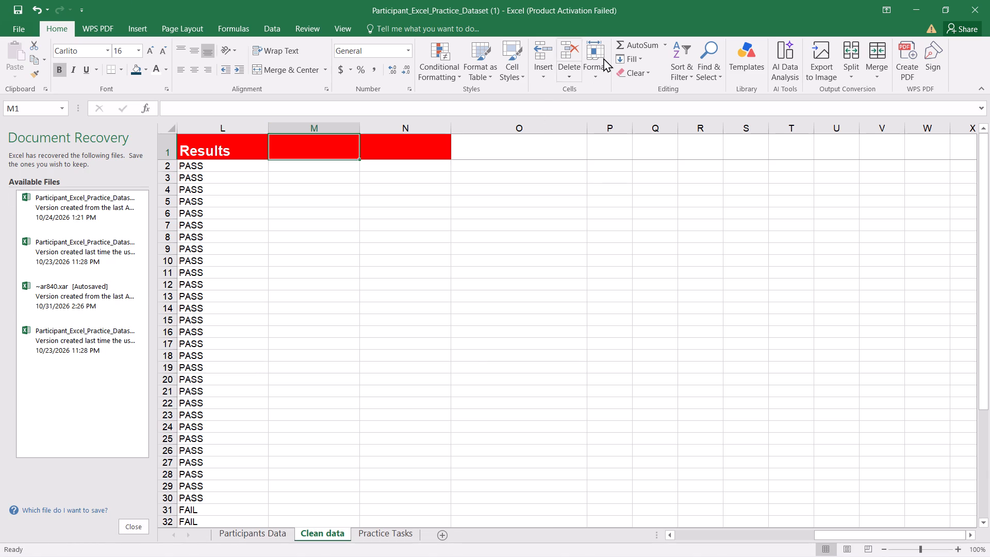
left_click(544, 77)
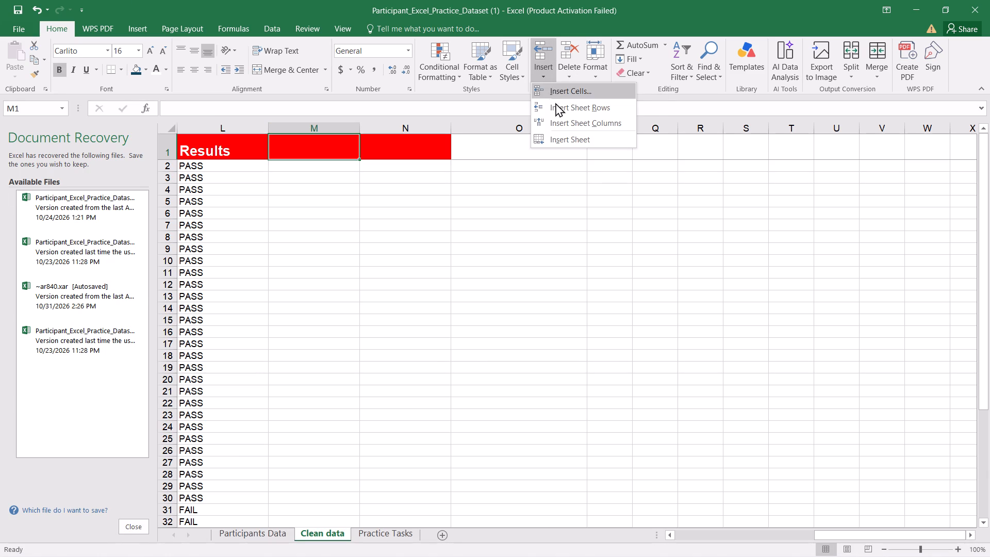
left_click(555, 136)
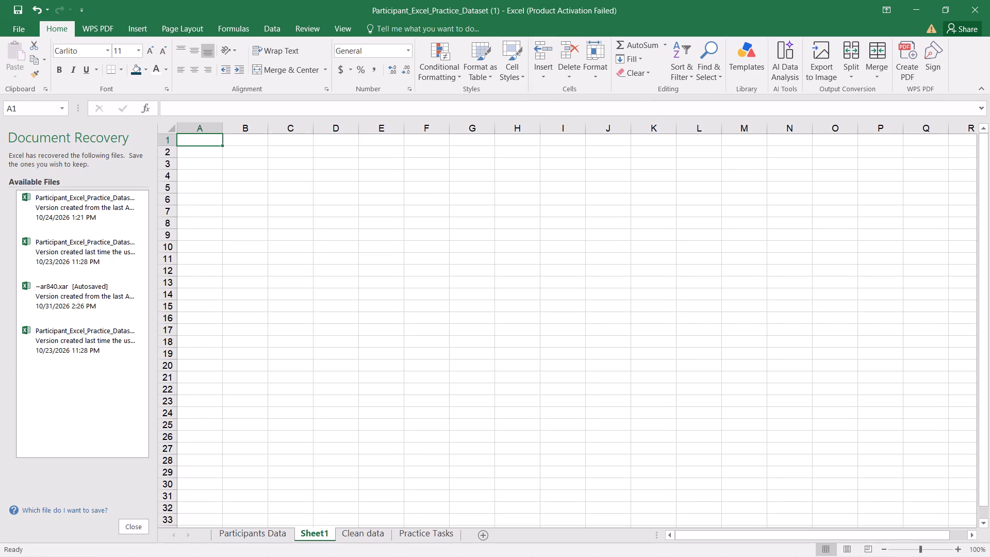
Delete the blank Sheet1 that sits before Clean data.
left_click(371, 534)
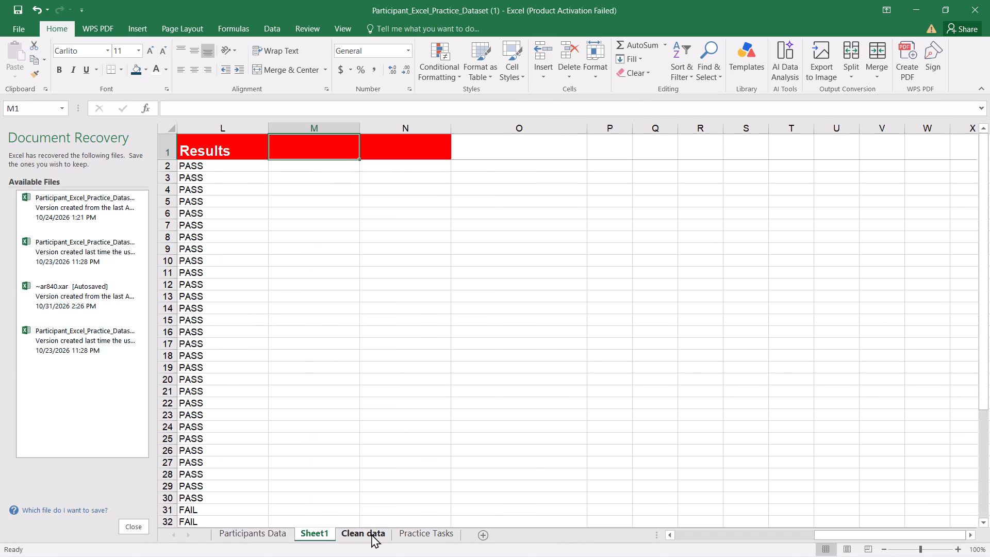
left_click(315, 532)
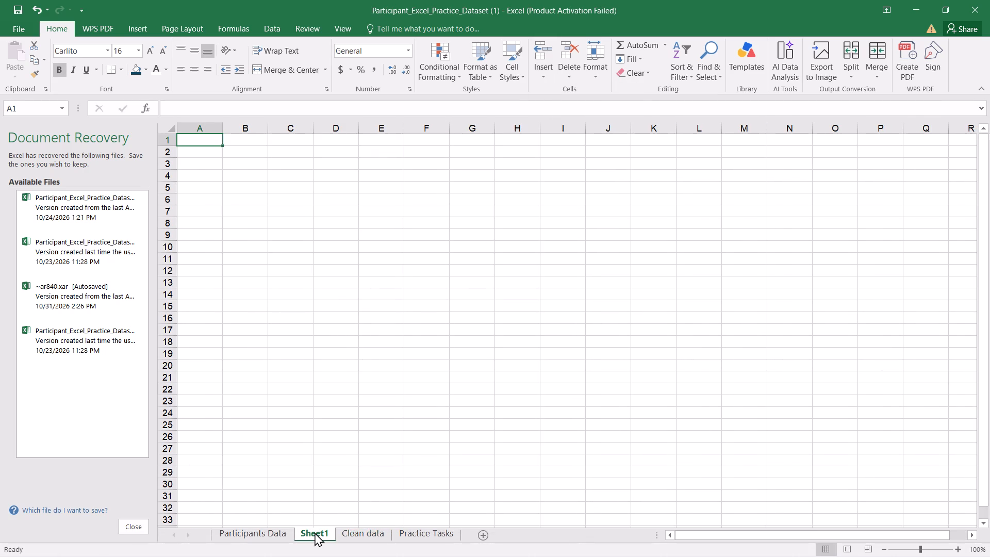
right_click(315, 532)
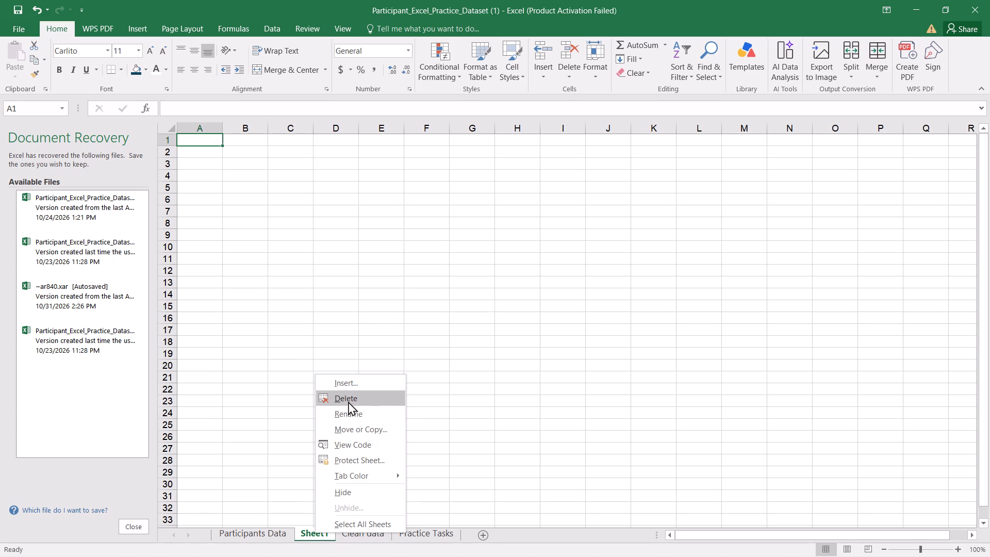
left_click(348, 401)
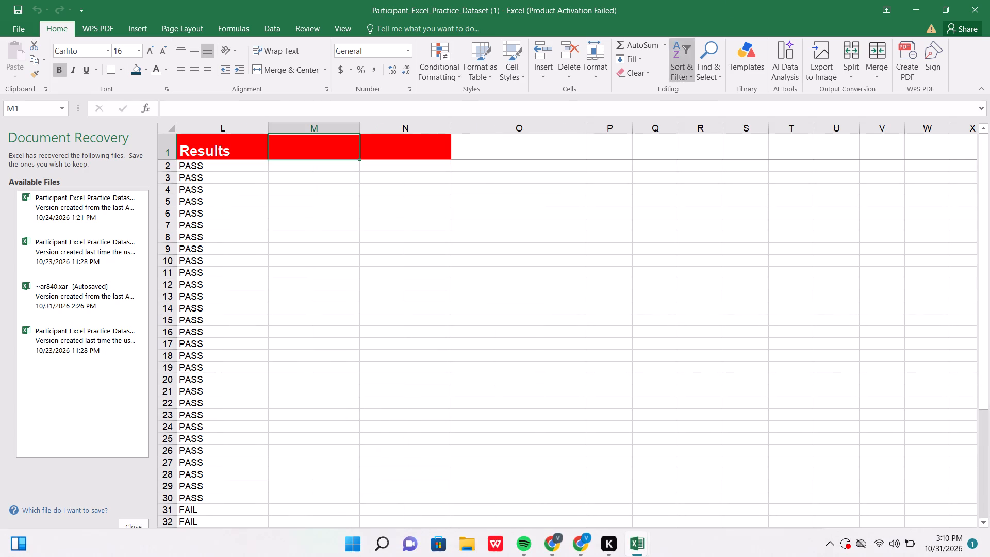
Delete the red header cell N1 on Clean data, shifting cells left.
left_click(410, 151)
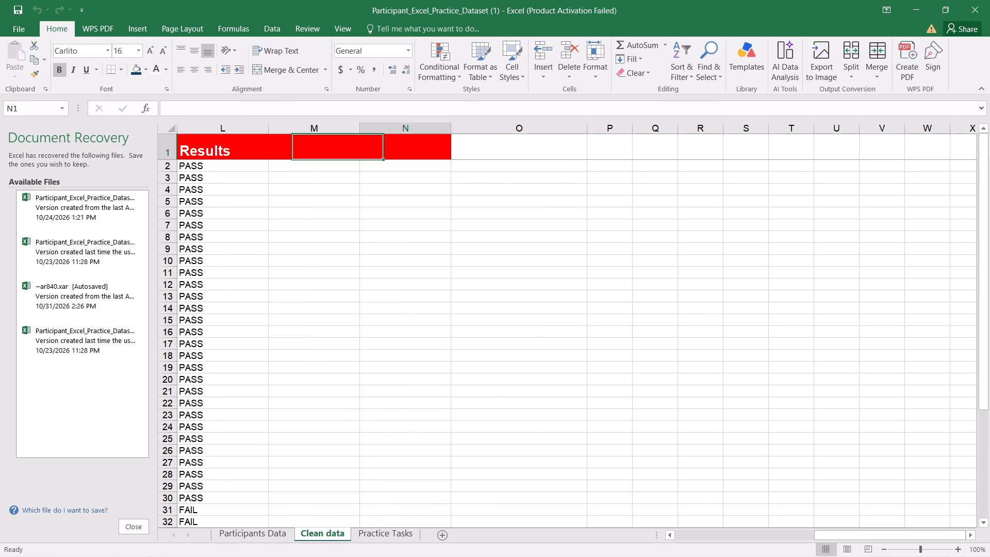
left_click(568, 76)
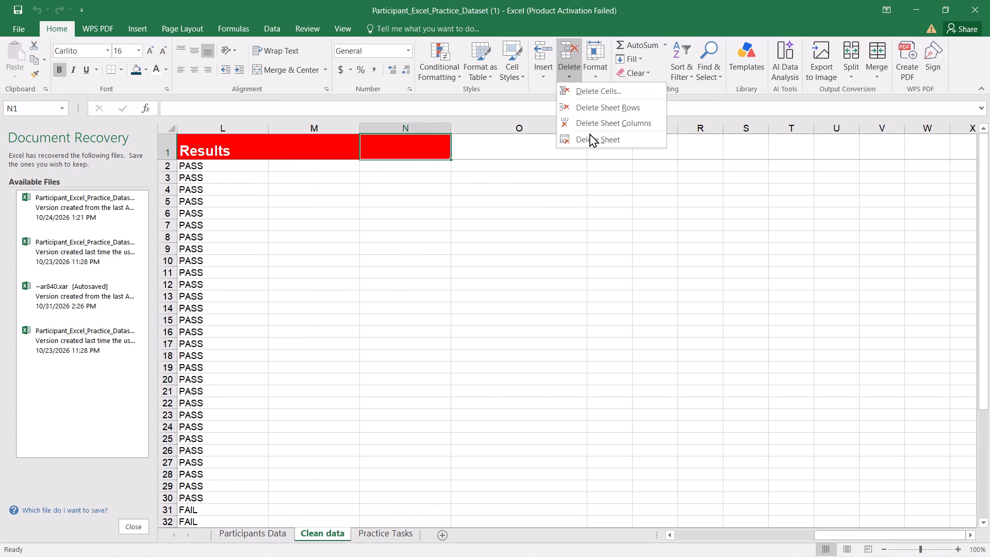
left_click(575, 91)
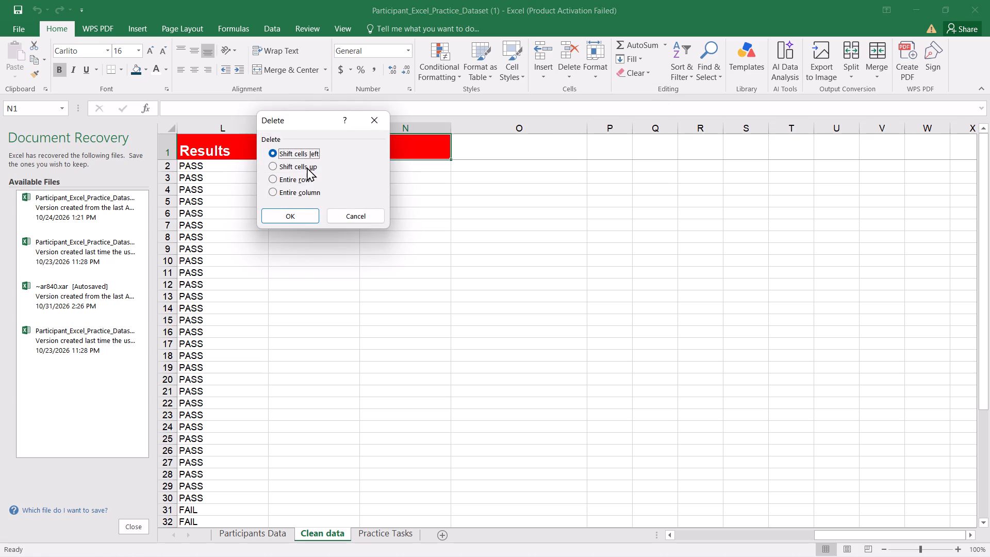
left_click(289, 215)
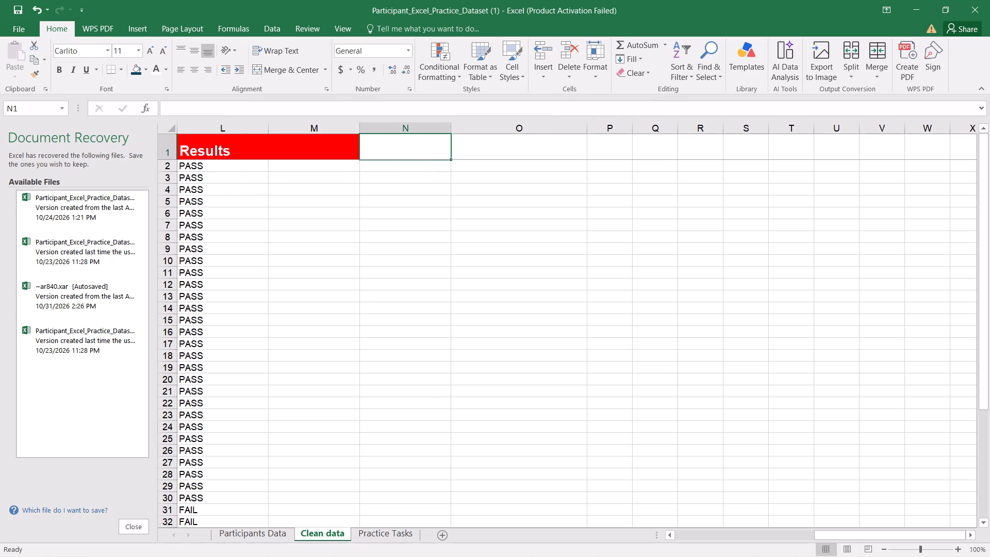
Delete the entire Clean data sheet while cell M1 is selected.
left_click(298, 152)
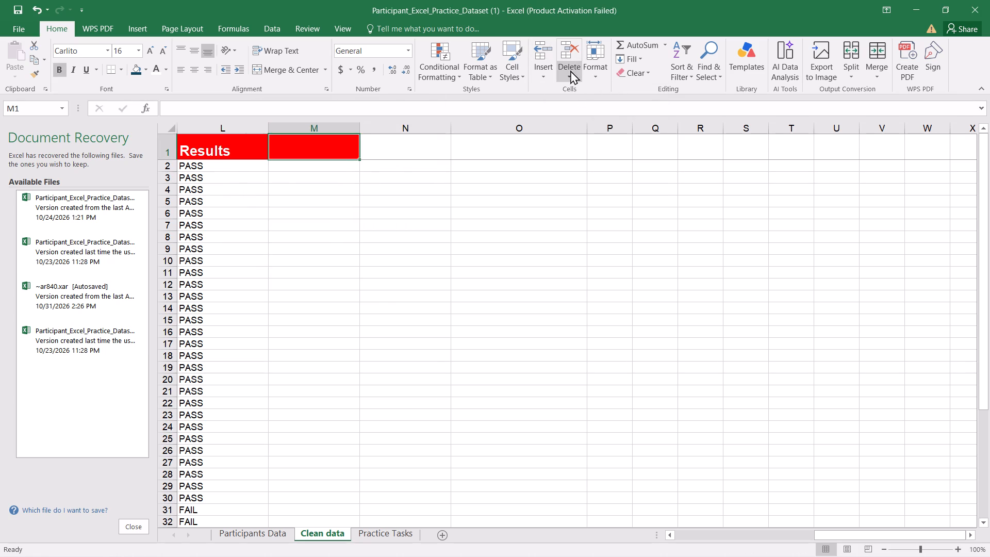
left_click(563, 70)
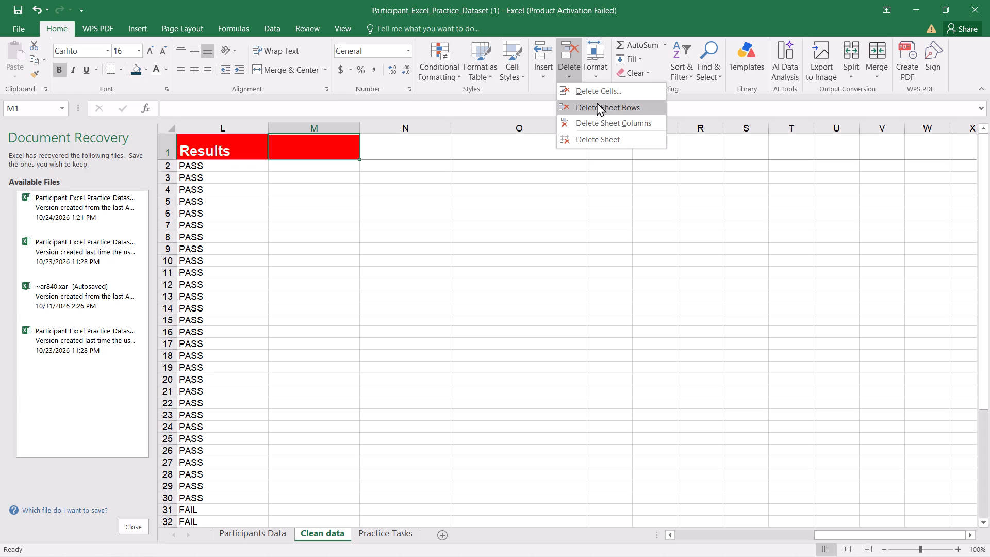
left_click(601, 144)
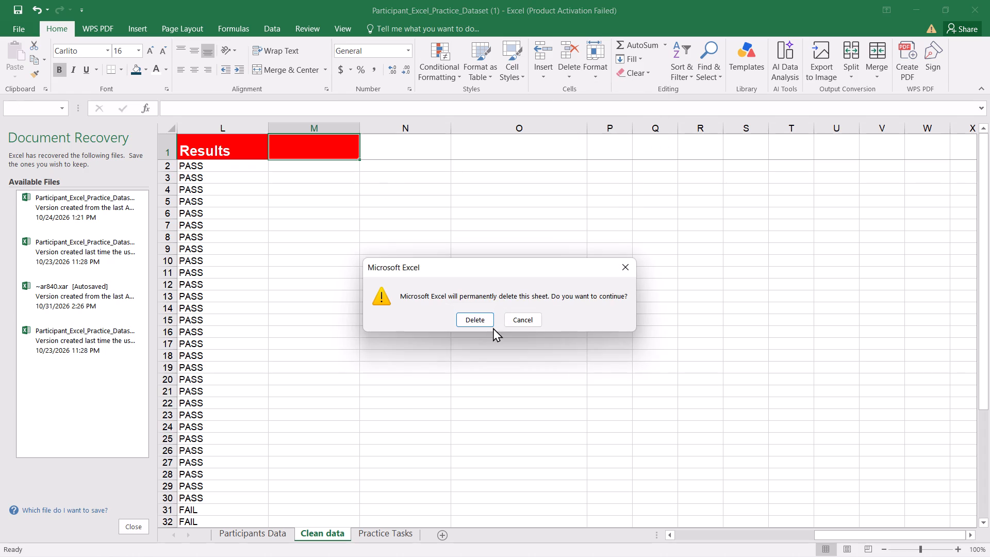
left_click(483, 313)
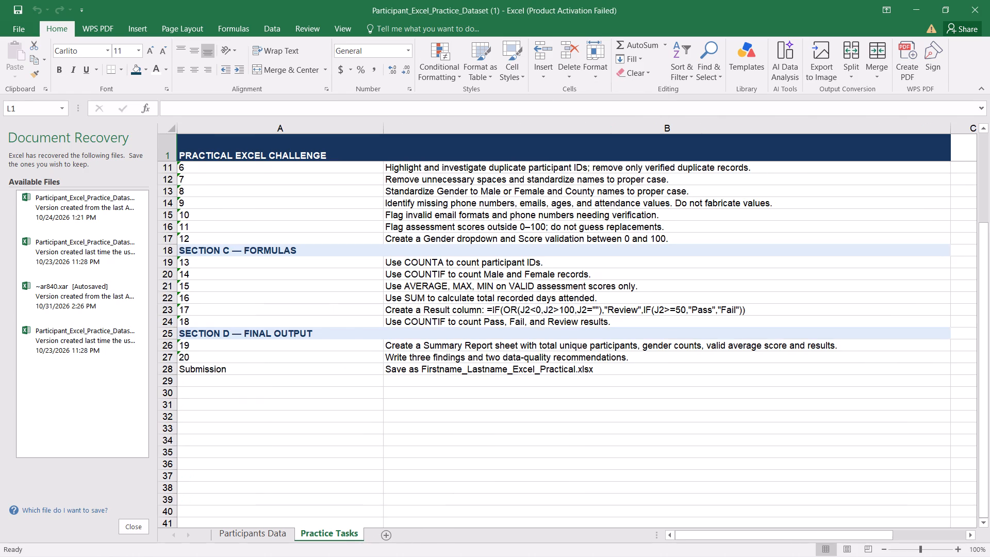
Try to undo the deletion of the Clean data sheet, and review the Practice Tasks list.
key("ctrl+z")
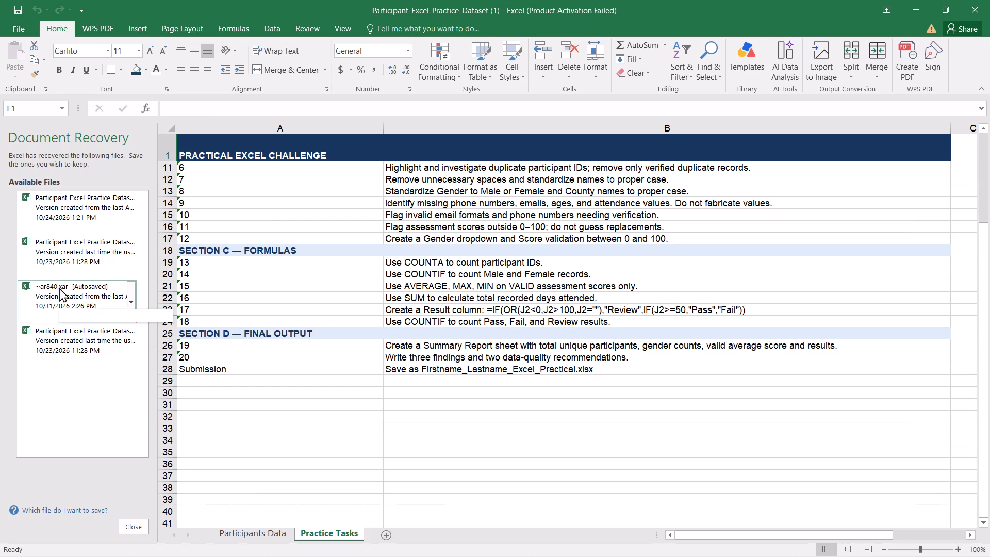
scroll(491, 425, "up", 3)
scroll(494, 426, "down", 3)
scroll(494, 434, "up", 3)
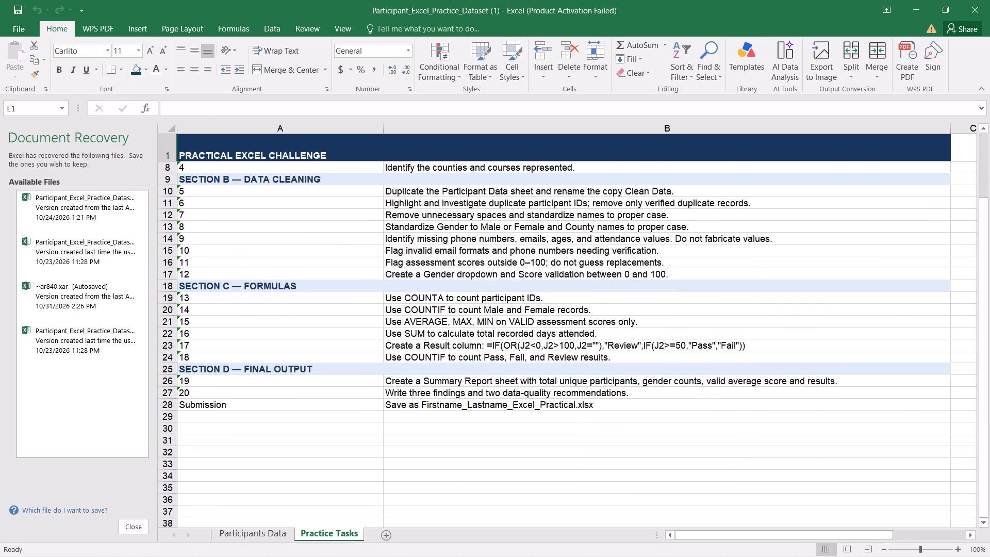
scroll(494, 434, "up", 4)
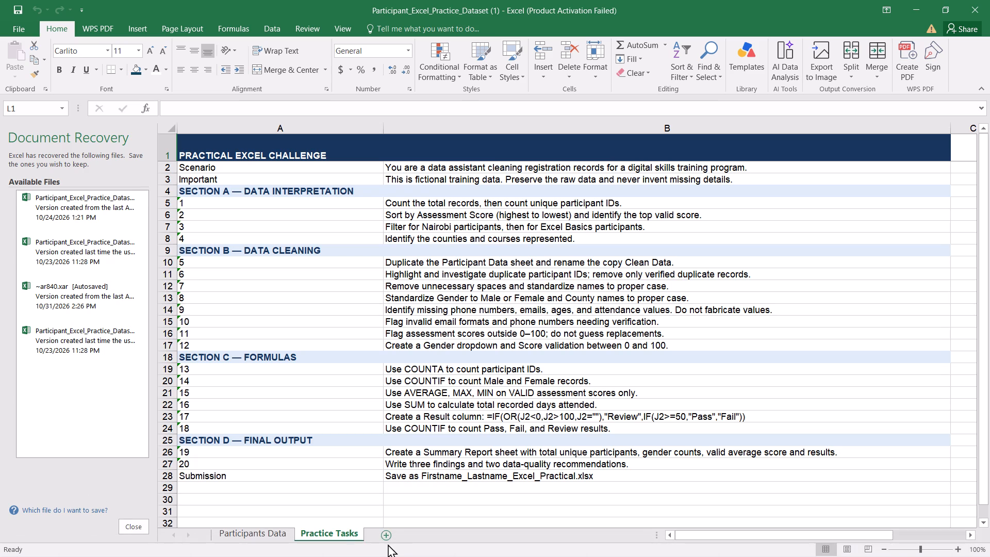
Add a new blank sheet after Practice Tasks, and open the Participants Data sheet.
left_click(385, 529)
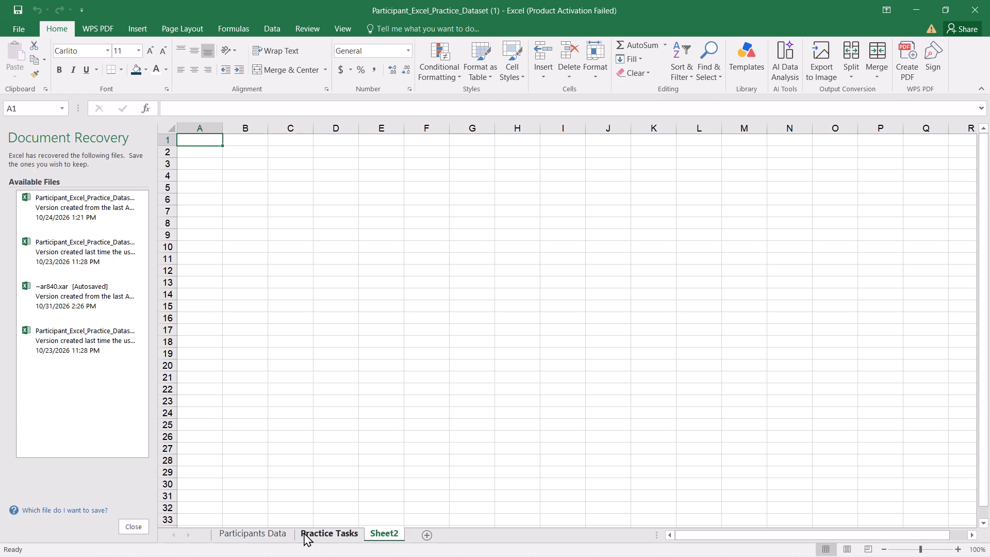
left_click(267, 531)
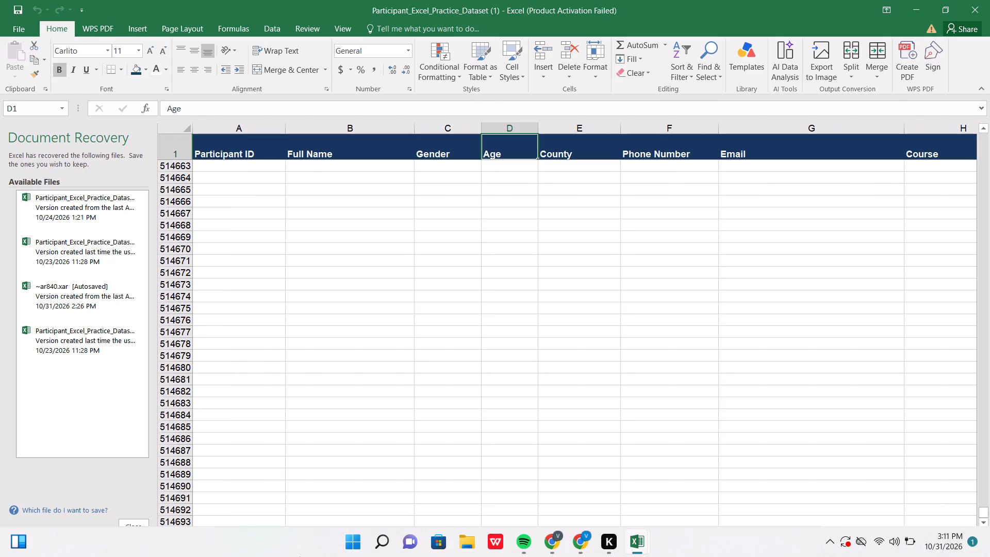
Switch to YouTube in Chrome and search for "how to restore deleted sheet in excel".
left_click(570, 547)
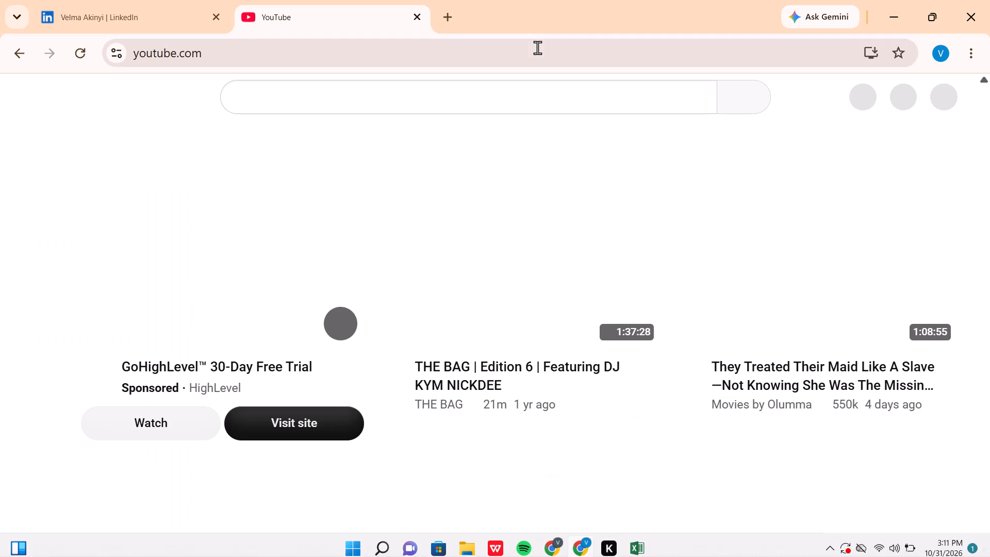
left_click(302, 111)
left_click(300, 101)
type("HOW")
key("space")
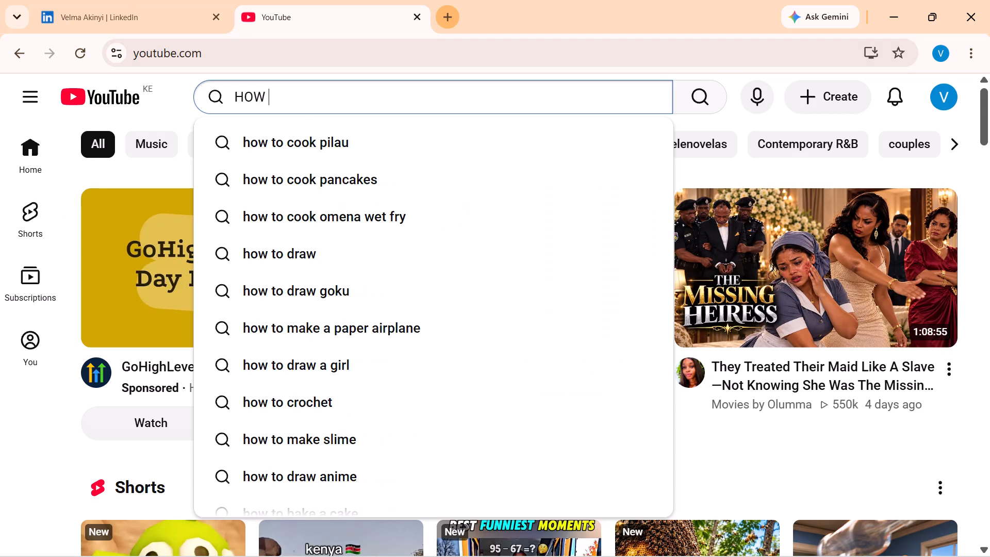
key("BackSpace")
key("BackSpace")
key("BackSpace")
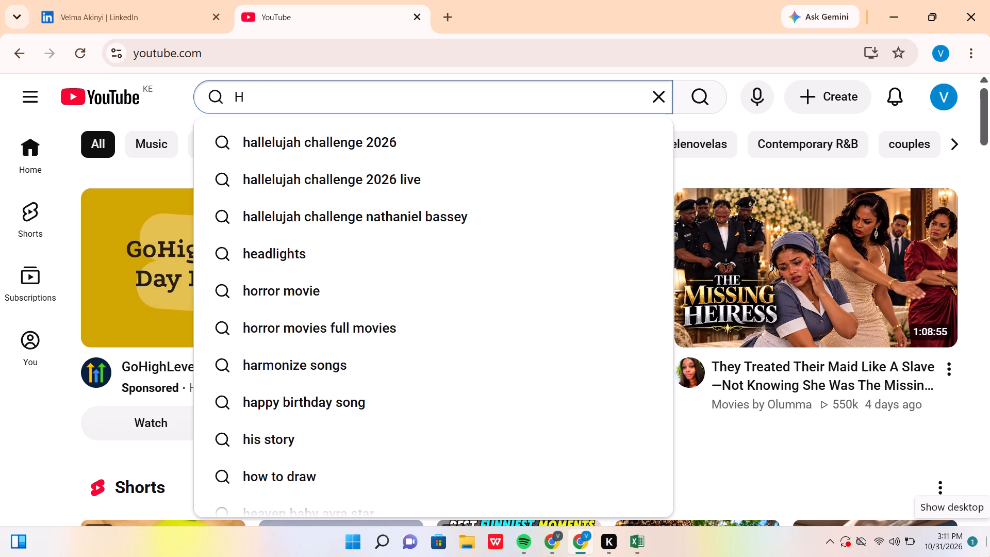
type("ow")
key("space")
type("to re")
type("st")
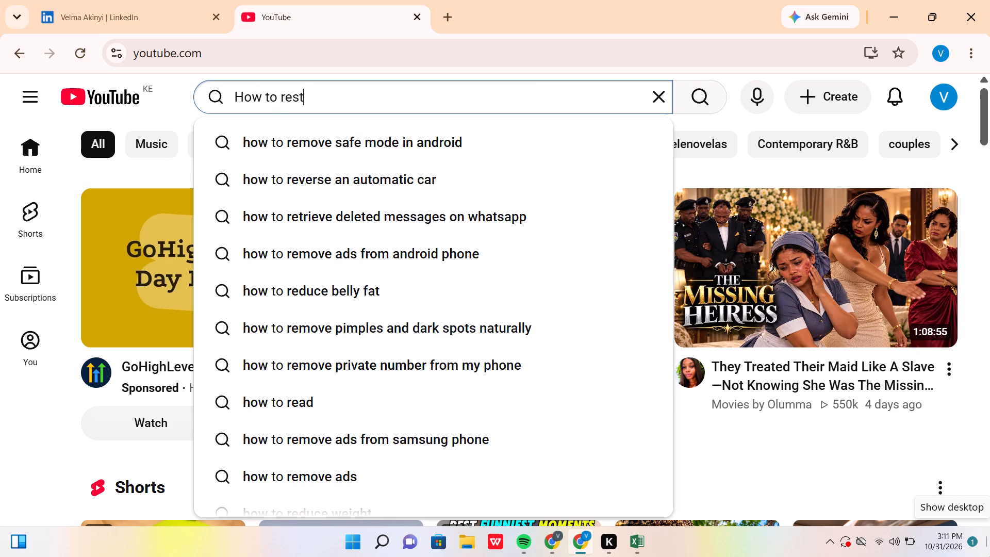
key("o")
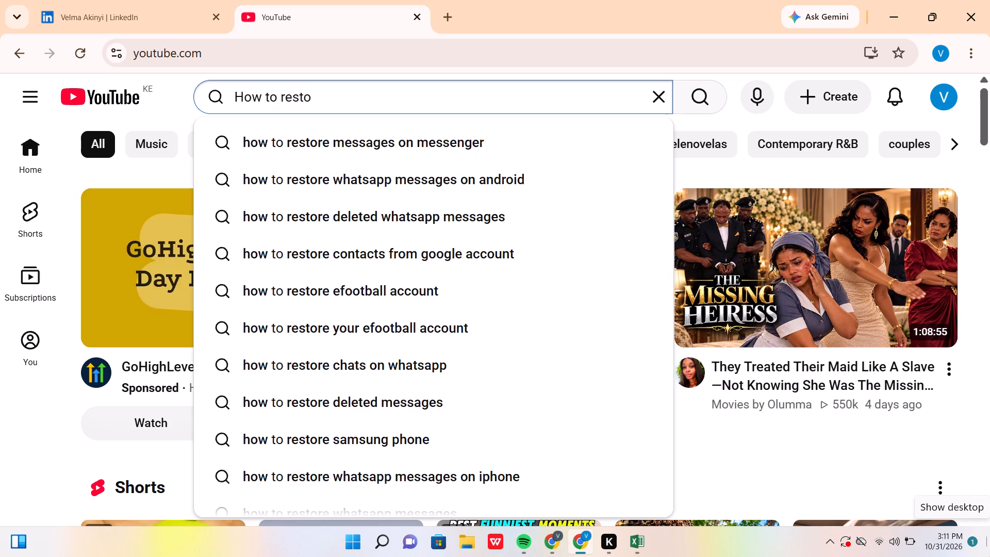
type("r")
key("space")
type("delete")
type("d")
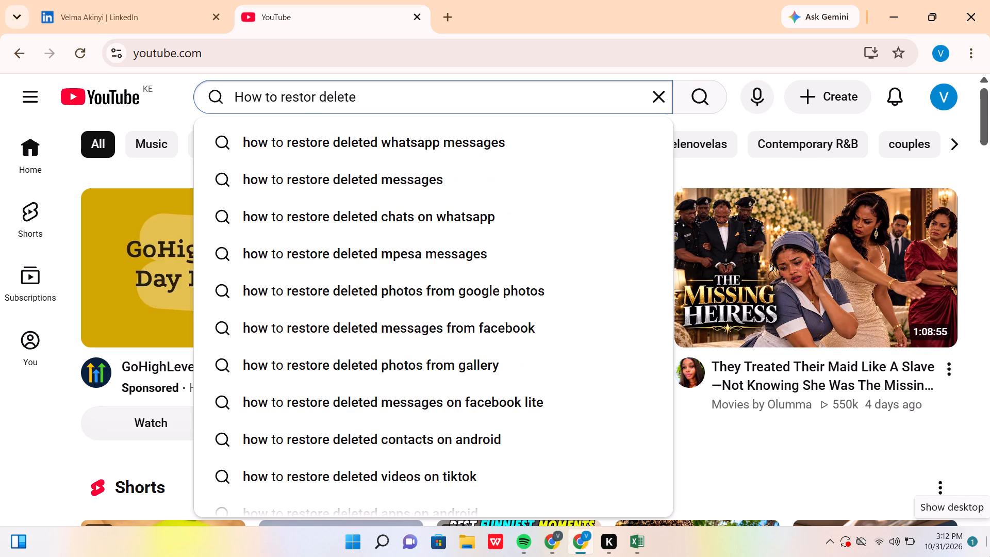
key("space")
type("sheet")
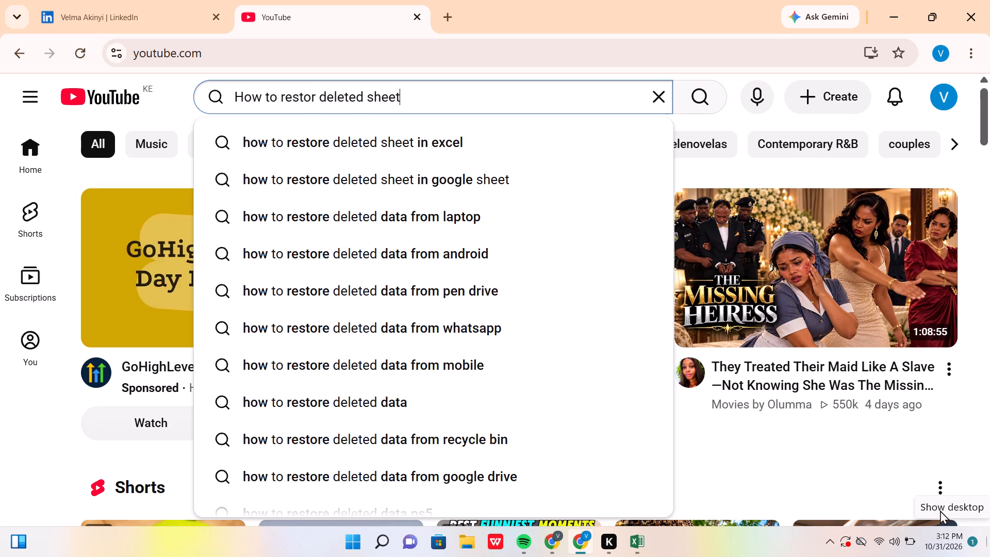
left_click(284, 146)
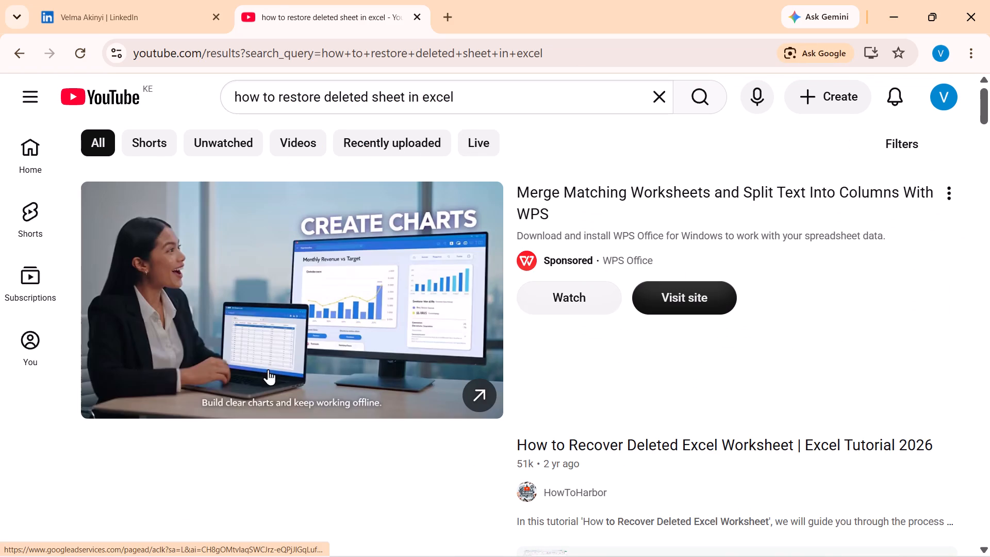
Watch the HowToHarbor tutorial "How to Recover Deleted Excel Worksheet | Excel Tutorial 2026" for the recovery procedure.
scroll(381, 313, "down", 3)
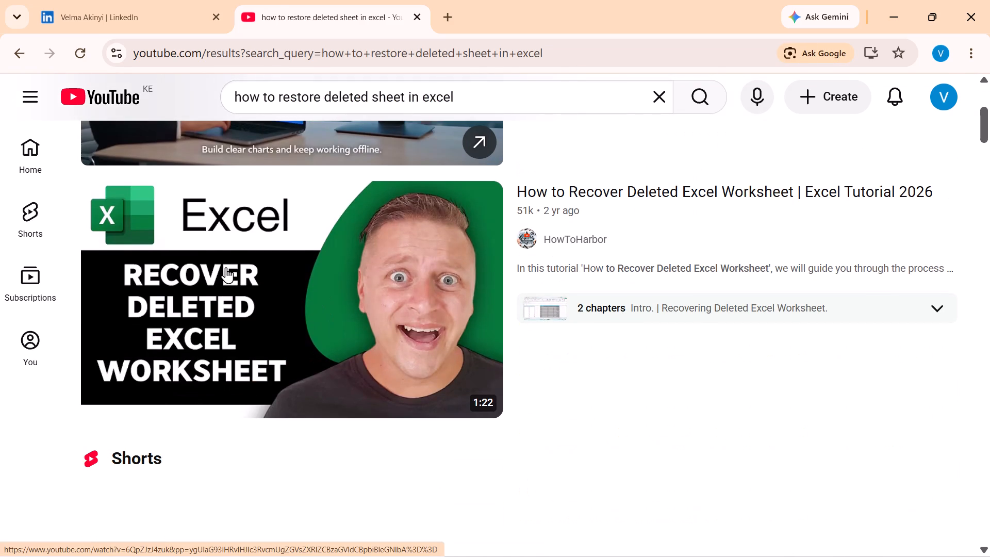
left_click(226, 267)
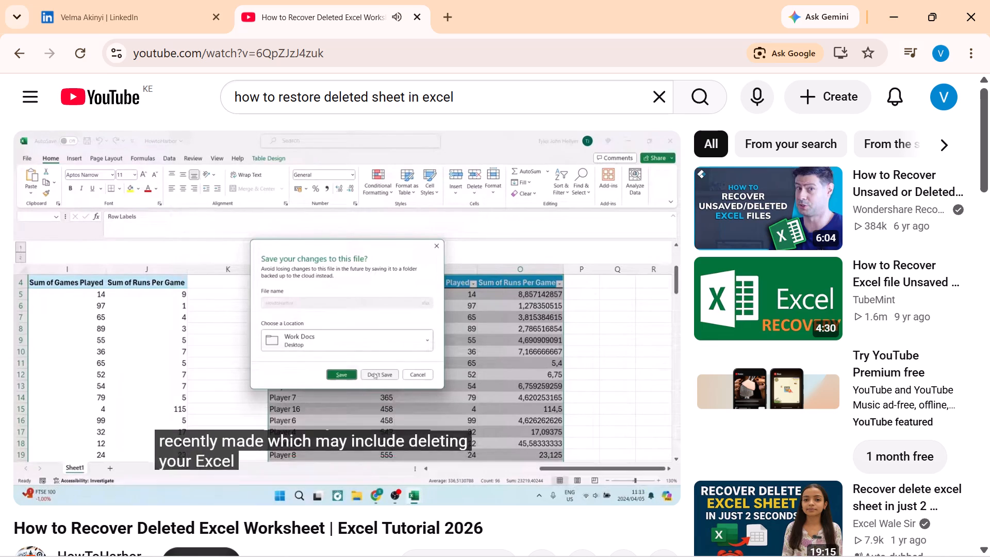
scroll(241, 381, "down", 7)
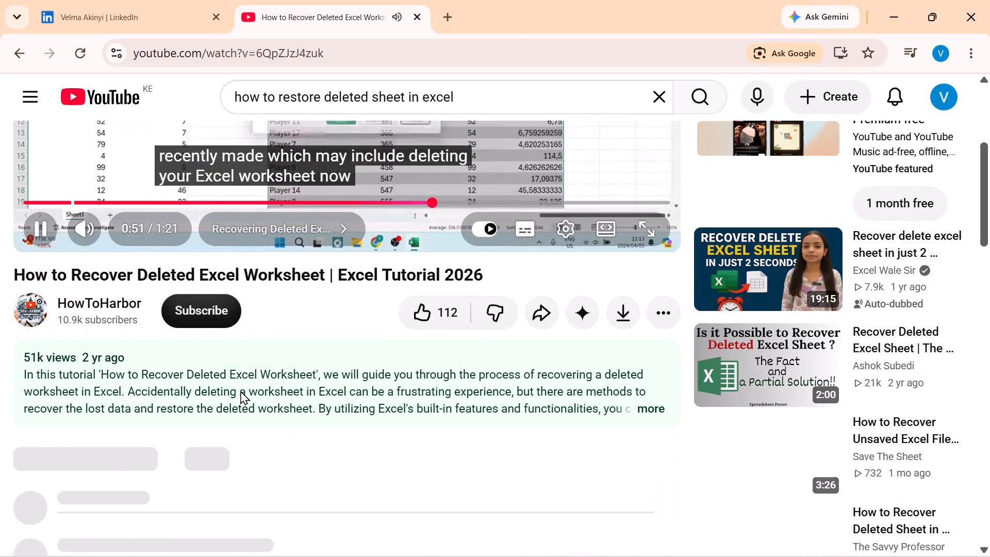
scroll(240, 390, "up", 9)
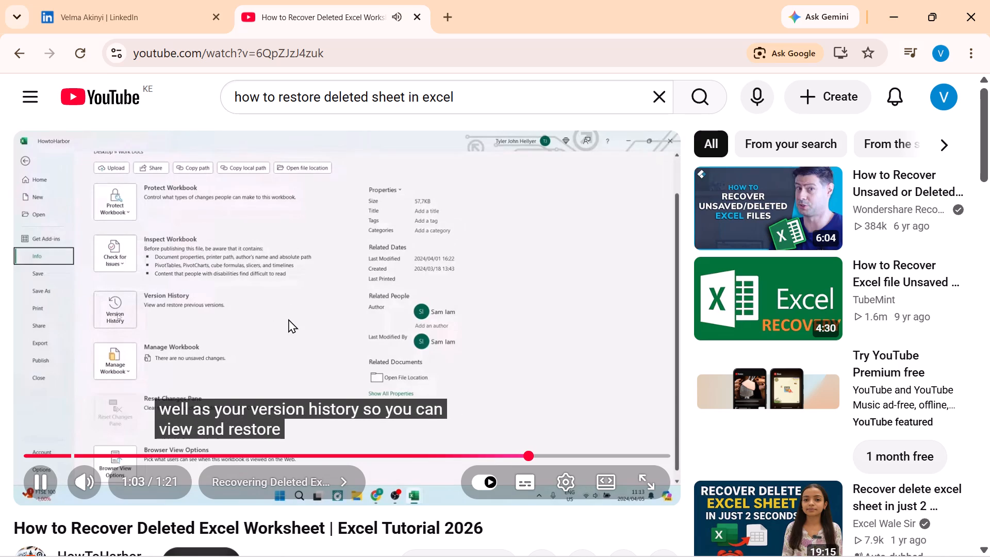
left_click(290, 290)
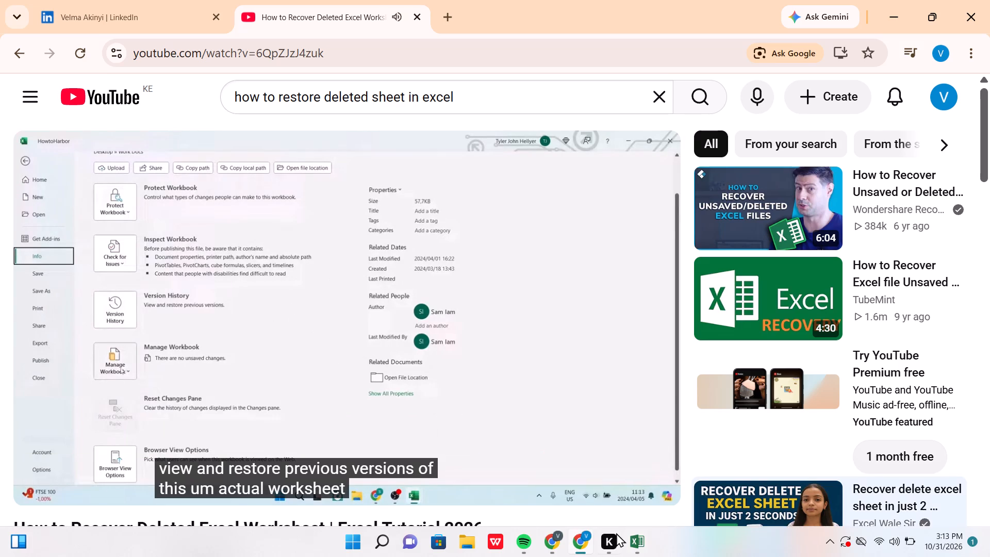
Switch to the Participant_Excel_Practice_Dataset (1) workbook in Excel and open its autosaved version from today, 3:05 PM.
left_click(631, 542)
left_click(601, 451)
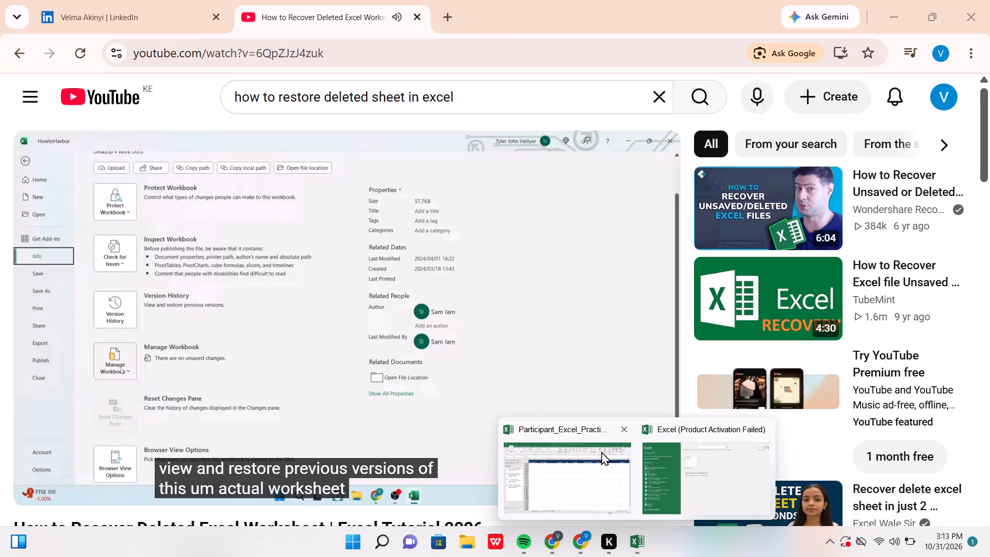
left_click(27, 28)
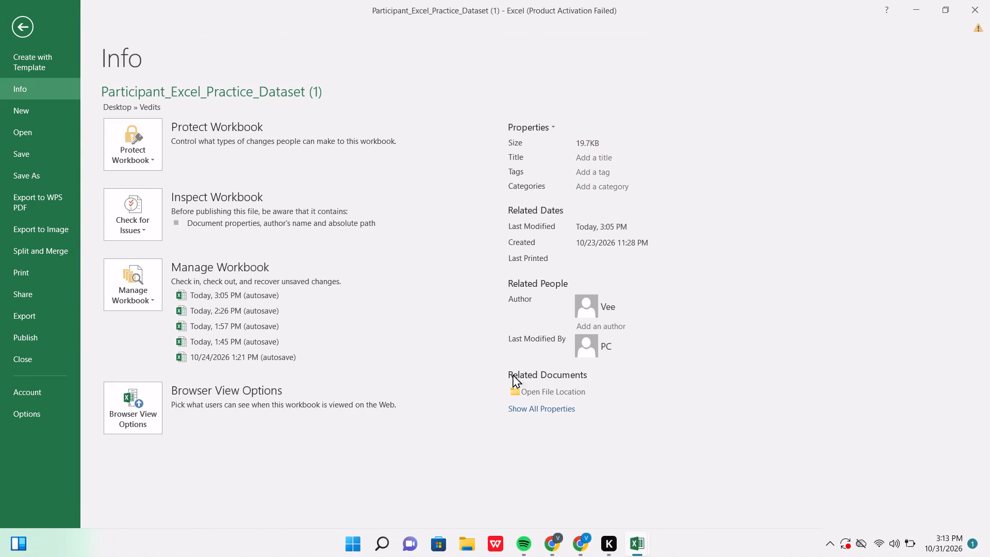
left_click(224, 295)
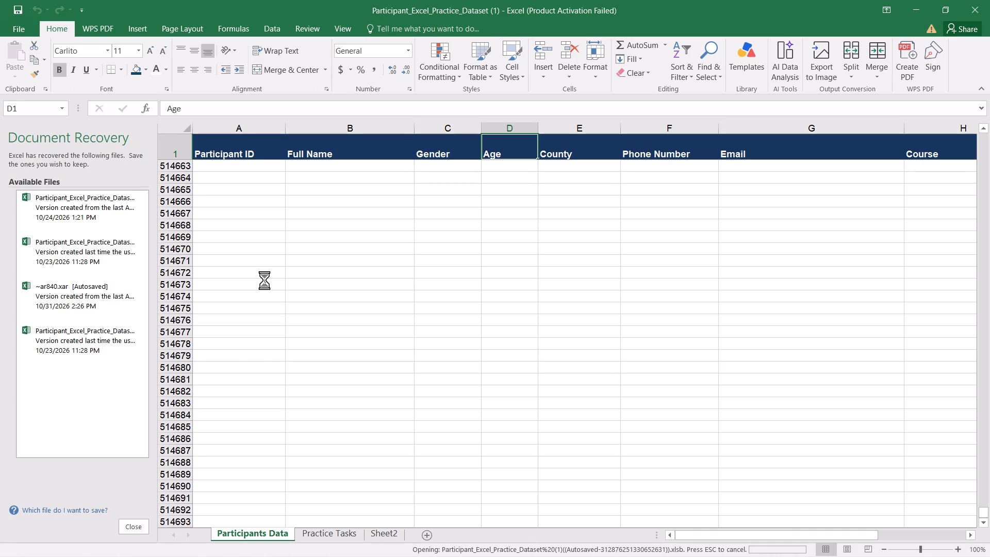
Look through the recovered Clean data sheet's participant records in the autosaved version from first to last row.
scroll(329, 270, "down", 1)
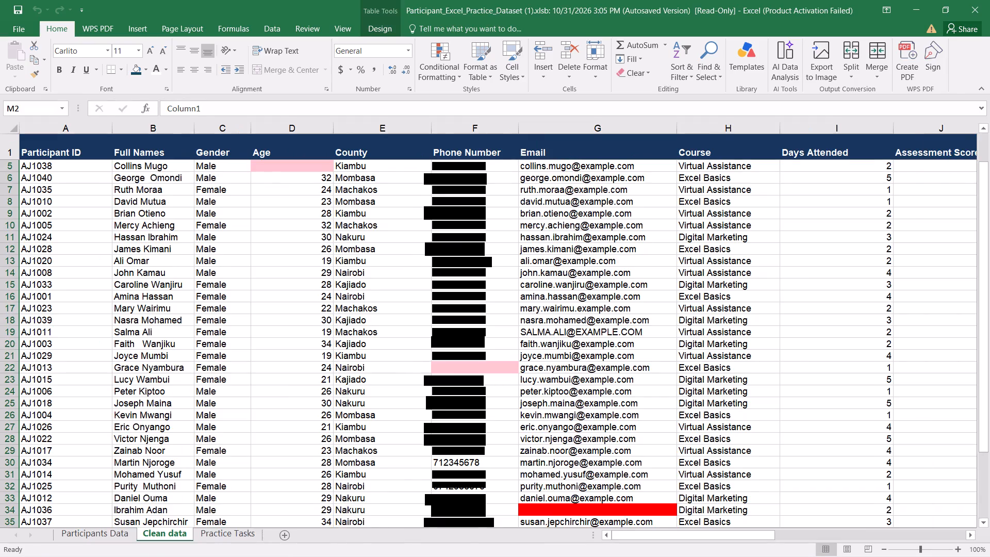
scroll(400, 433, "down", 2)
scroll(400, 433, "up", 6)
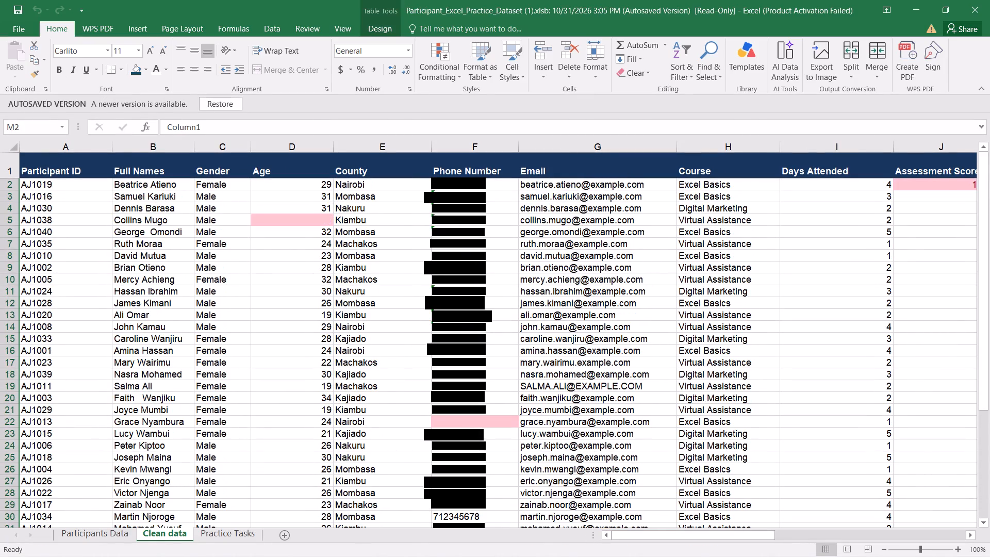
scroll(400, 433, "up", 4)
scroll(399, 449, "down", 5)
scroll(448, 451, "down", 1)
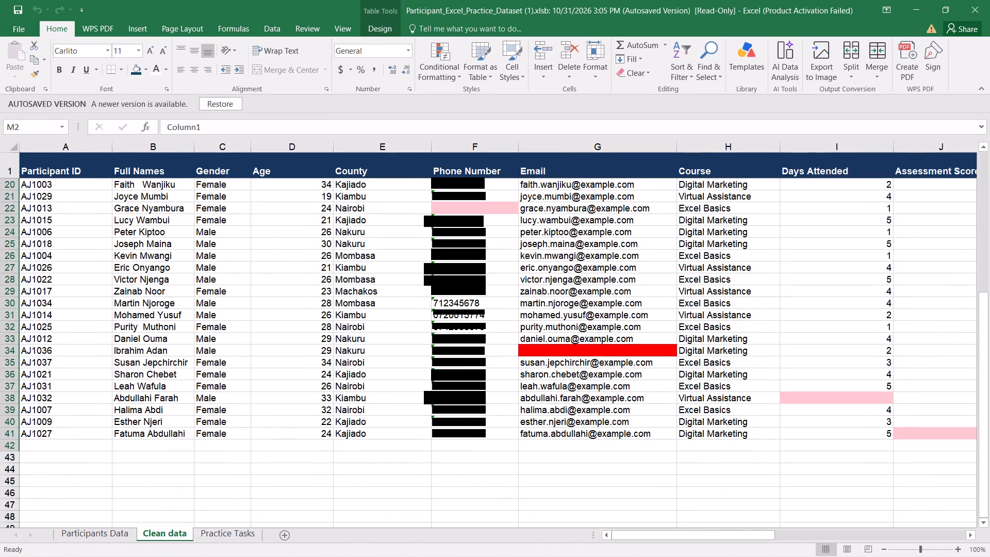
scroll(445, 431, "up", 7)
scroll(619, 108, "down", 1)
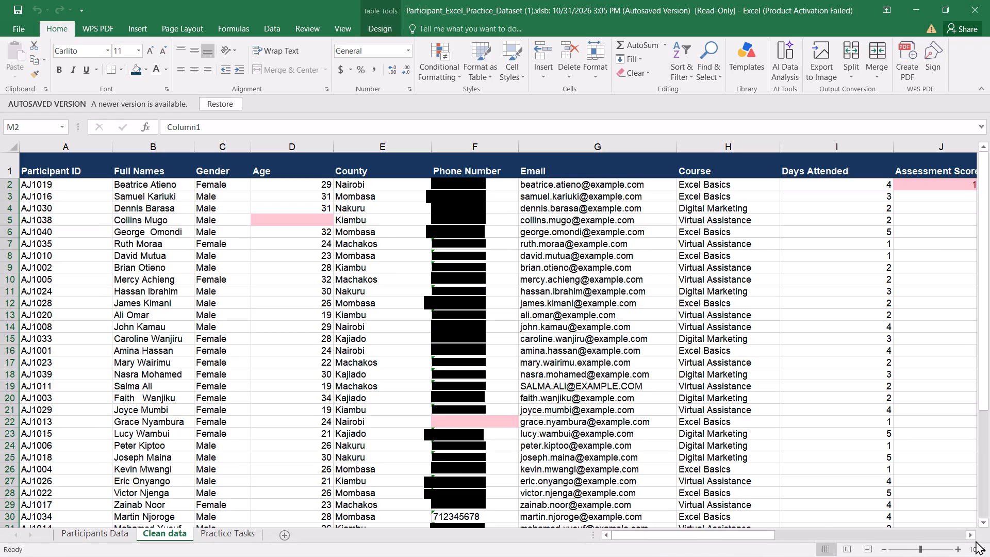
Delete the SUMMARY REPORT heading cell M1 on the Clean data sheet, shifting cells up.
left_click(975, 536)
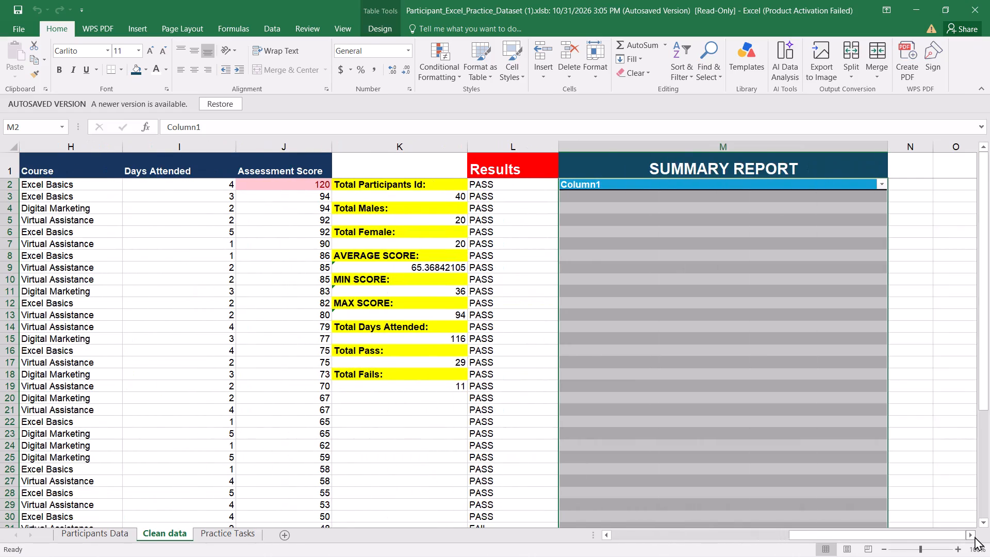
left_click(975, 536)
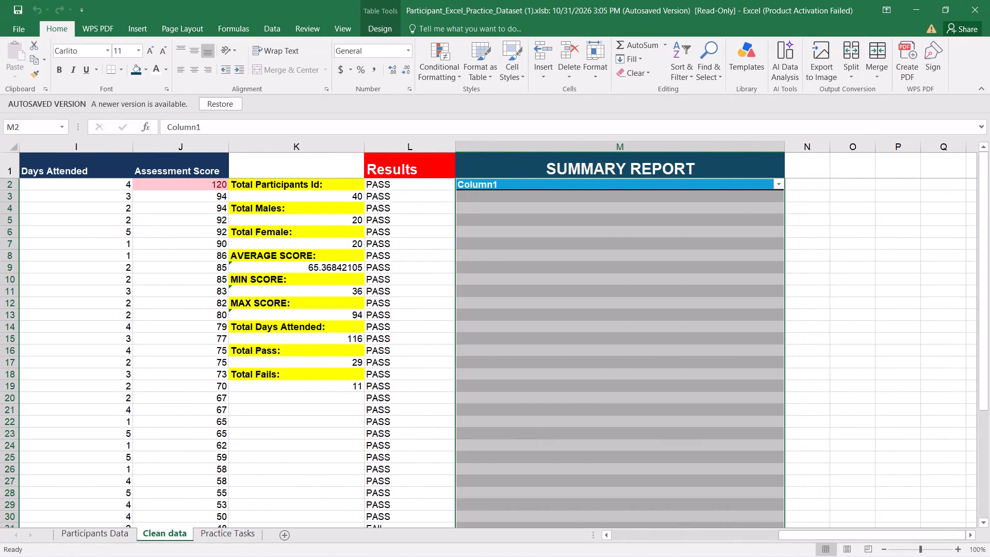
left_click(610, 170)
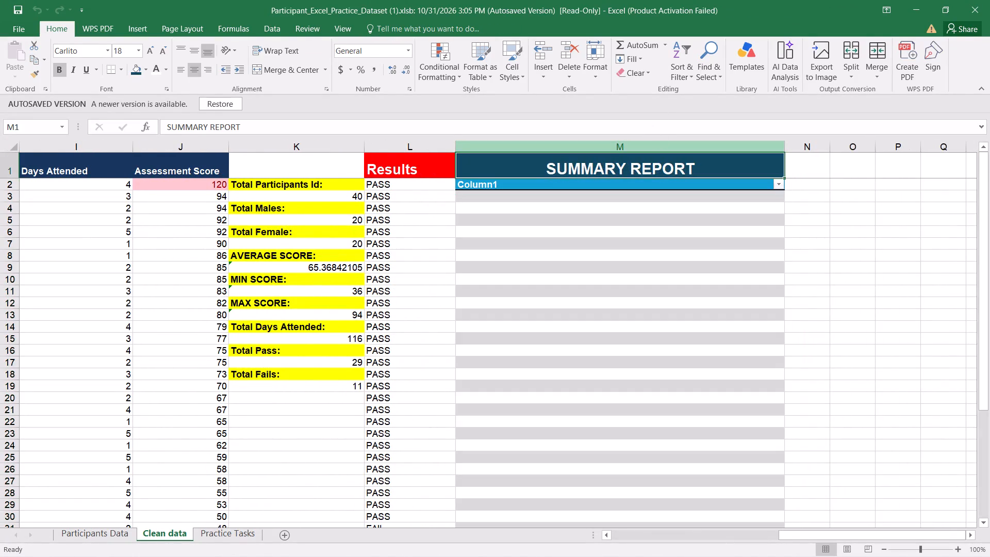
left_click(668, 168)
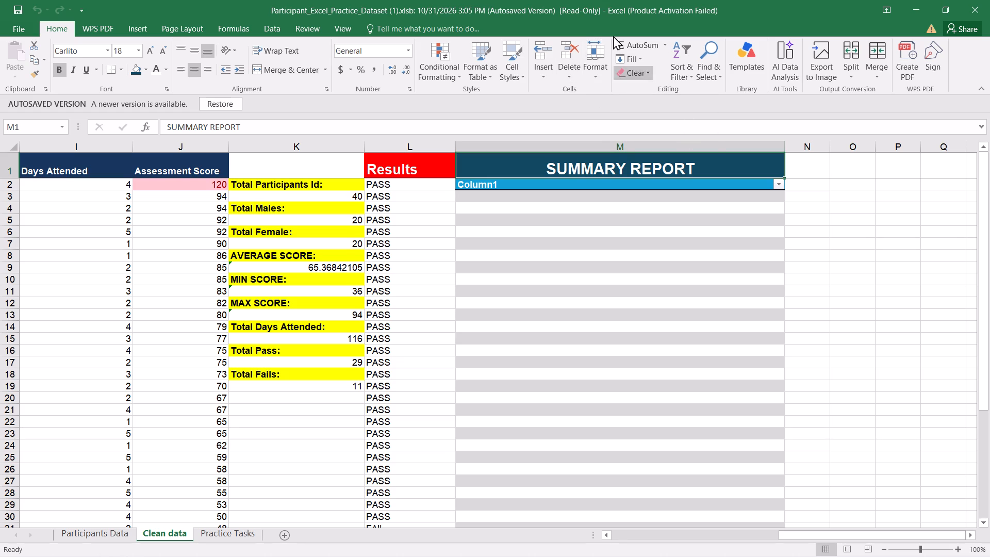
left_click(571, 79)
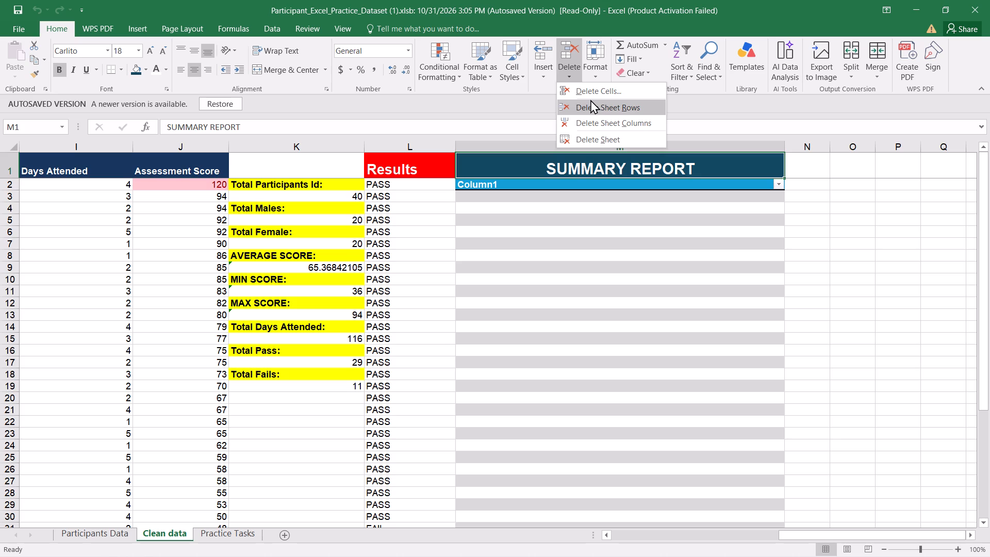
left_click(592, 98)
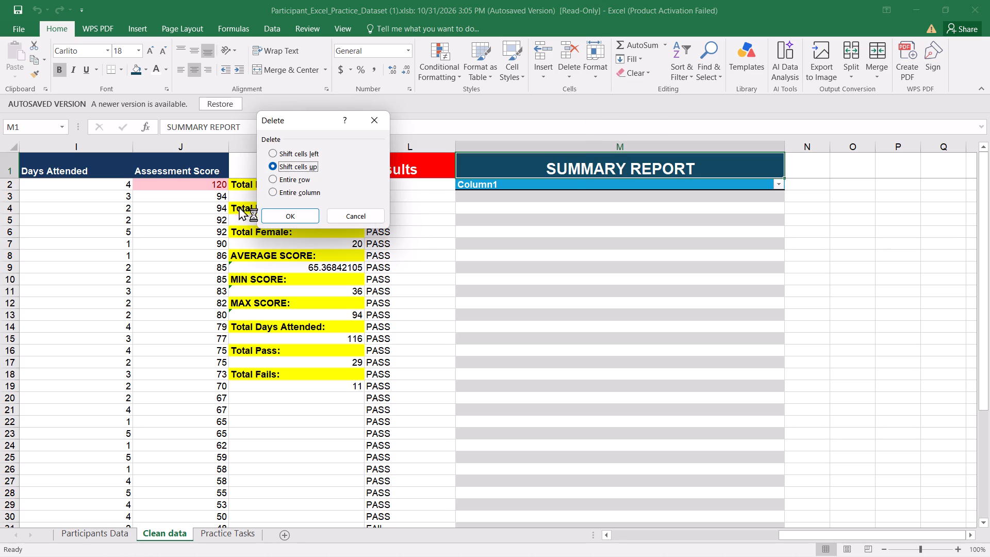
left_click(276, 208)
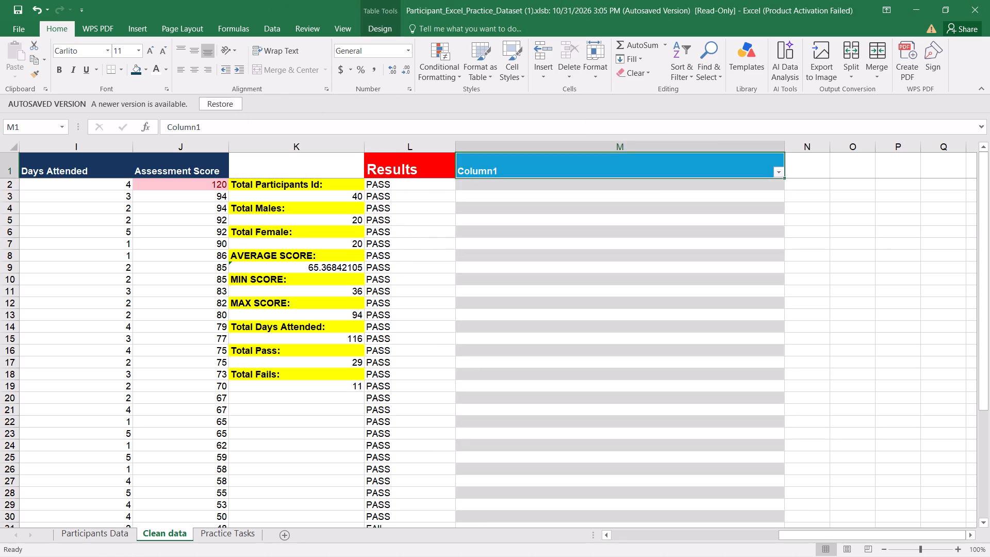
Delete the empty Column1 table column from column M.
left_click(620, 159)
left_click(566, 74)
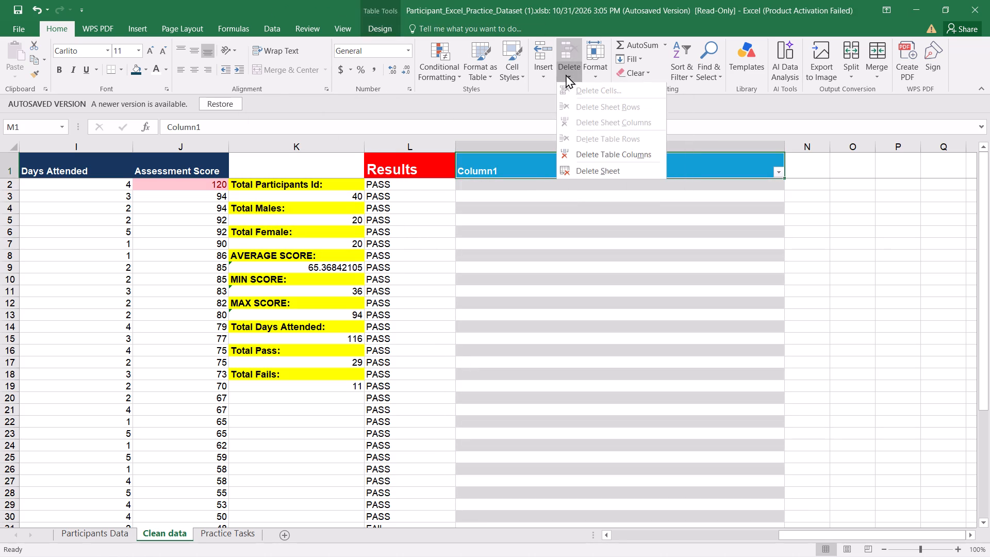
left_click(596, 159)
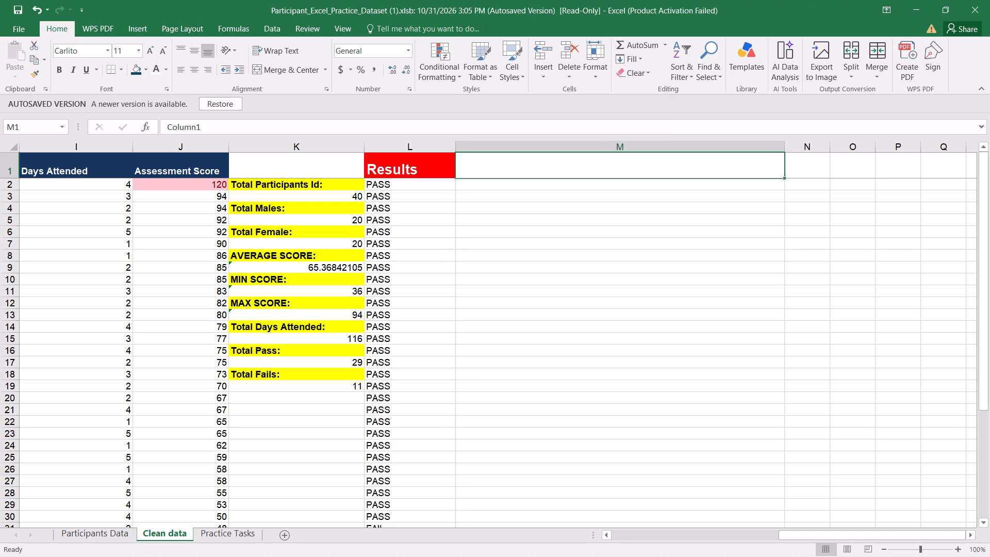
Narrow column M to less than half its width.
left_click_drag(785, 151, 649, 160)
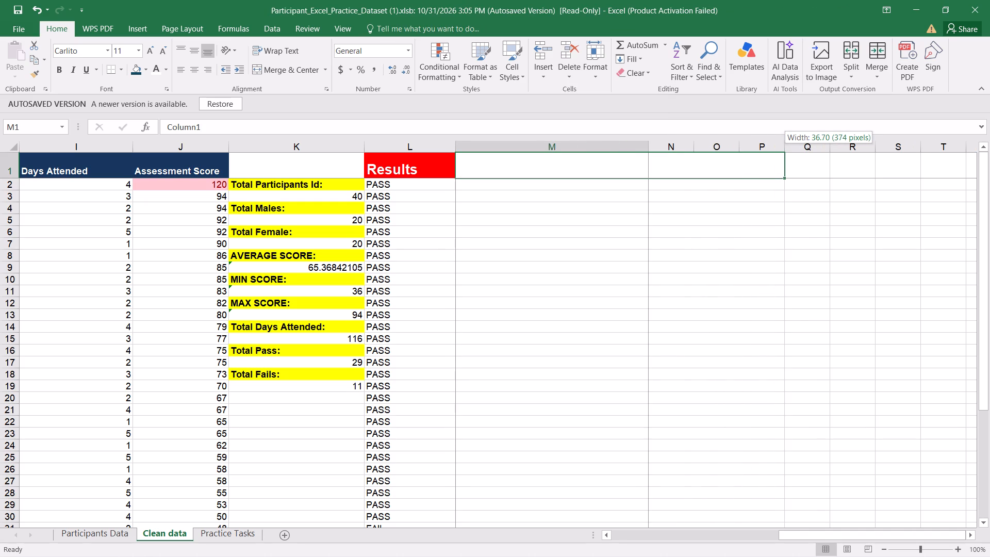
left_click_drag(649, 160, 594, 170)
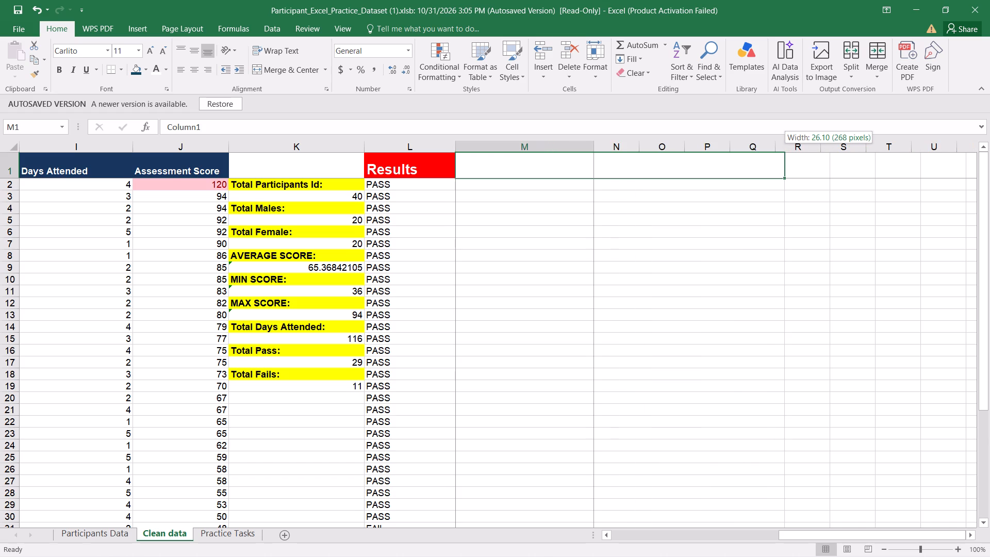
left_click_drag(594, 170, 587, 174)
Check the Practice Tasks requirements and enter the label "Participant Ids" in cell M2 of the Clean data sheet.
left_click(476, 184)
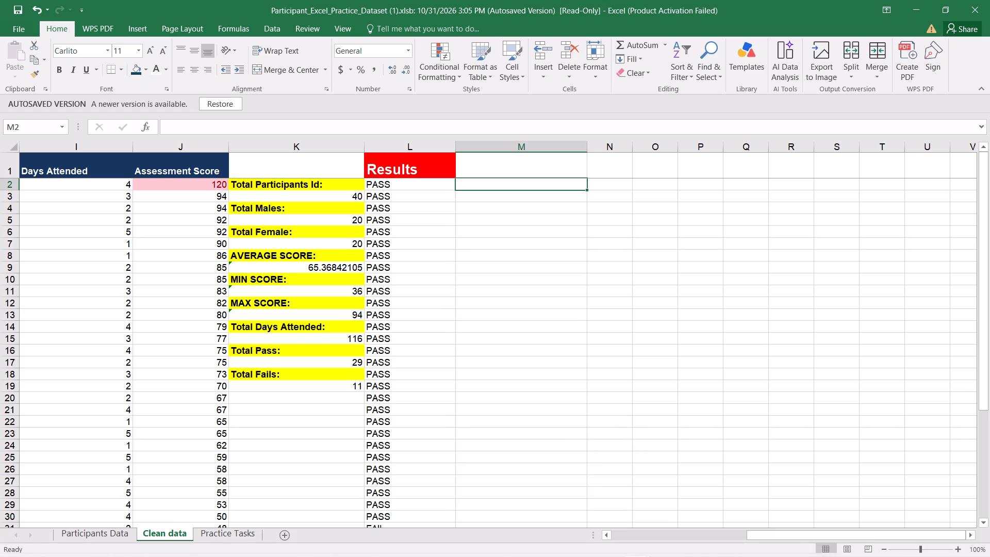
left_click(245, 535)
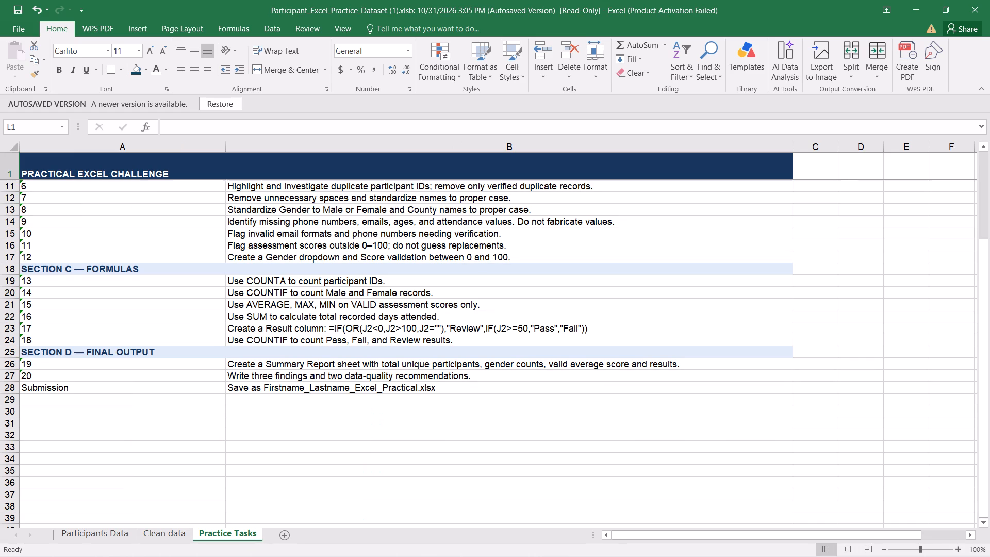
left_click(175, 533)
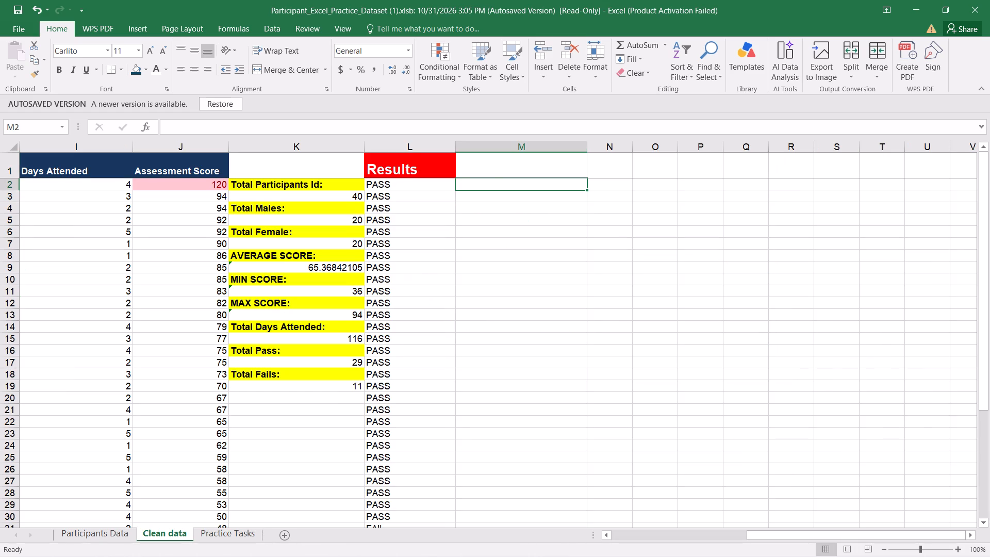
key("p")
type("articipant")
key("space")
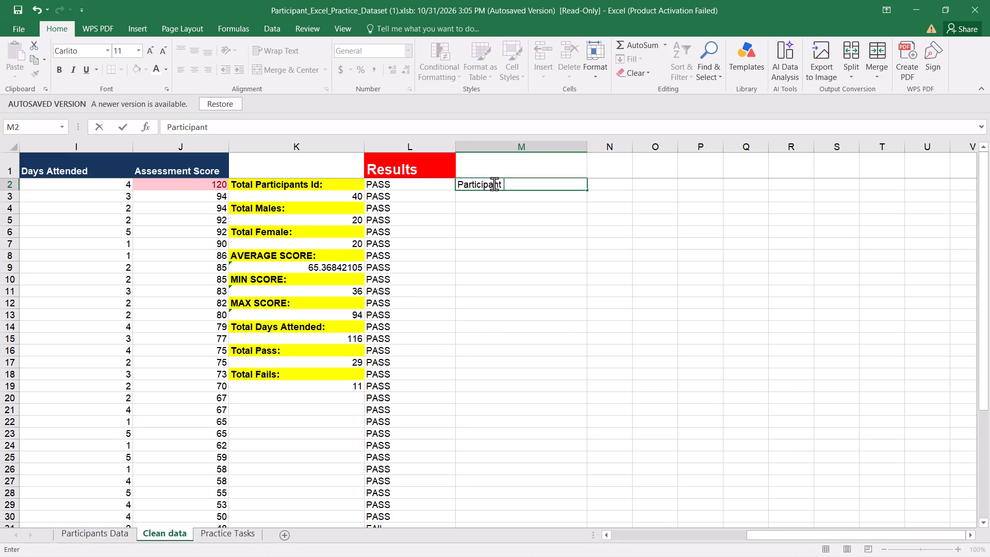
type("ds")
left_click(604, 189)
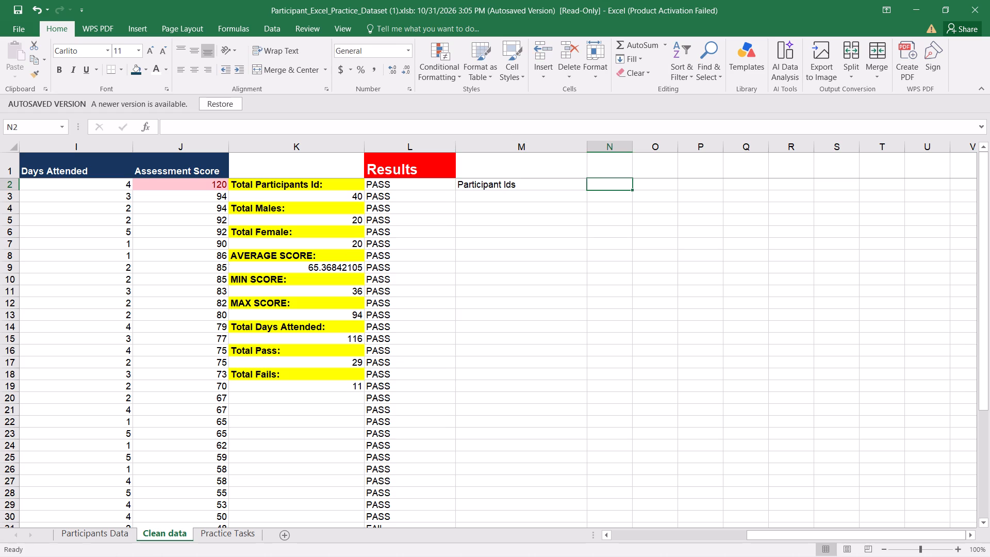
Widen column N to slightly narrower than column M and select cell N2.
left_click_drag(637, 152, 728, 158)
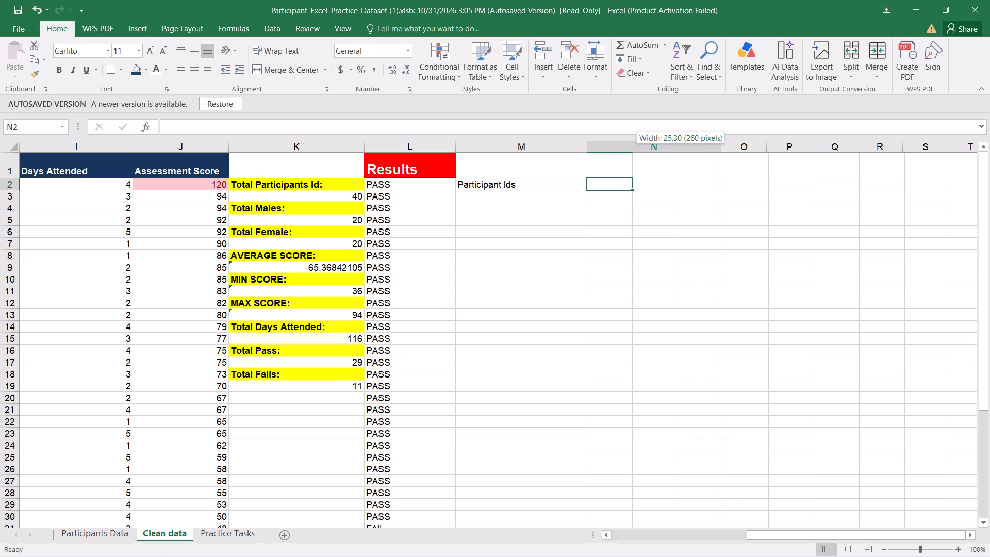
left_click_drag(728, 158, 704, 160)
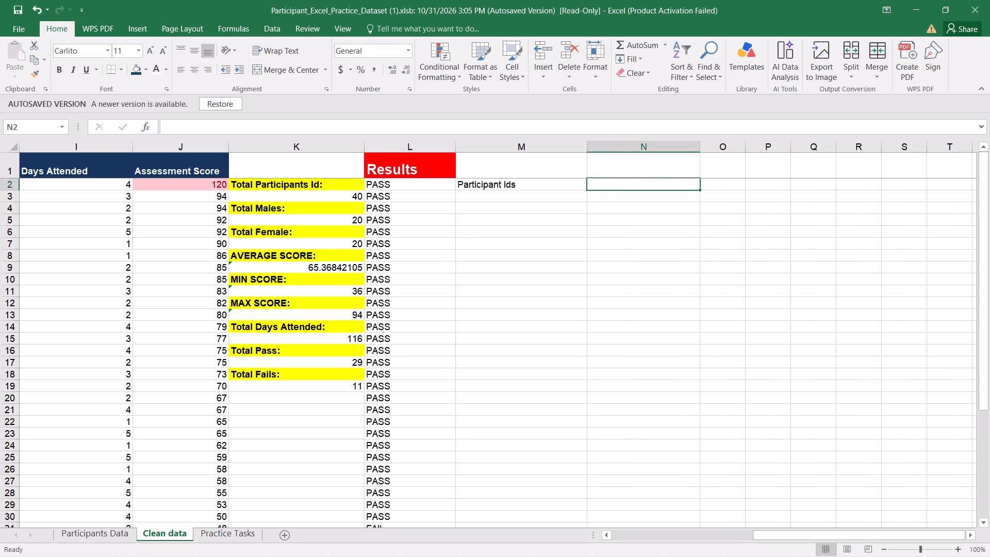
left_click(614, 182)
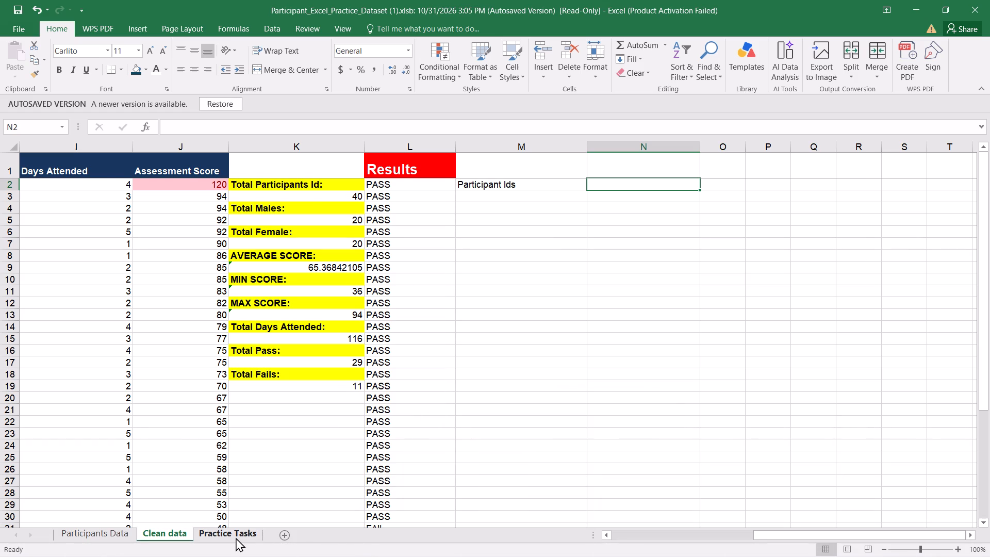
Consult the Practice Tasks list, and view the first Participants Data records in the original workbook window.
left_click(236, 532)
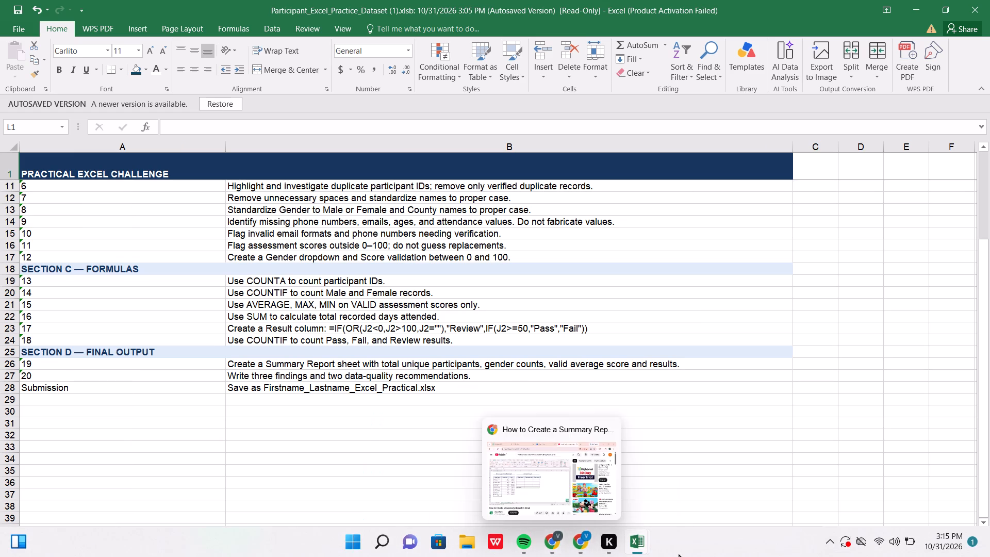
left_click(641, 545)
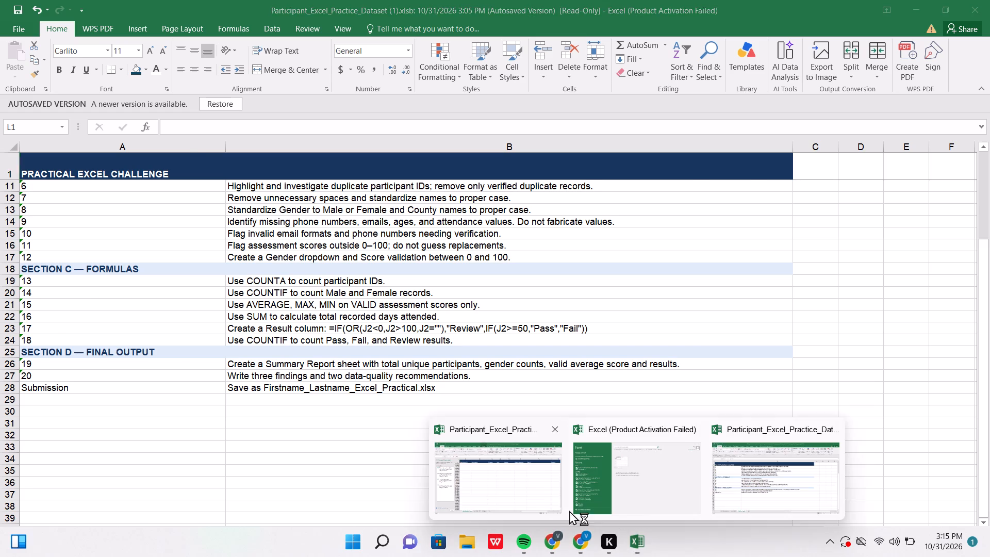
left_click(541, 492)
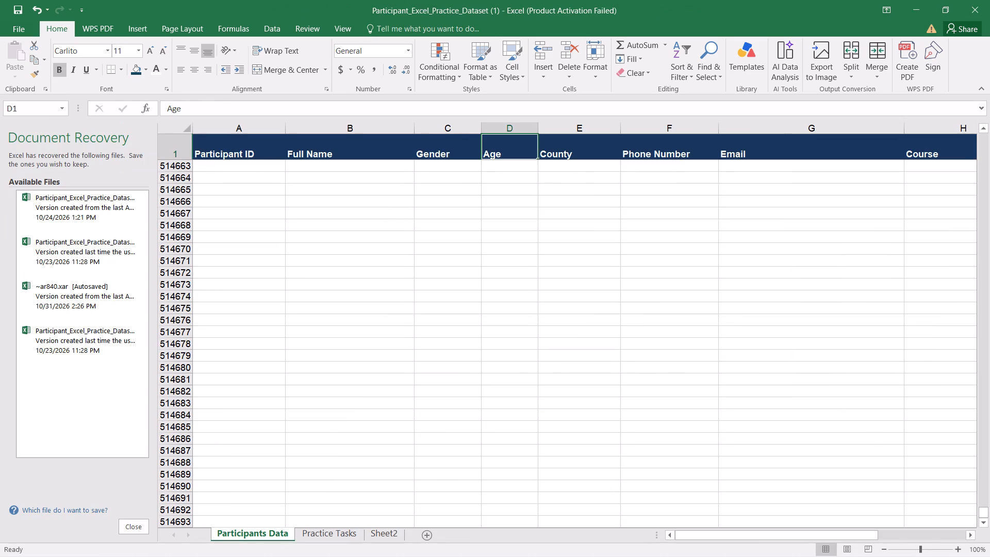
left_click(308, 529)
left_click(261, 531)
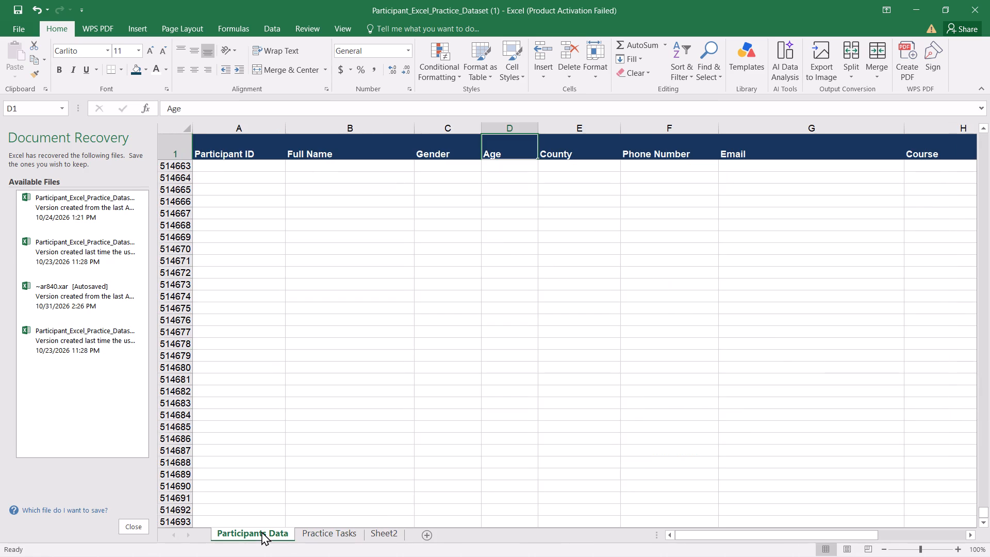
left_click_drag(984, 514, 984, 39)
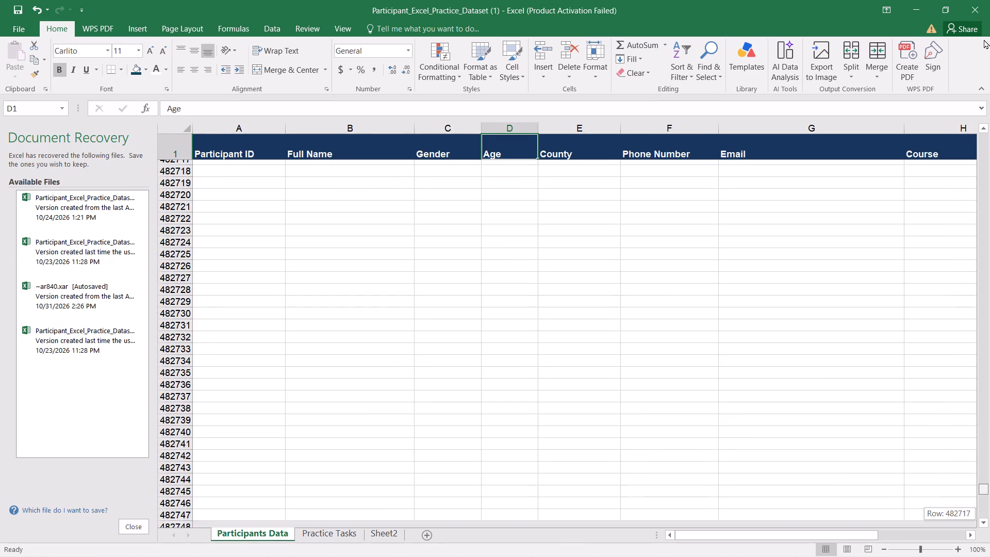
left_click_drag(984, 39, 989, 0)
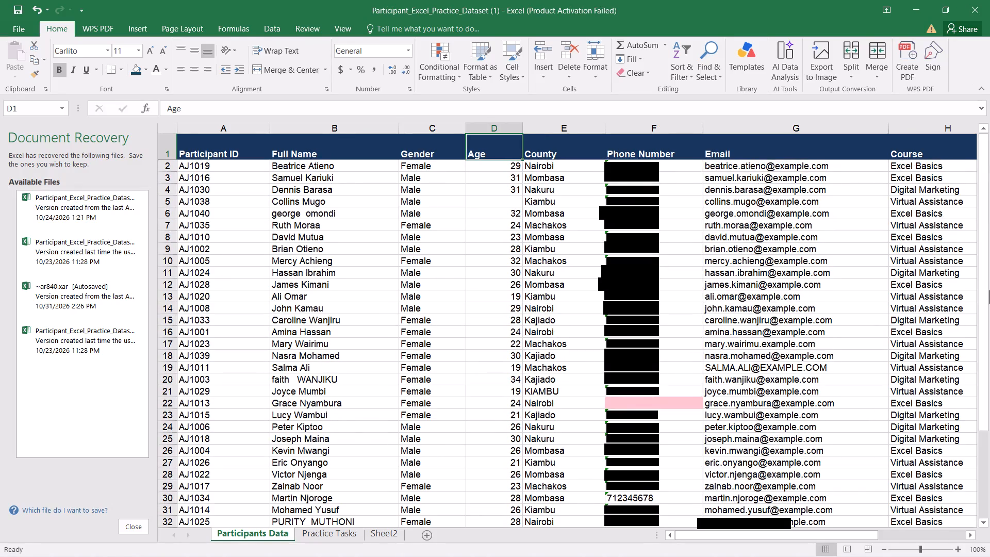
left_click_drag(985, 285, 972, 192)
left_click_drag(985, 172, 985, 155)
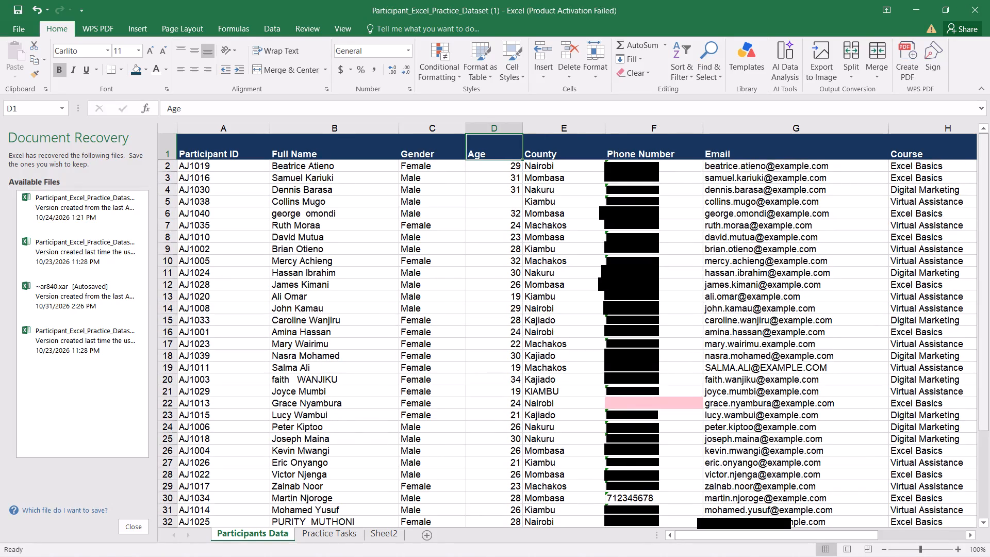
Save the original Participant_Excel_Practice_Dataset (1) workbook.
key("ctrl+s")
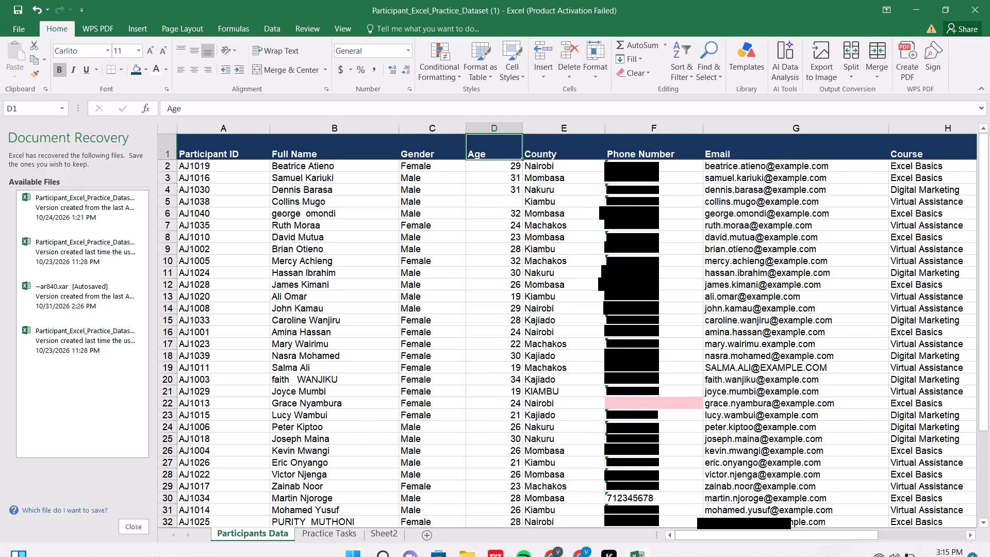
Look through the Participants Data, Practice Tasks and Sheet2 sheets of the original workbook.
left_click(331, 536)
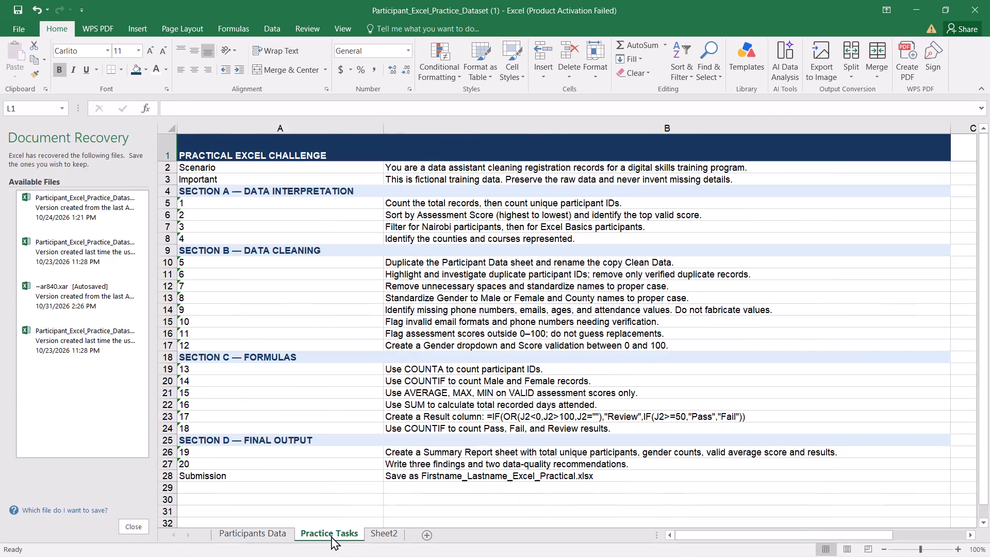
left_click(373, 536)
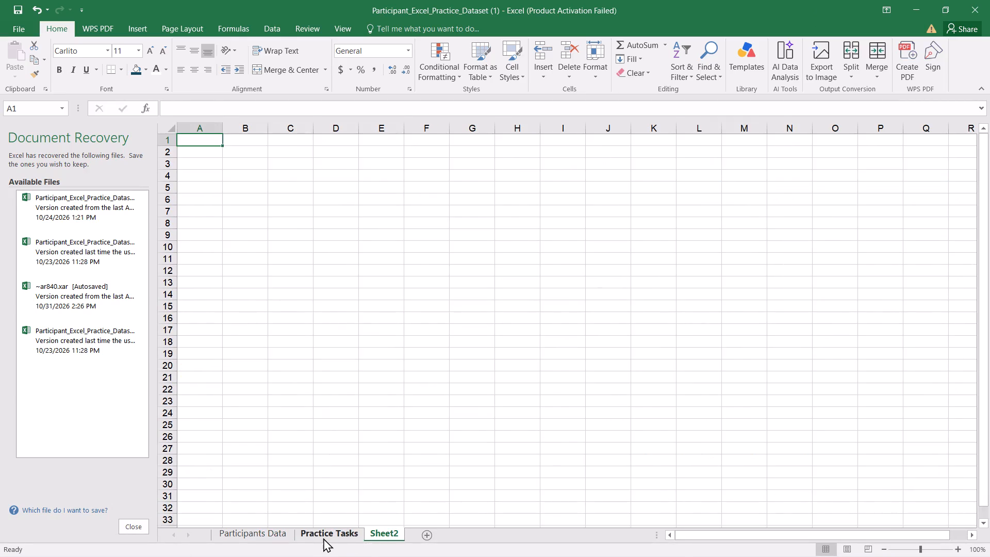
left_click(323, 538)
left_click(293, 538)
scroll(405, 483, "down", 4)
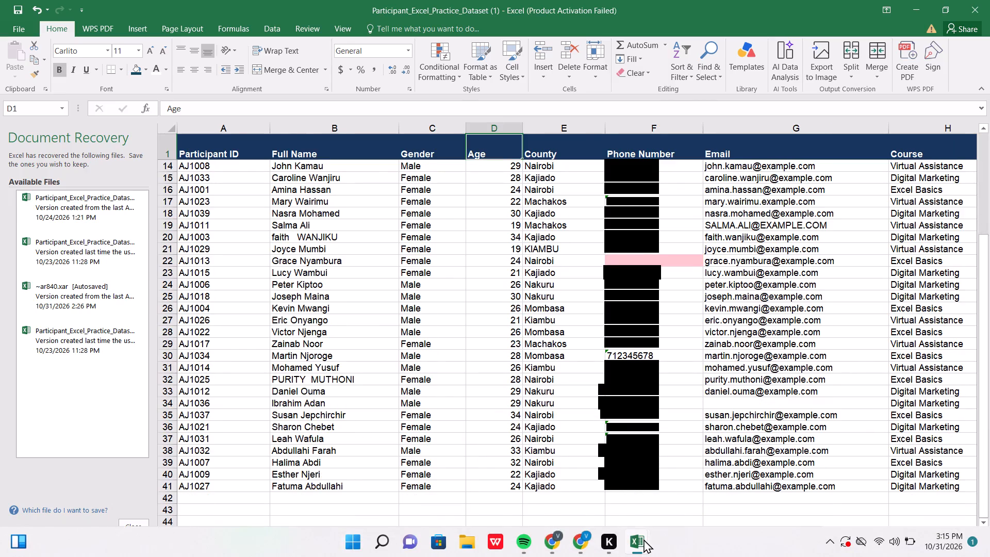
left_click(542, 469)
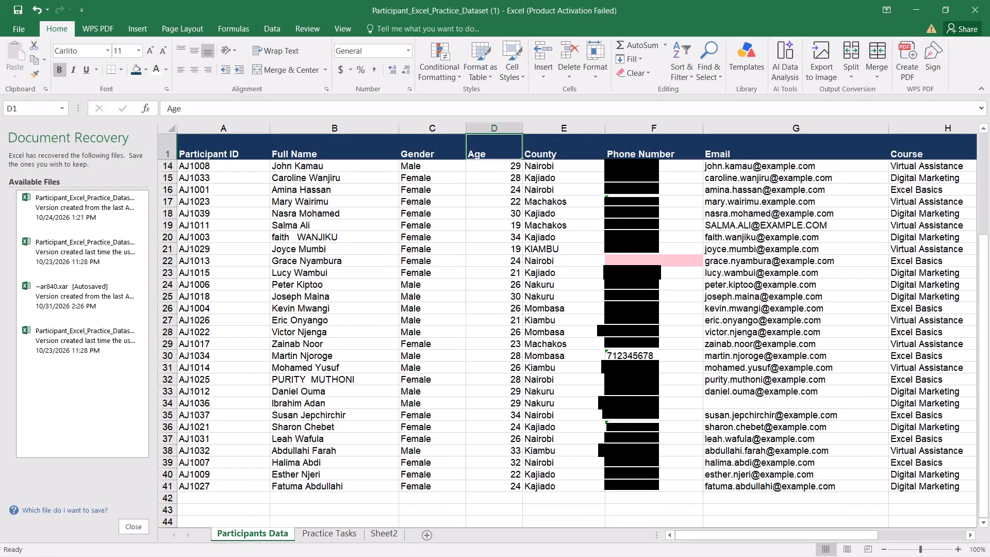
left_click(346, 531)
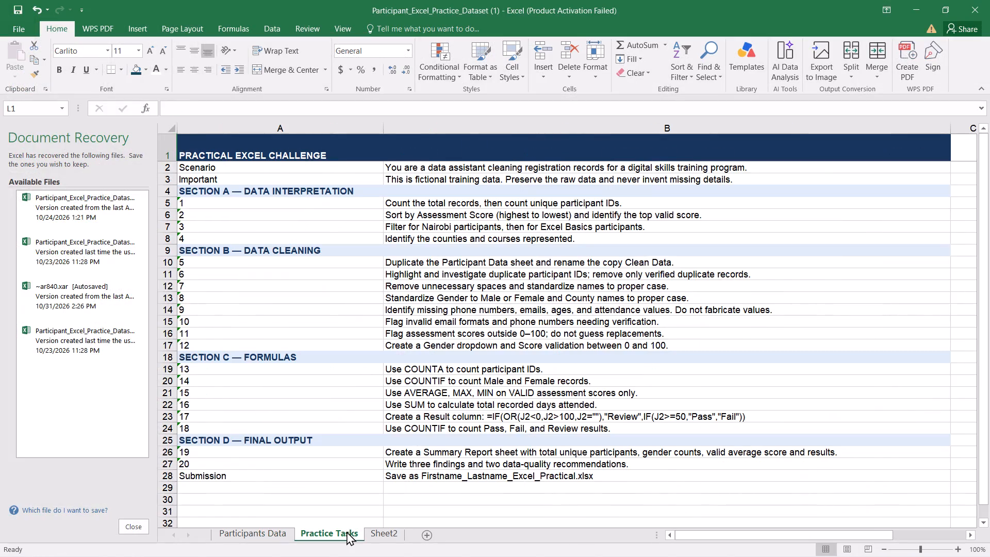
left_click(234, 538)
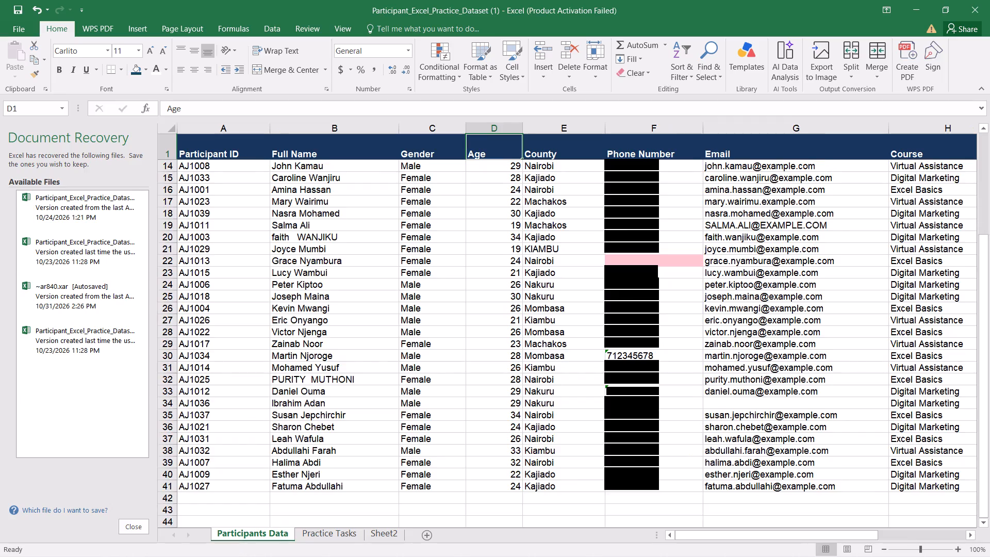
scroll(448, 427, "down", 7)
scroll(467, 492, "up", 12)
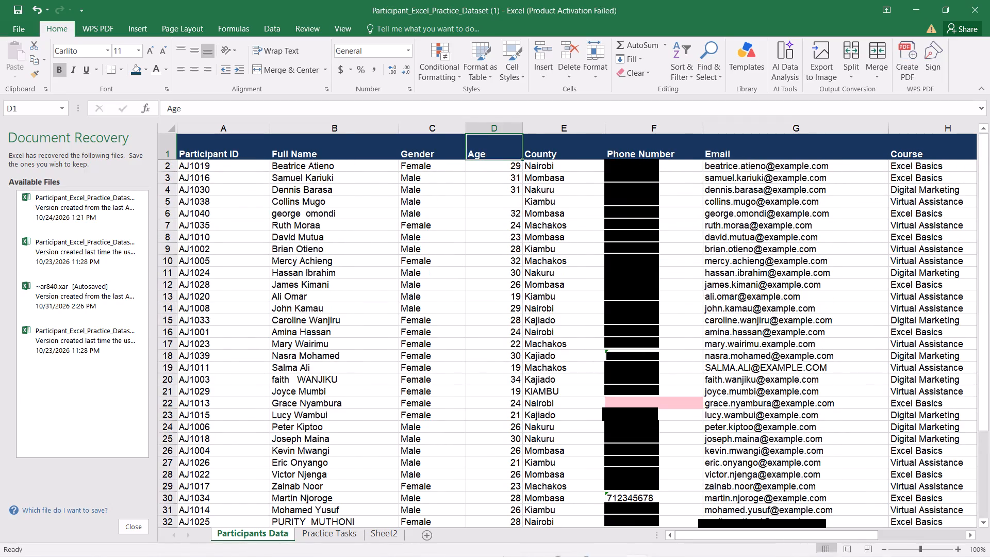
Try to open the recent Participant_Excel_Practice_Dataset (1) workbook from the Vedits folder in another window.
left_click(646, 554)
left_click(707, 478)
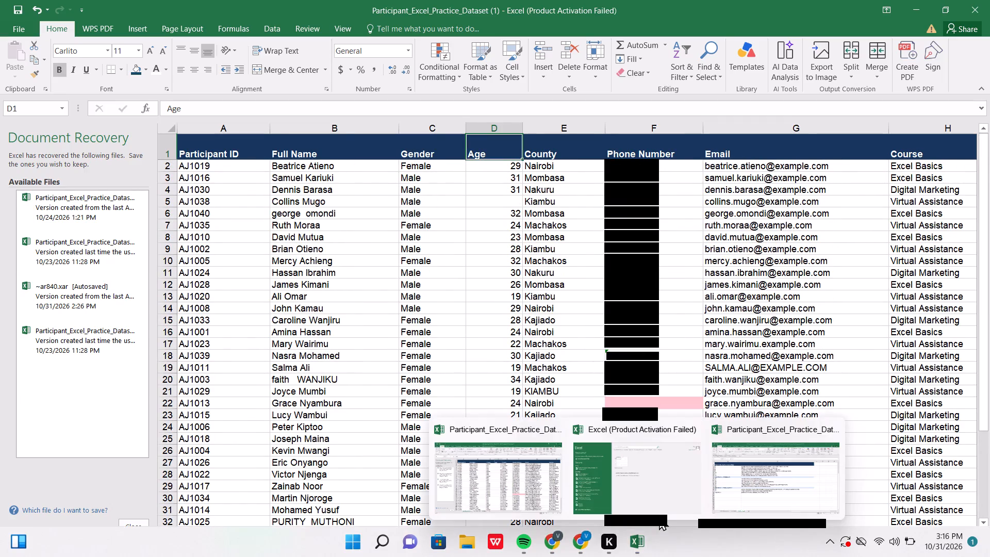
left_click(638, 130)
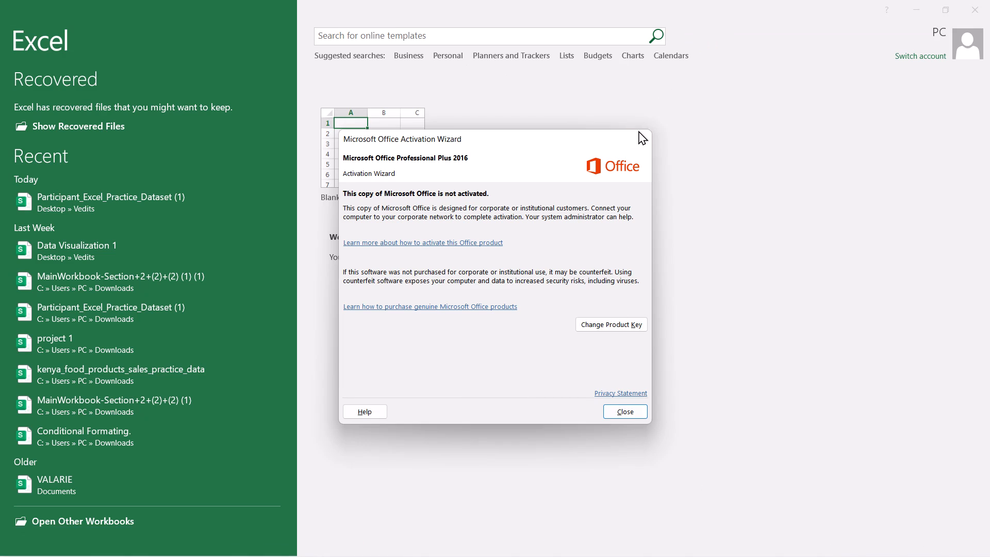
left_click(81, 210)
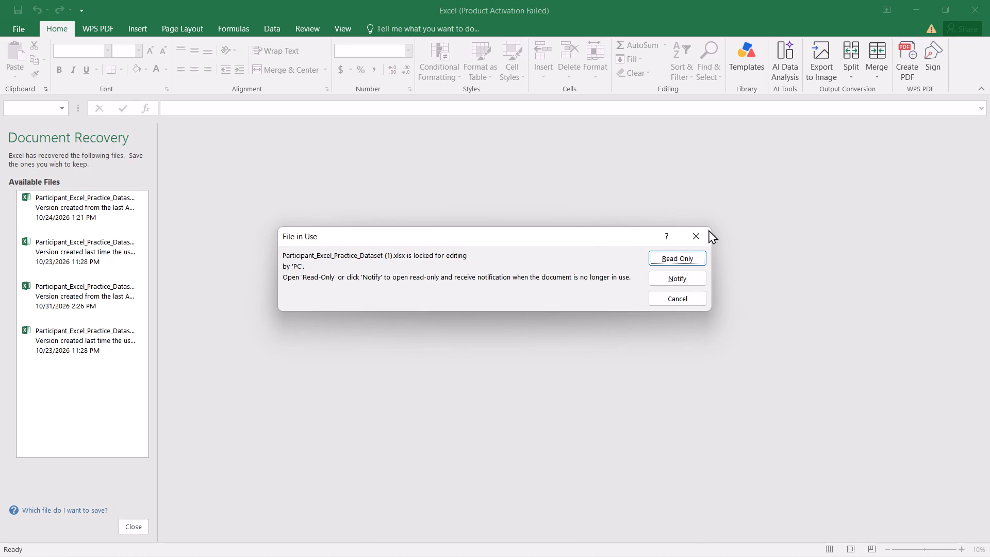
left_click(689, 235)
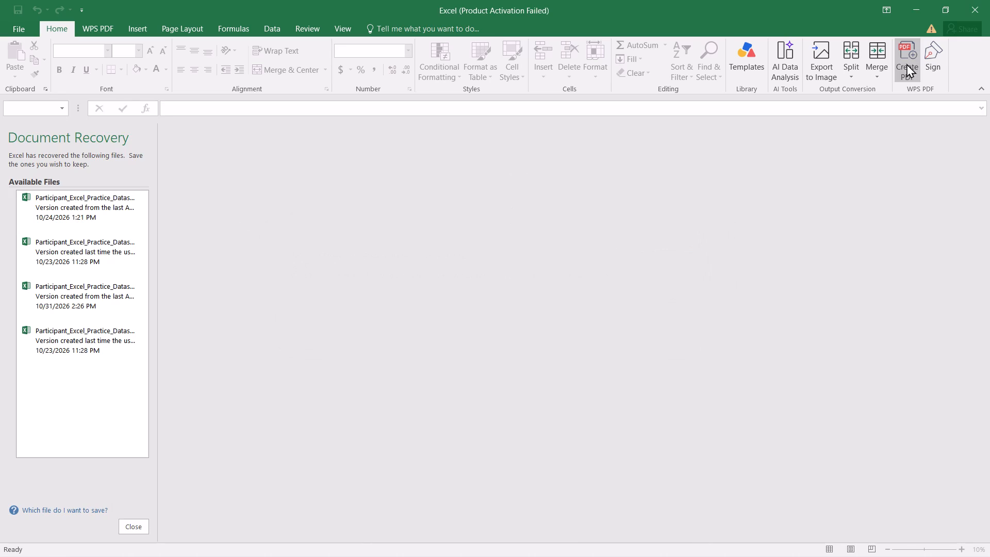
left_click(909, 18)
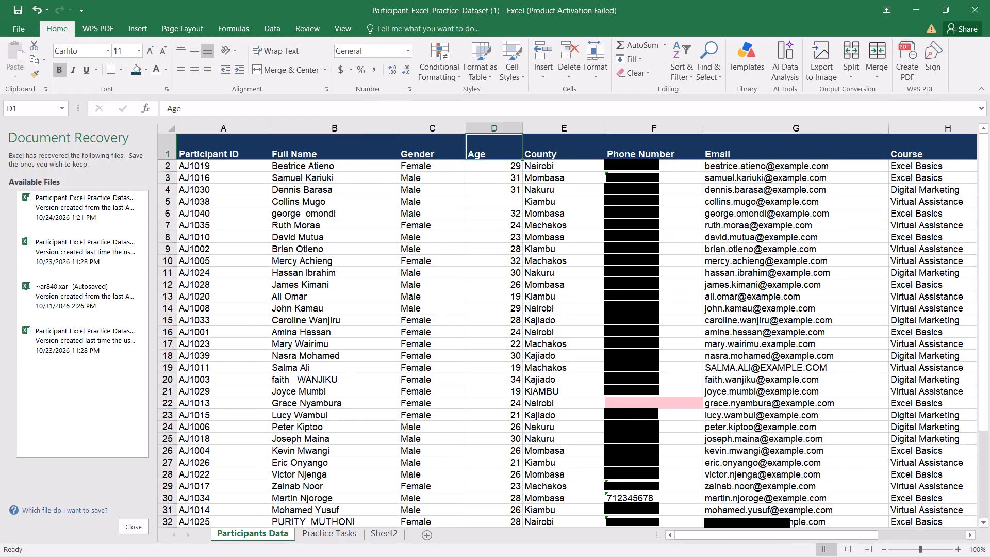
Open the workbook's autosaved version from today at 3:05 PM and check its Clean data and Practice Tasks sheets.
scroll(499, 346, "down", 7)
scroll(499, 363, "up", 12)
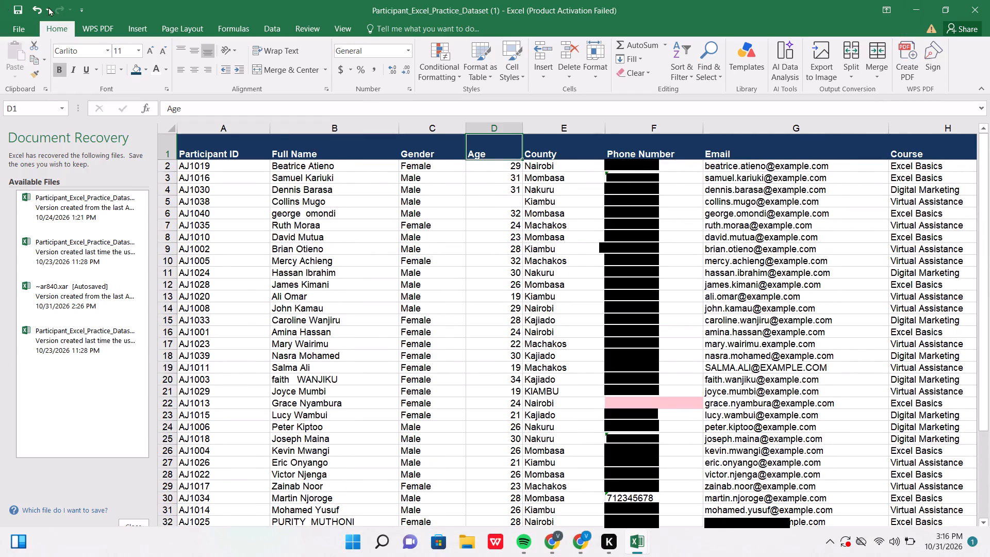
left_click(14, 22)
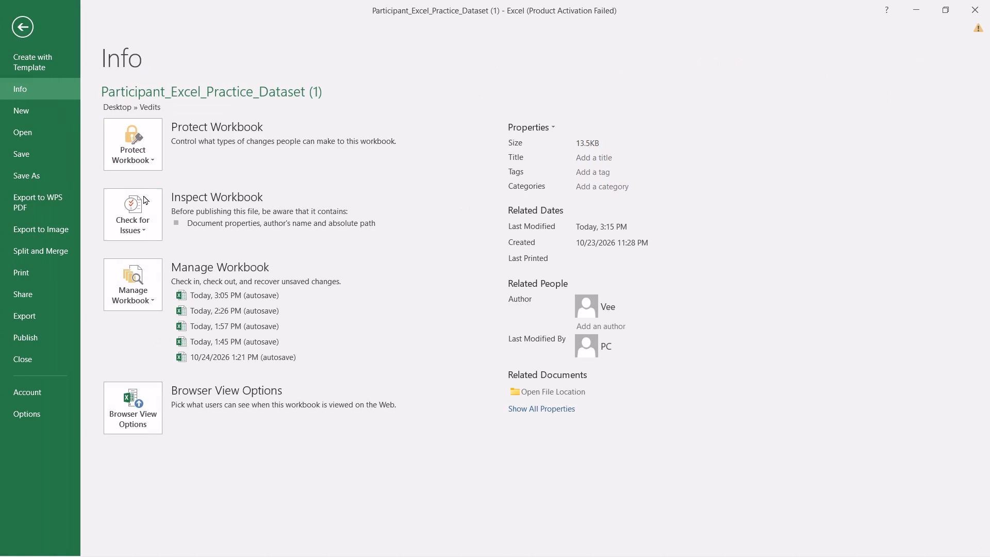
left_click(231, 294)
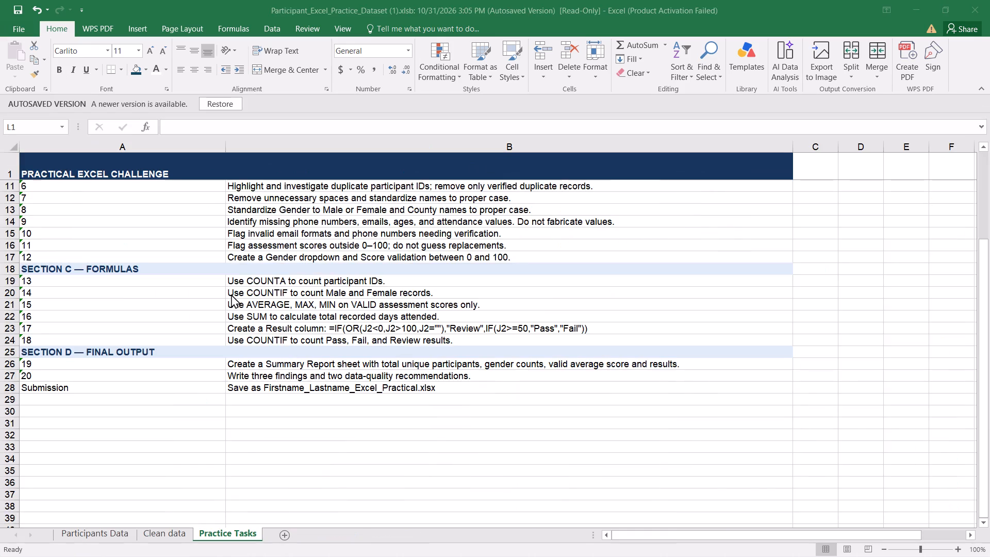
left_click(167, 535)
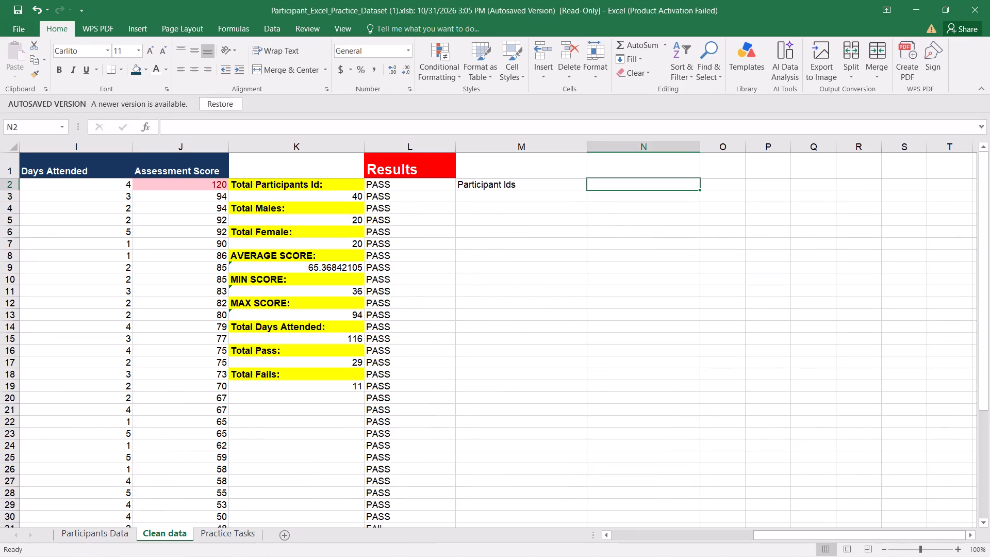
left_click(237, 534)
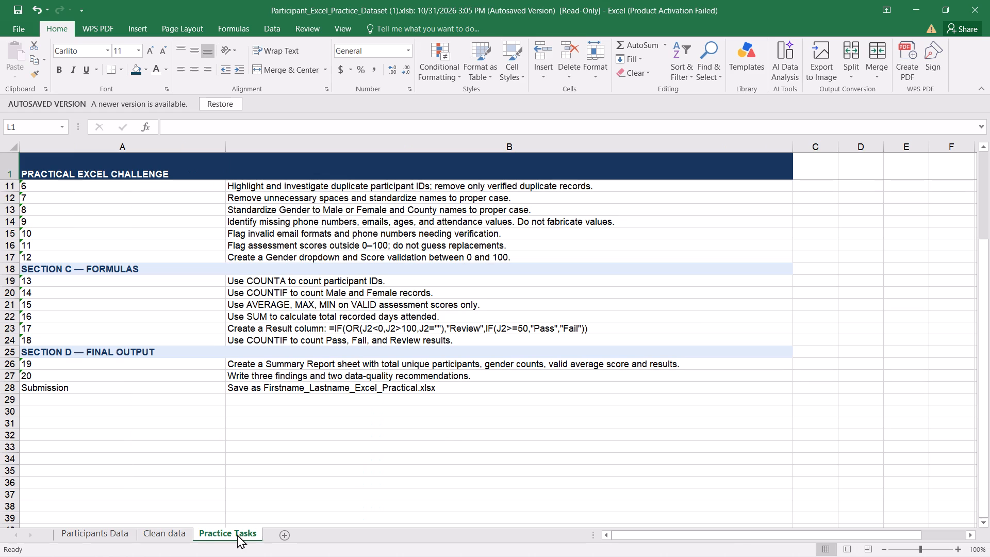
left_click(157, 534)
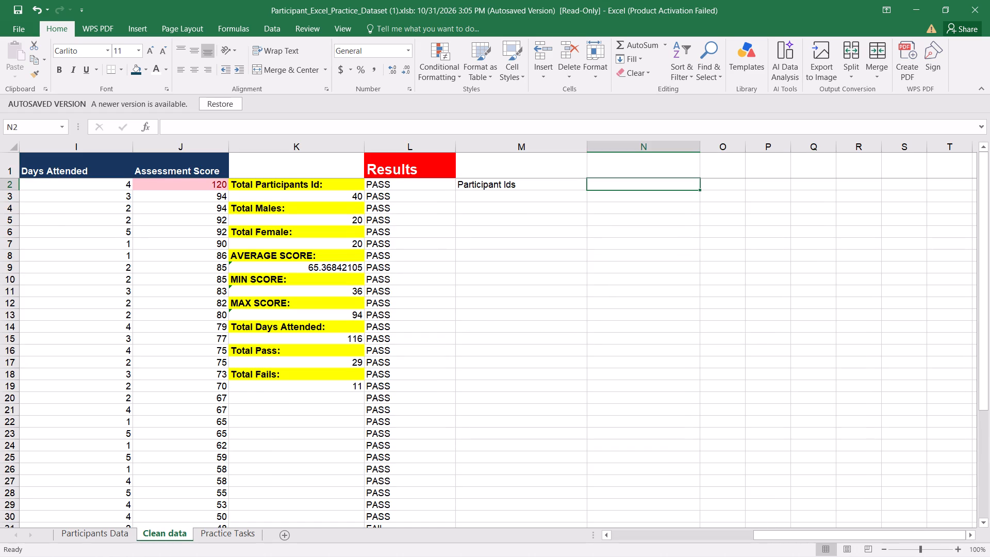
Enter the label "Gender" in cell N2 of the Clean data sheet, beside the Participant Ids label.
left_click(612, 182)
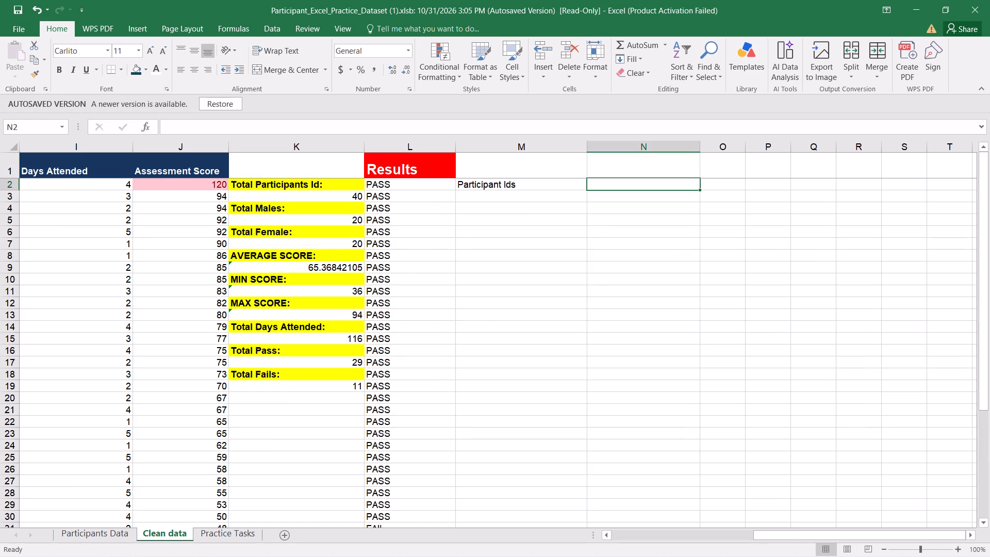
left_click(608, 181)
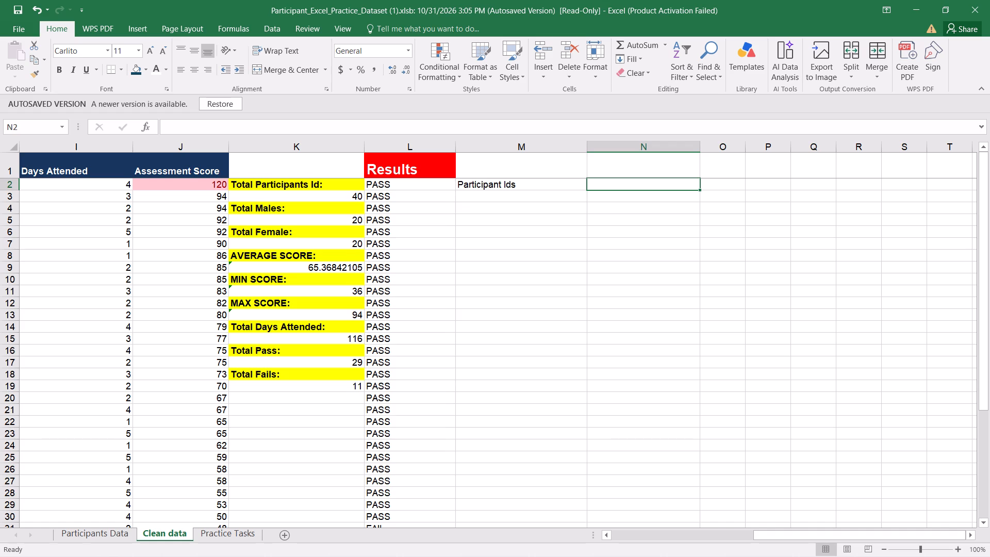
key("g")
type("eb")
key("BackSpace")
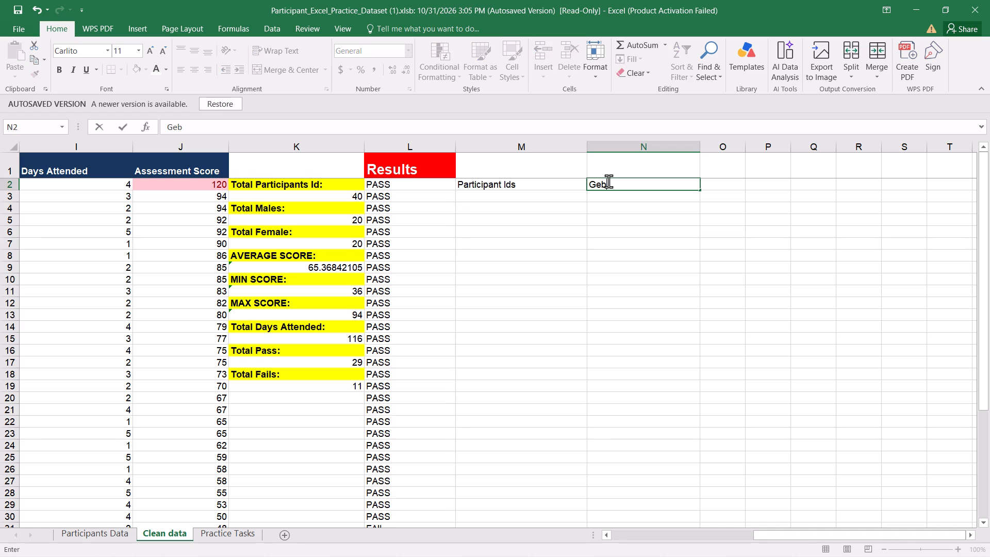
type("nder")
left_click(716, 183)
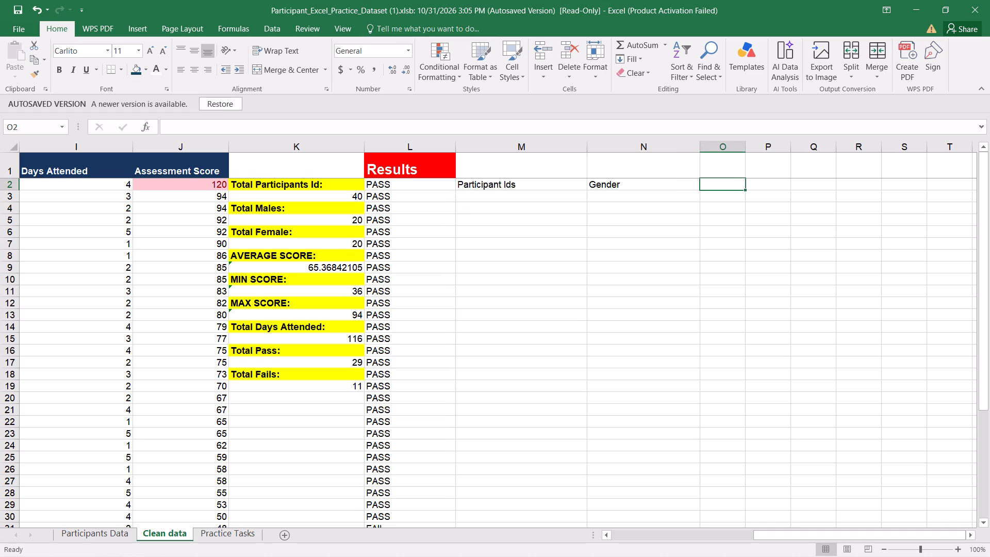
Narrow column N to a width of 11.50.
left_click_drag(699, 145, 605, 161)
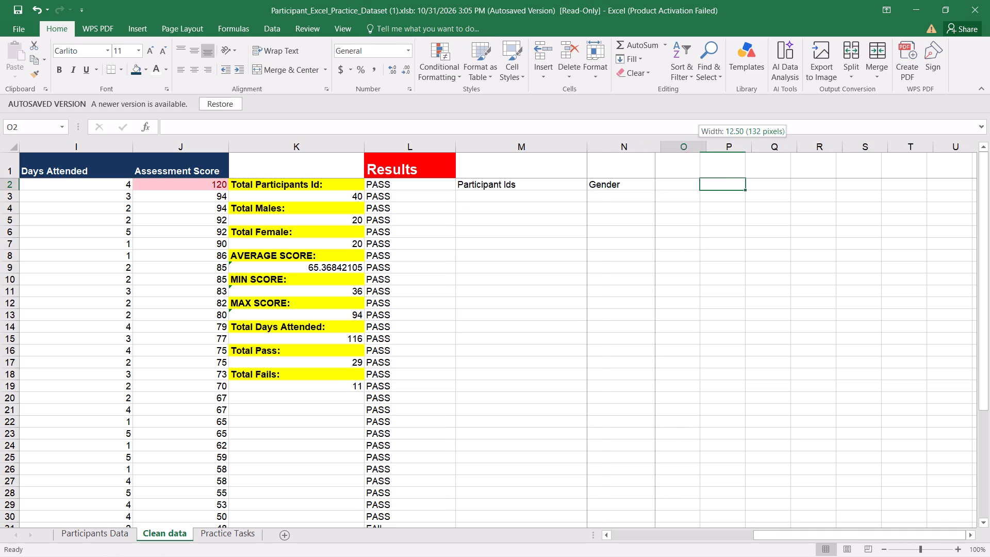
left_click_drag(605, 161, 641, 165)
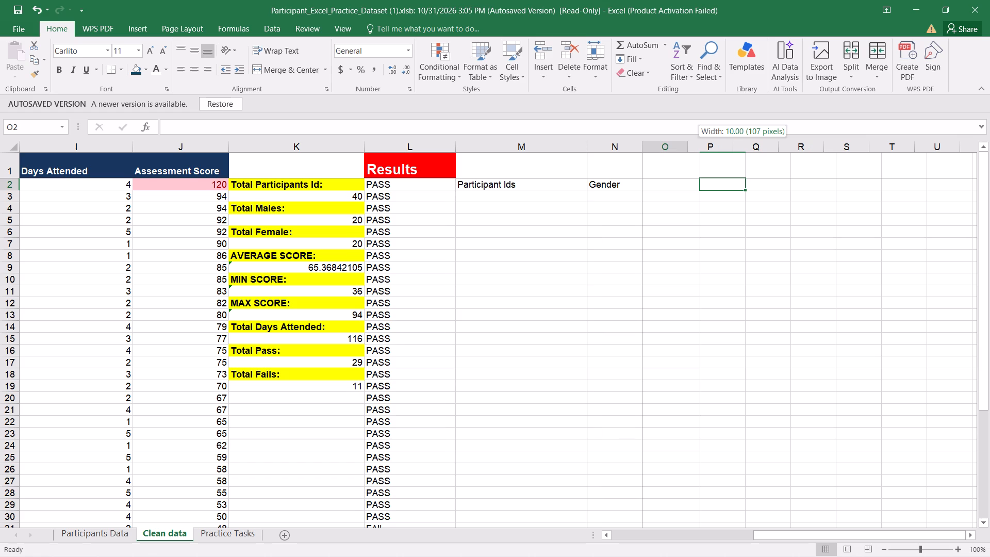
left_click_drag(641, 165, 649, 165)
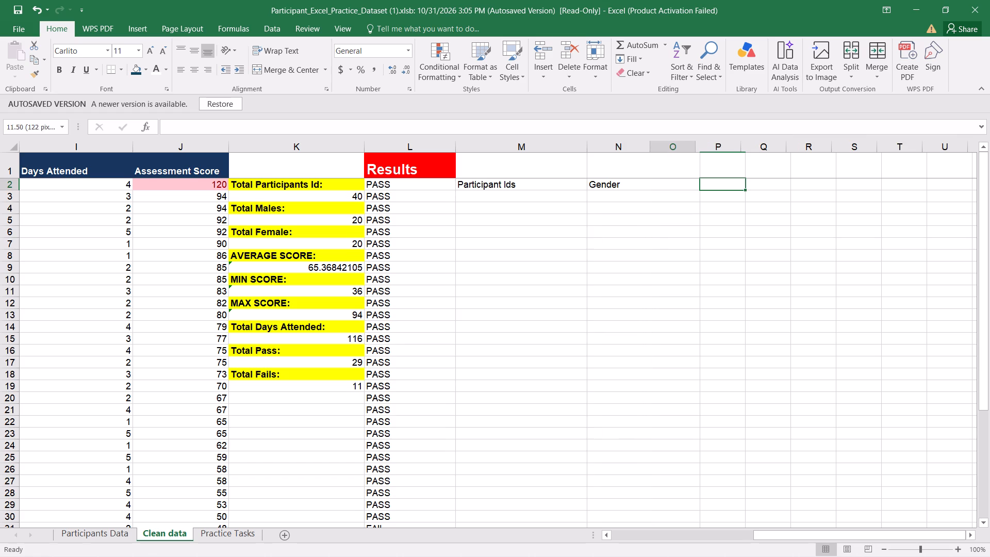
Check the summary report requirements in Practice Tasks and enter the label "Average Score" in cell O2 of the Clean data sheet.
left_click(670, 186)
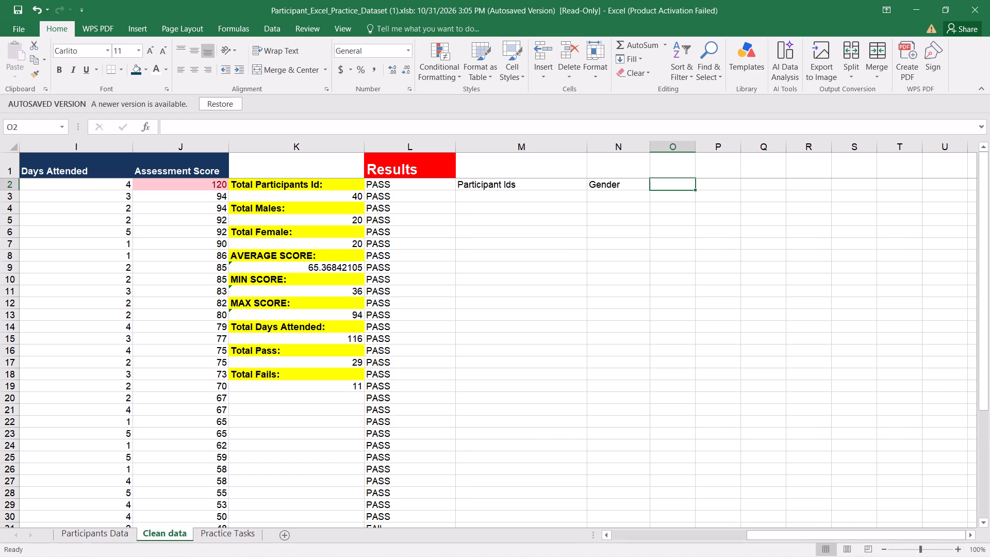
left_click(235, 536)
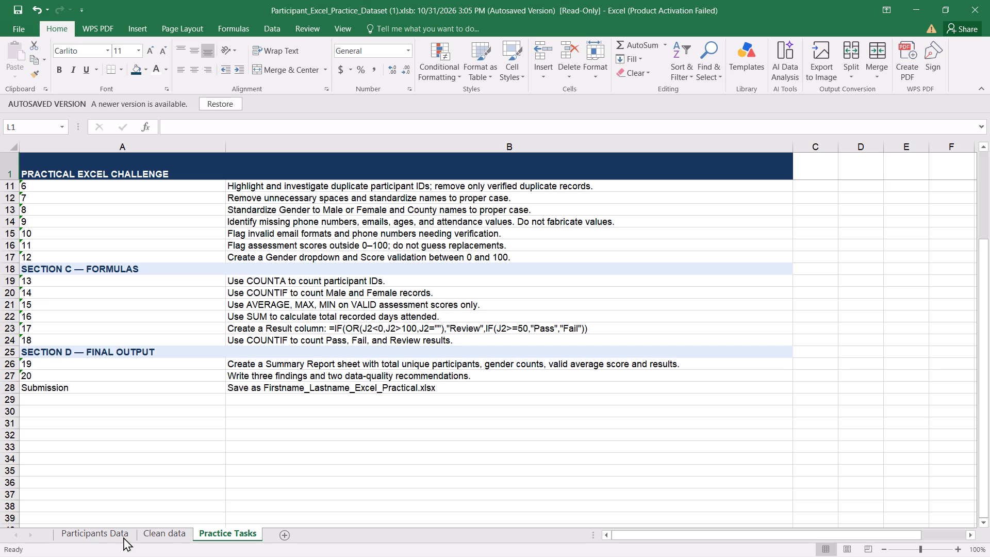
left_click(162, 535)
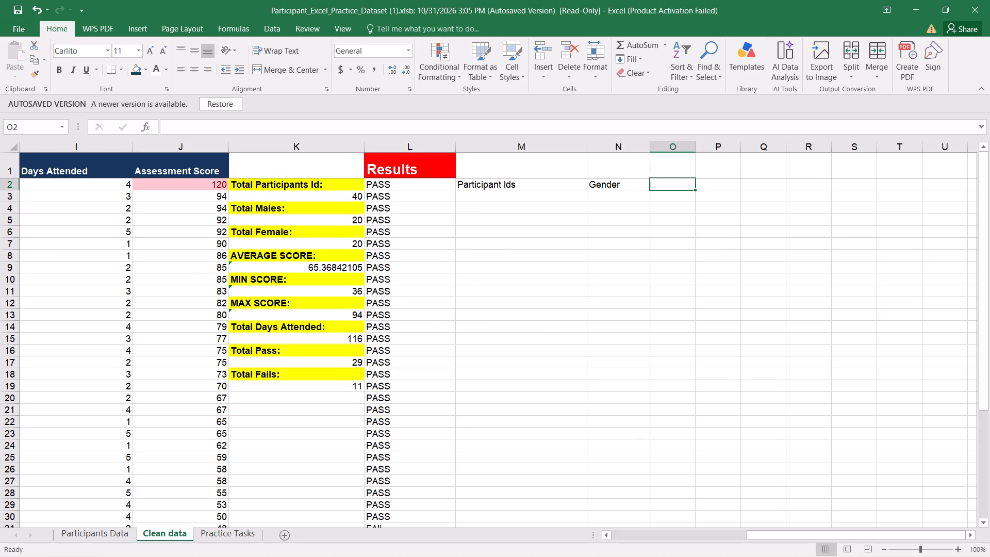
left_click(665, 182)
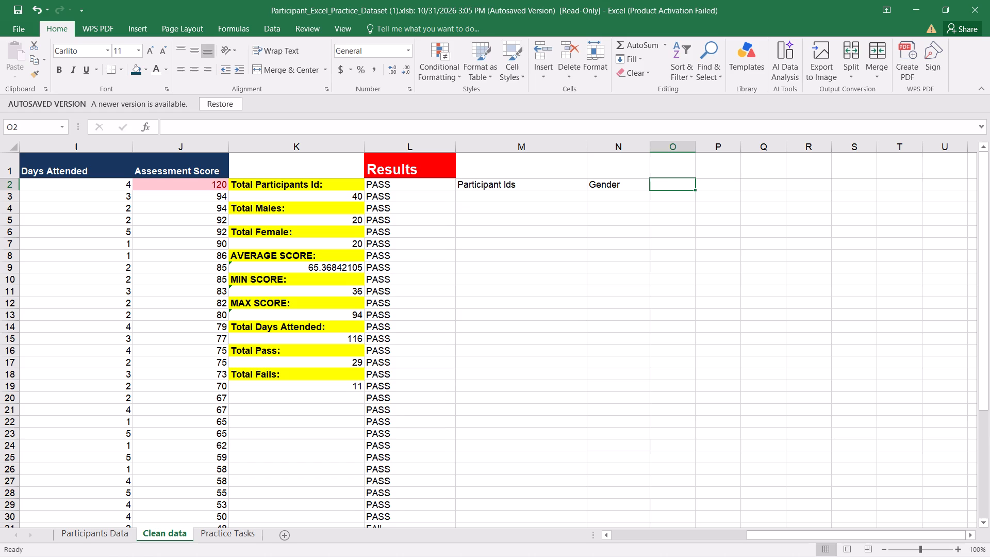
key("a")
type("ver")
key("a")
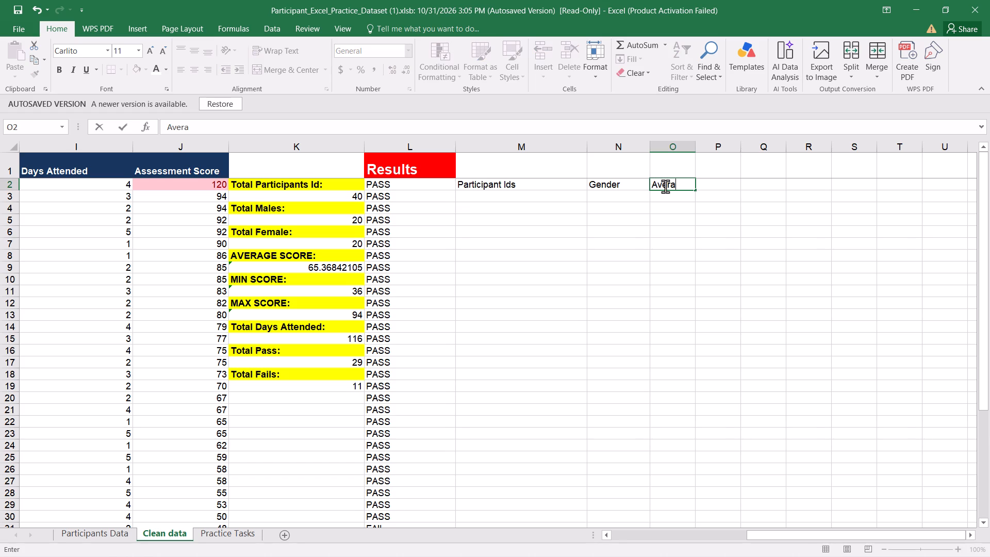
key("g")
type("e")
key("space")
key("s")
key("c")
key("o")
type("re")
left_click(730, 196)
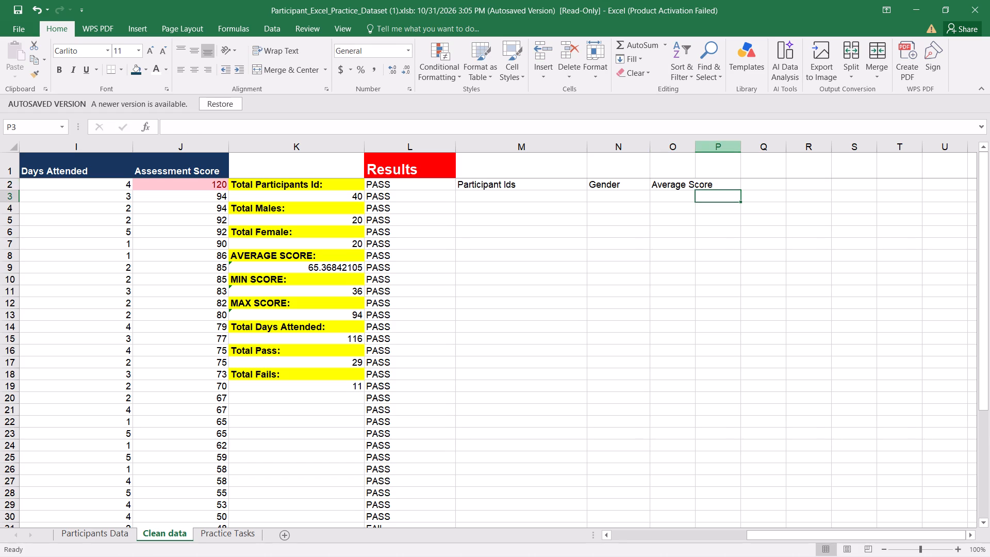
Widen column O so the Average Score label fits inside it.
left_click_drag(695, 150, 696, 150)
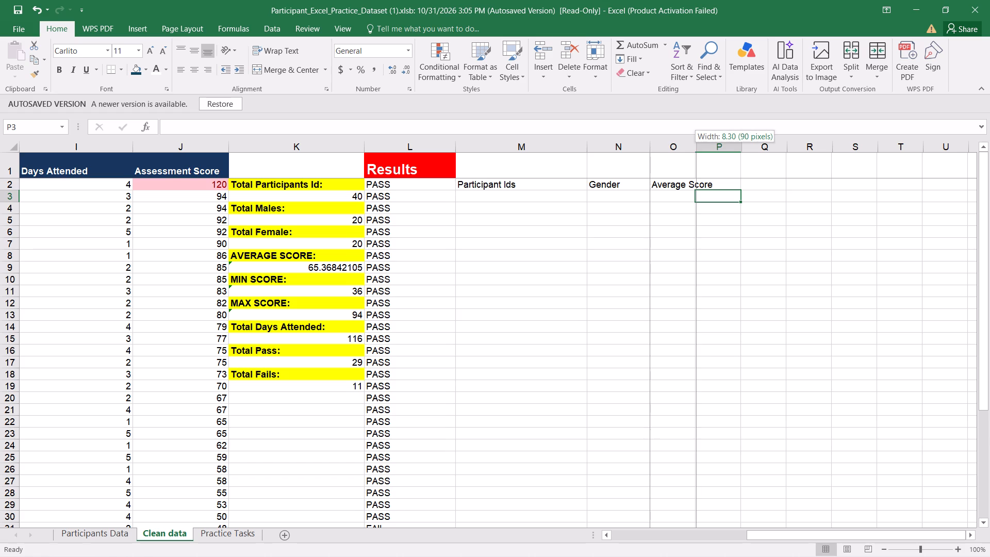
left_click_drag(696, 150, 710, 151)
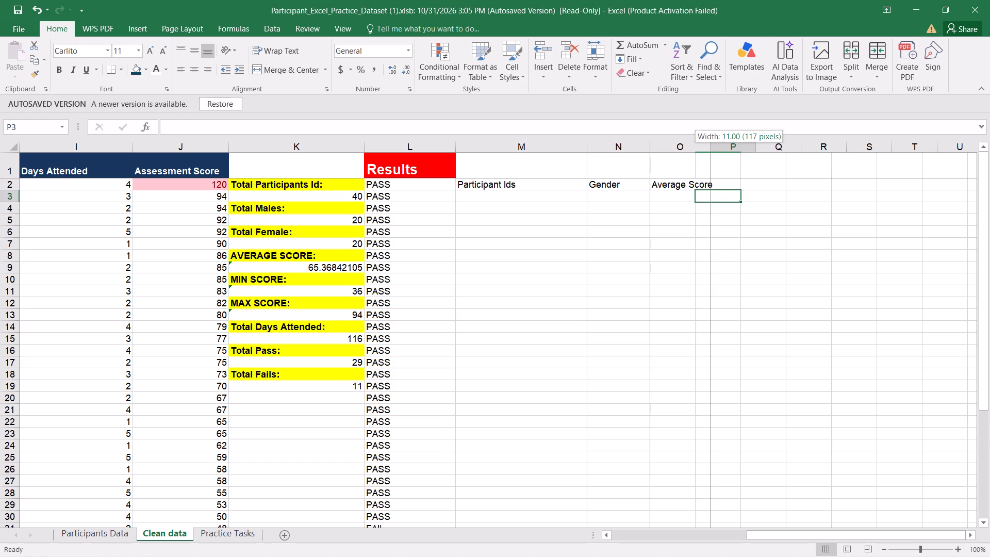
left_click_drag(710, 151, 723, 153)
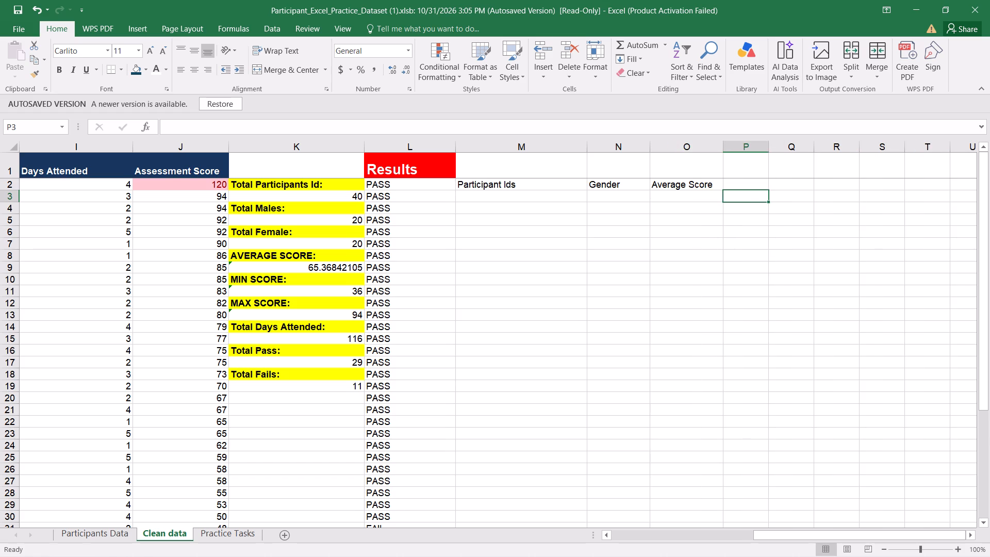
Recheck the Practice Tasks sheet and enter the label "Results" in cell P2 of Clean data, beside Average Score.
left_click(744, 184)
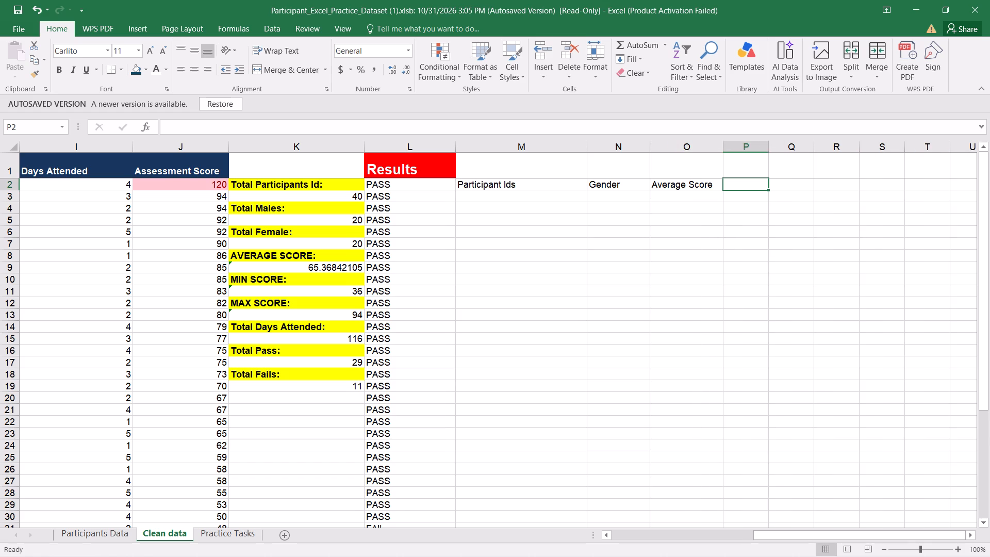
left_click(245, 539)
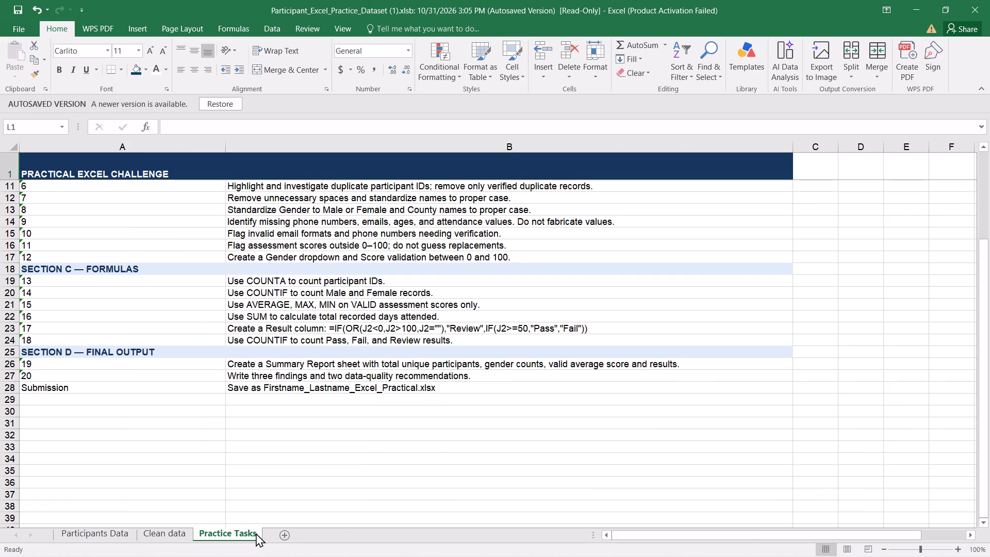
left_click(165, 533)
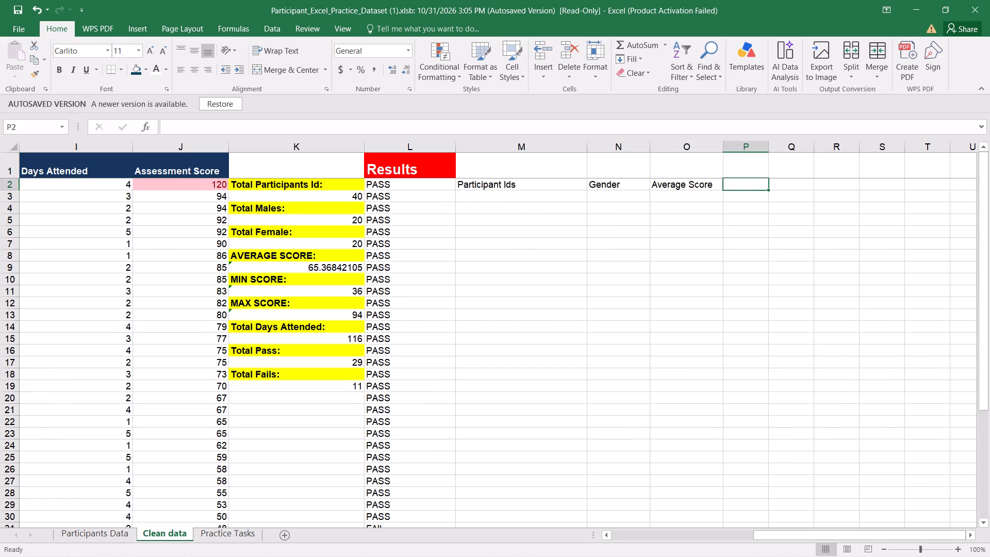
left_click(738, 187)
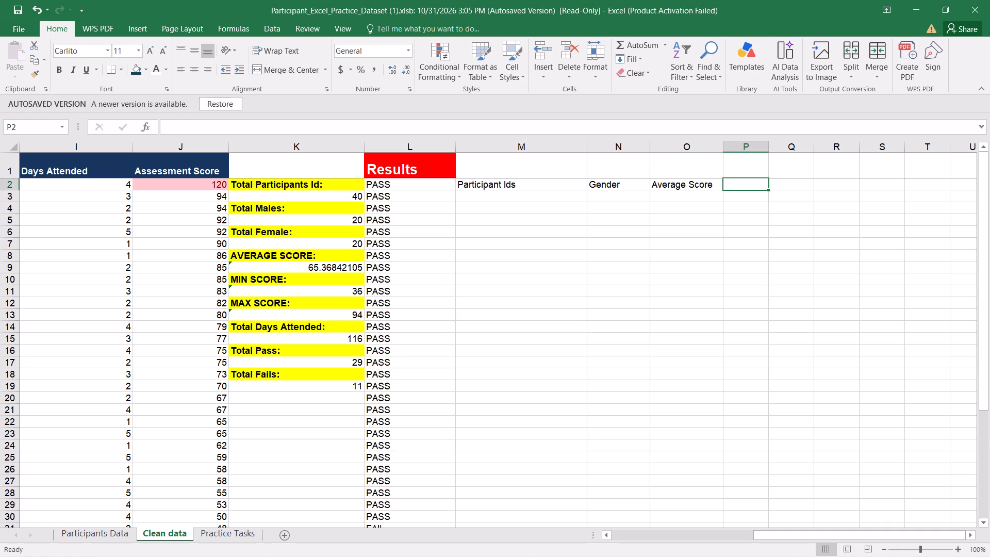
type("res")
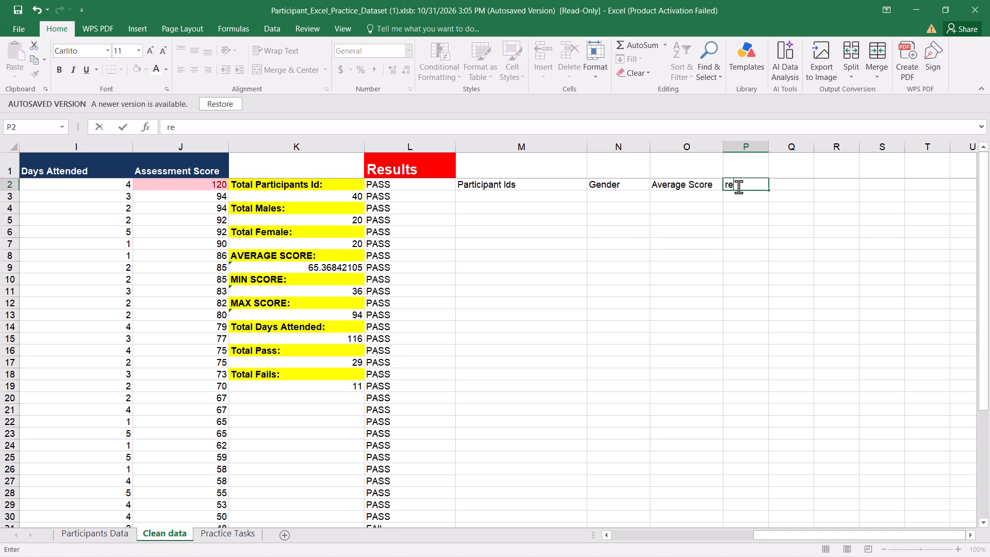
key("BackSpace")
key("BackSpace")
key("BackSpace")
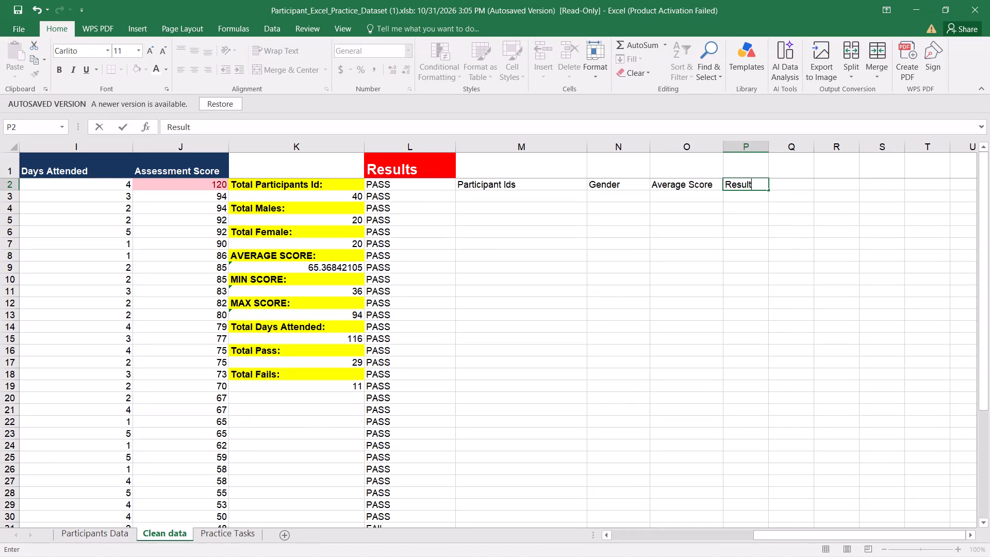
key("s")
left_click(471, 280)
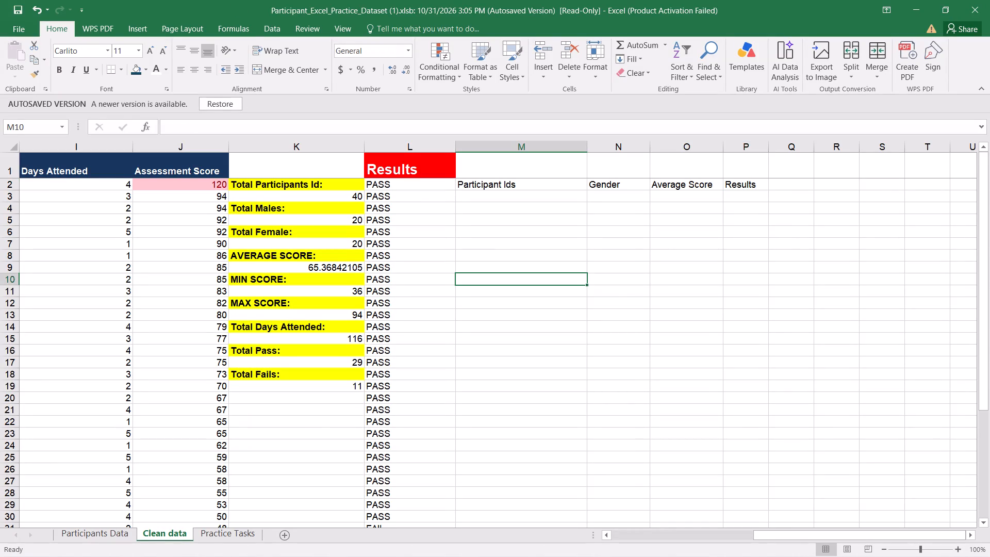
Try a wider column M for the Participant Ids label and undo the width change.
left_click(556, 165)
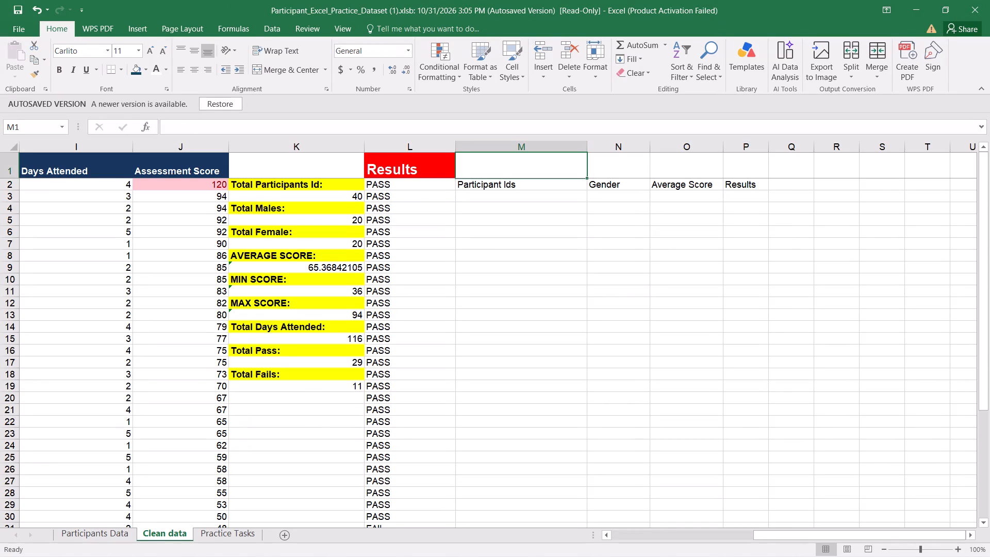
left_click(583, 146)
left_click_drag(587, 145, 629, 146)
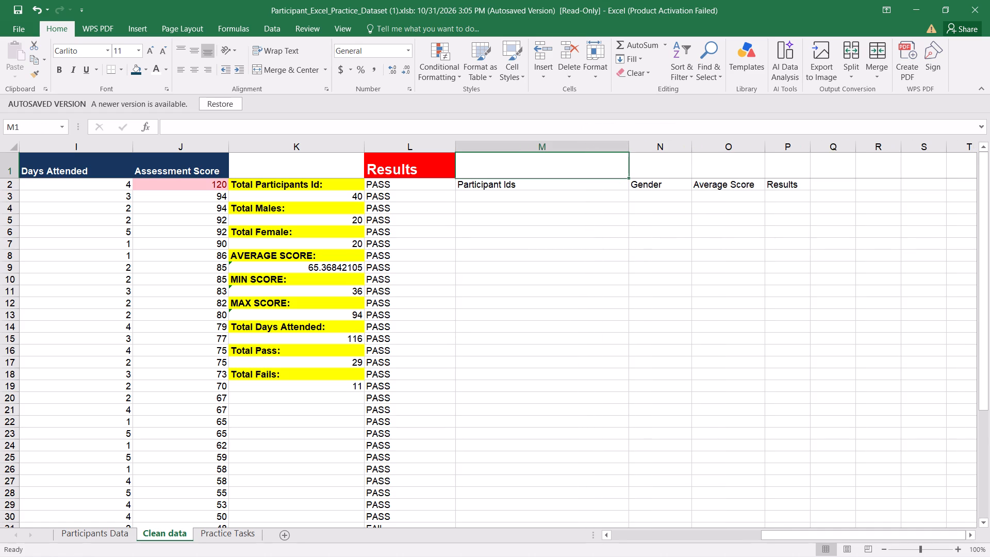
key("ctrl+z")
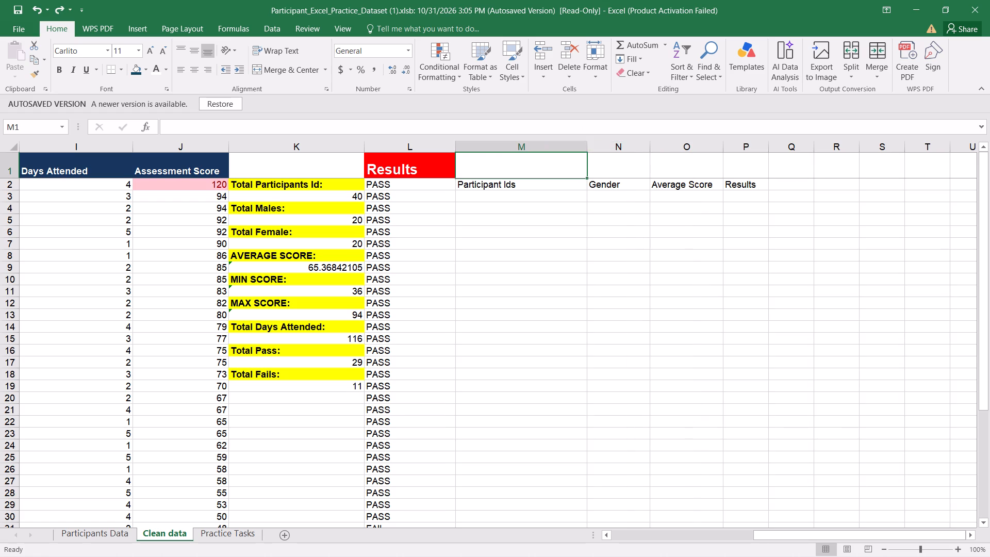
Narrow column M closer to the length of its Participant Ids label.
left_click_drag(586, 151, 584, 151)
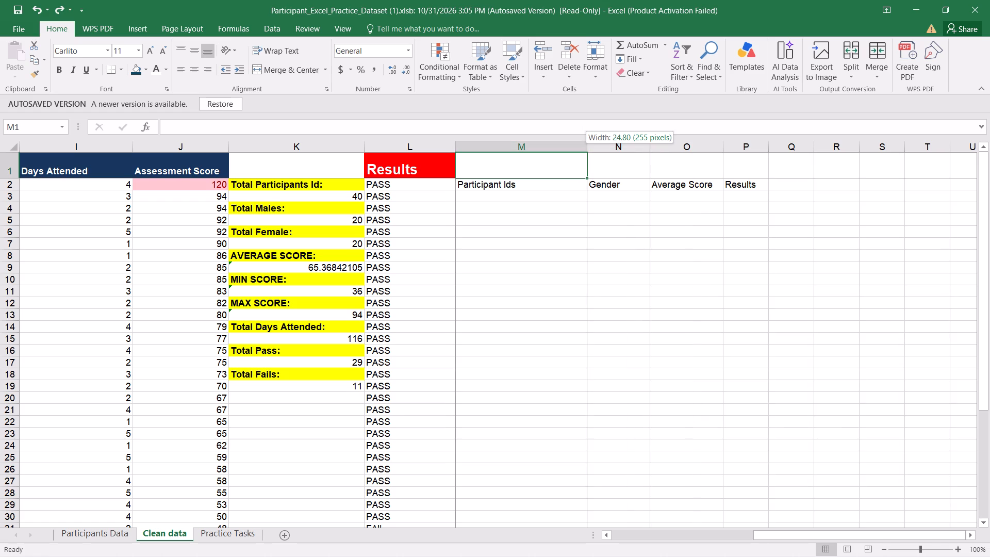
left_click_drag(584, 151, 554, 159)
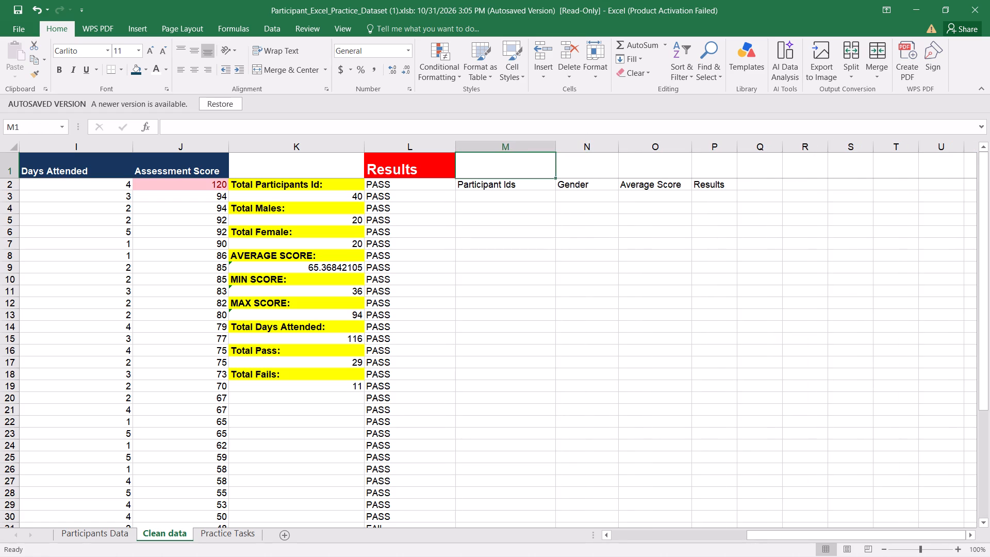
left_click(639, 297)
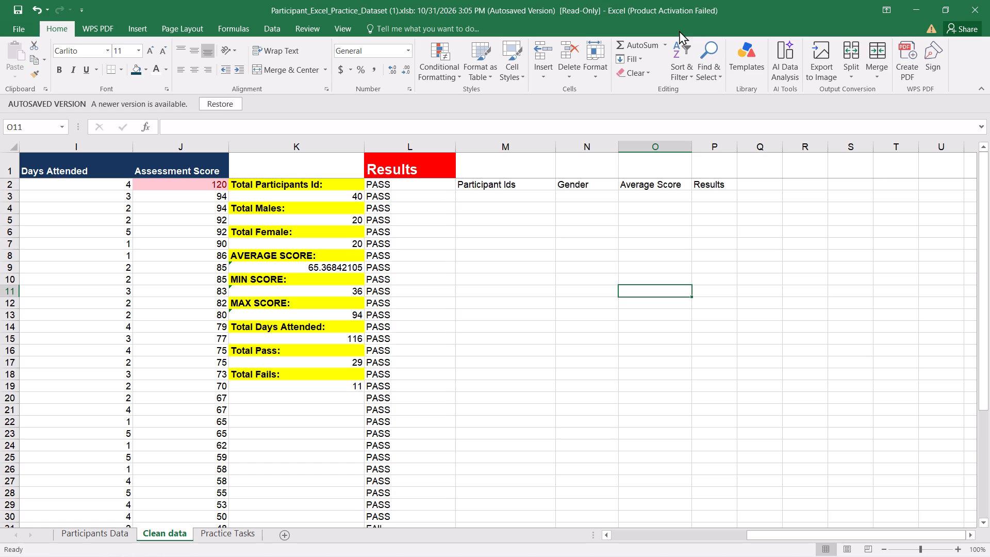
Enter the title "SUMMARY REPORT" in cell M1, above the Participant Ids label.
left_click(498, 169)
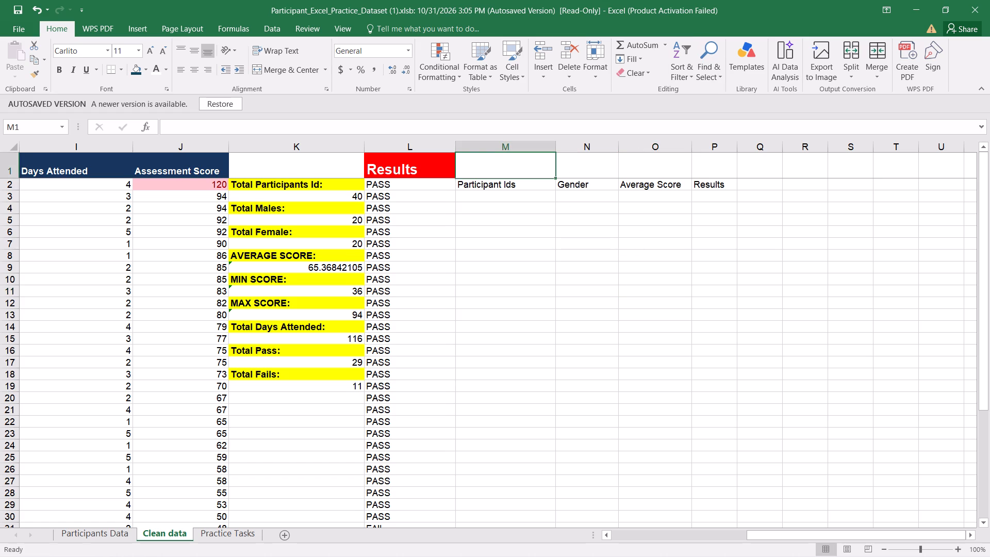
type("SUMMARY")
key("space")
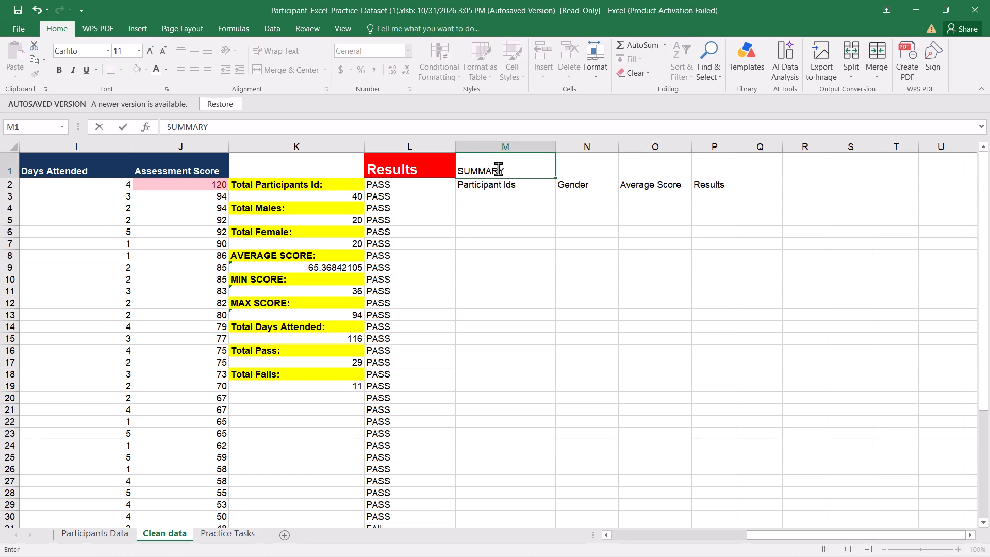
type("REPORT")
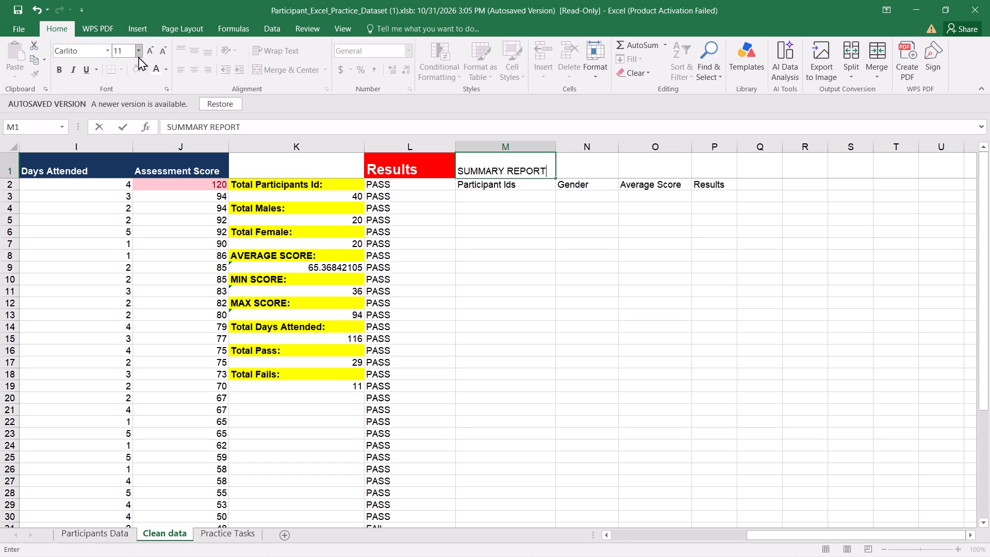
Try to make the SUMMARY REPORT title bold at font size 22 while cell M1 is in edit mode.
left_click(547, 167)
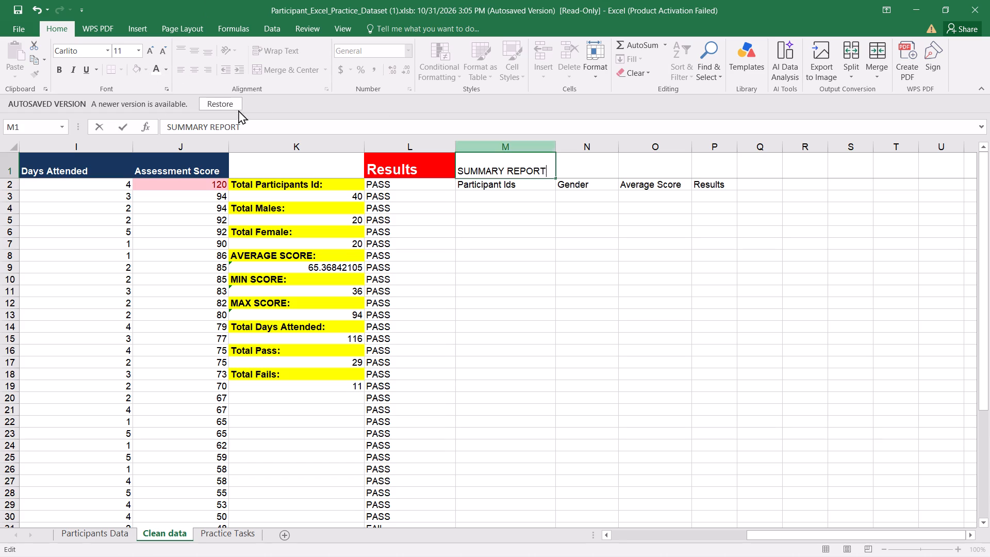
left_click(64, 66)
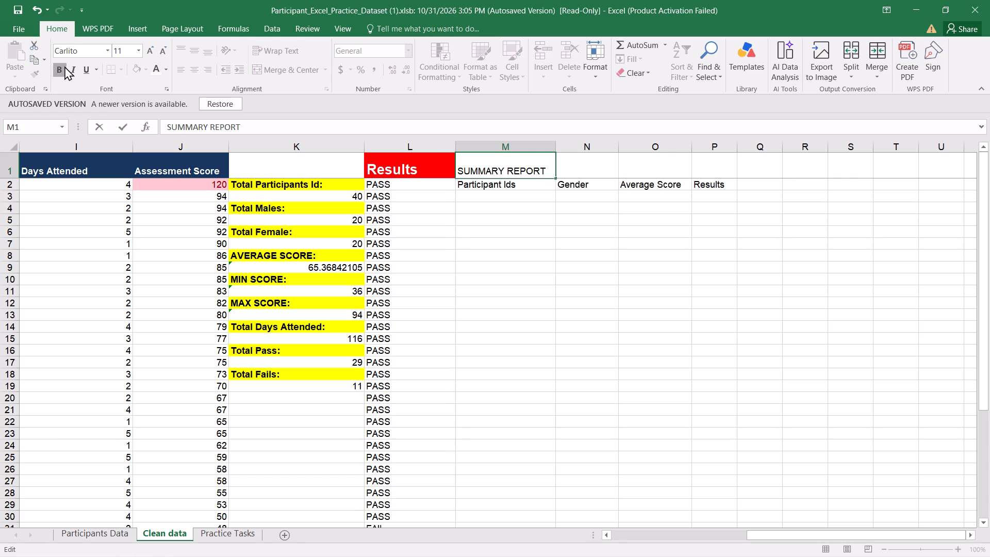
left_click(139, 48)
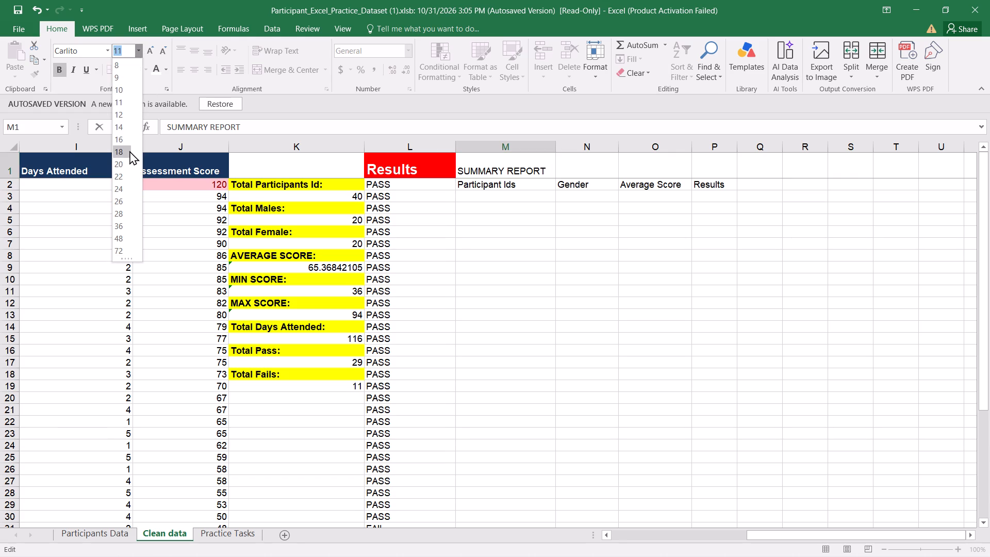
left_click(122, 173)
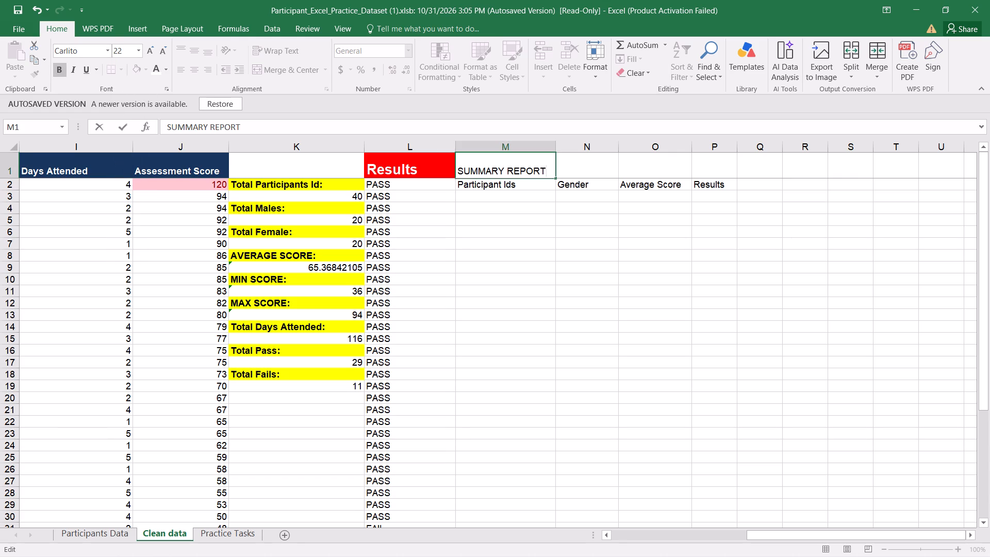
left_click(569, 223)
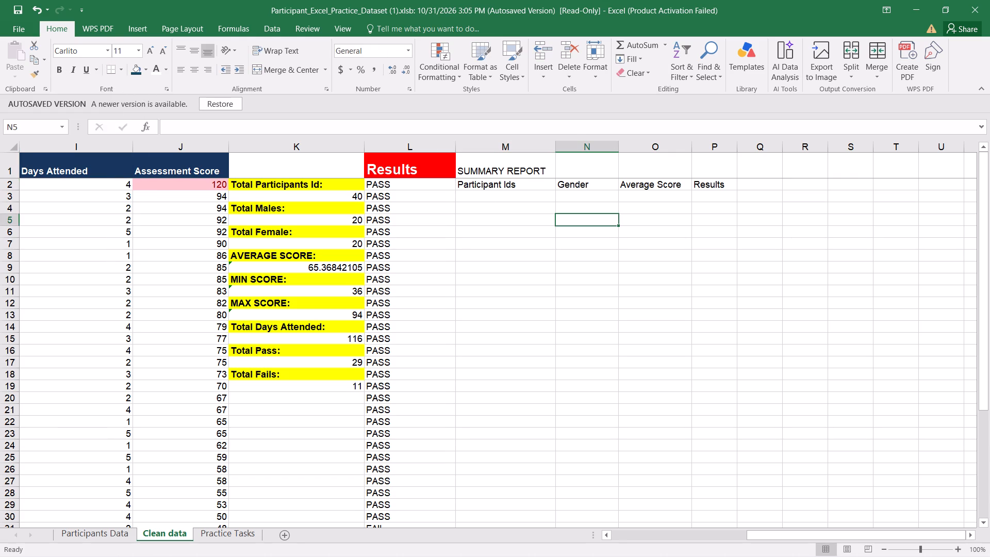
Center the SUMMARY REPORT title in M1 horizontally, set its font size to 26 and middle-align it vertically.
left_click(541, 171)
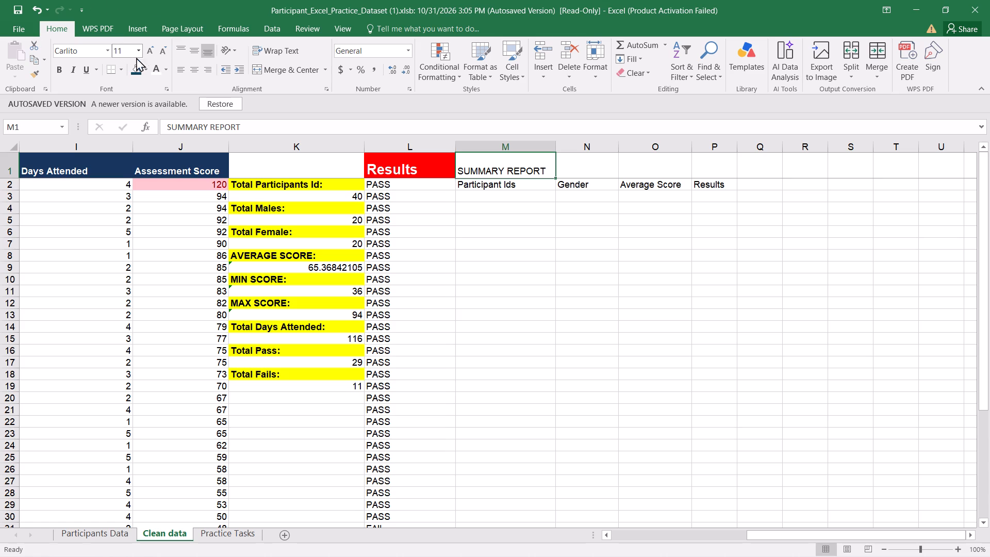
left_click(200, 72)
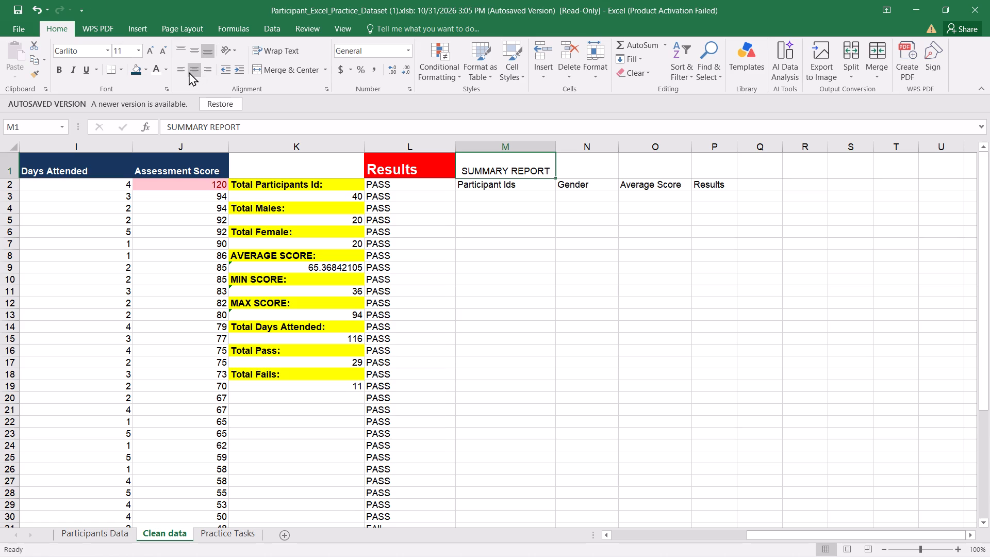
left_click(182, 72)
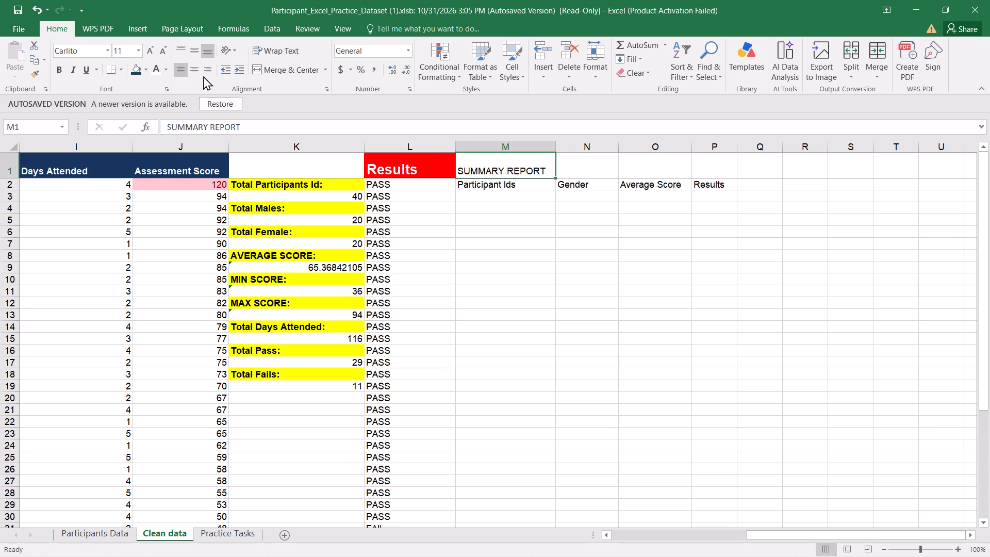
left_click(197, 67)
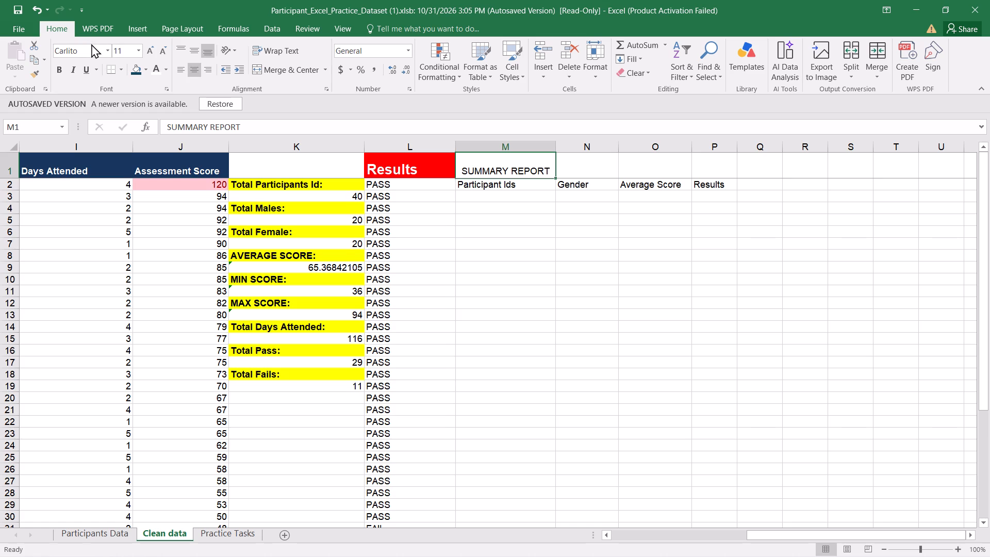
left_click(142, 53)
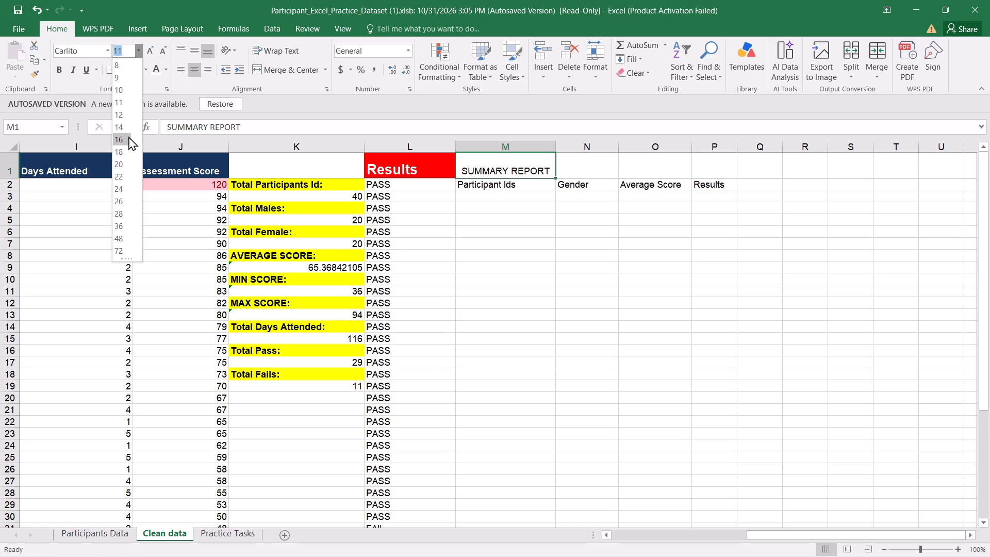
left_click(124, 201)
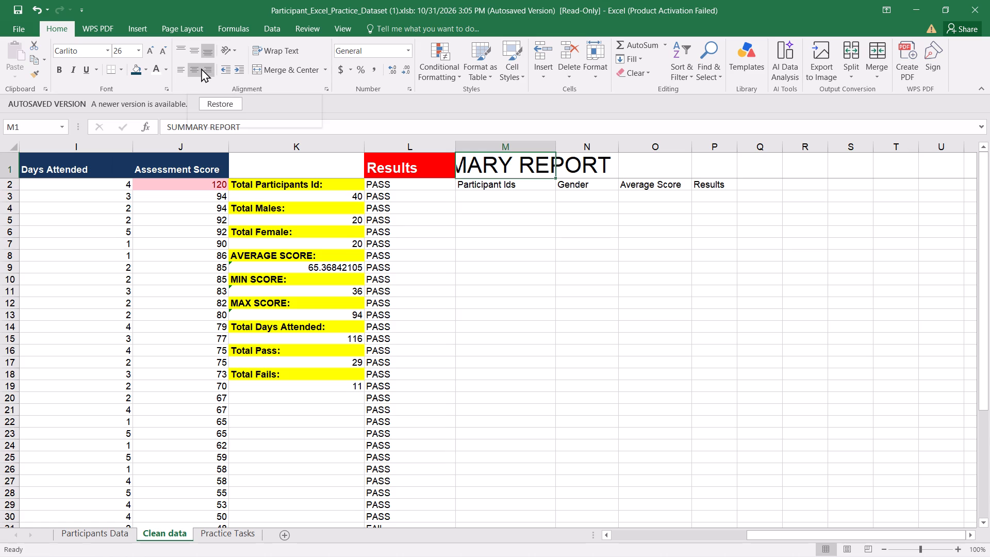
left_click(191, 54)
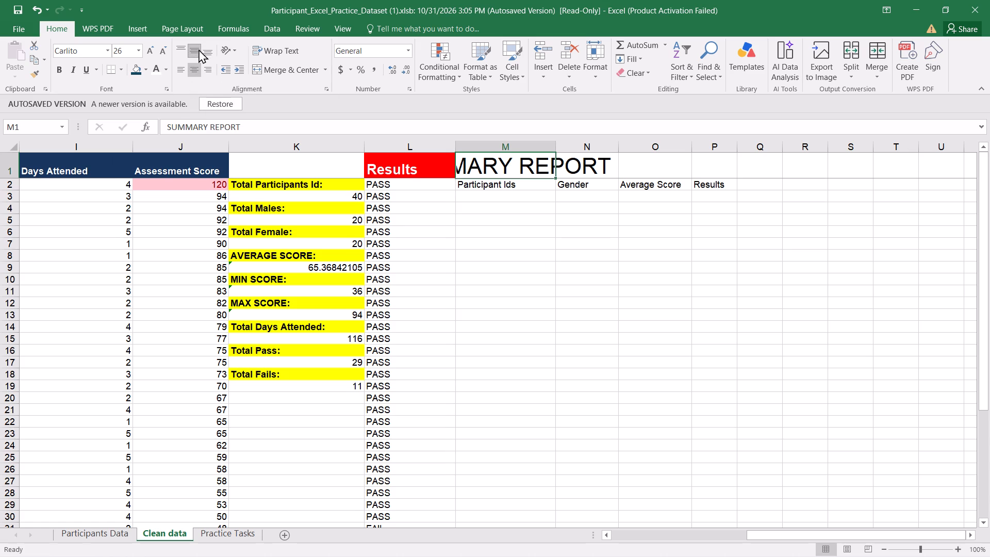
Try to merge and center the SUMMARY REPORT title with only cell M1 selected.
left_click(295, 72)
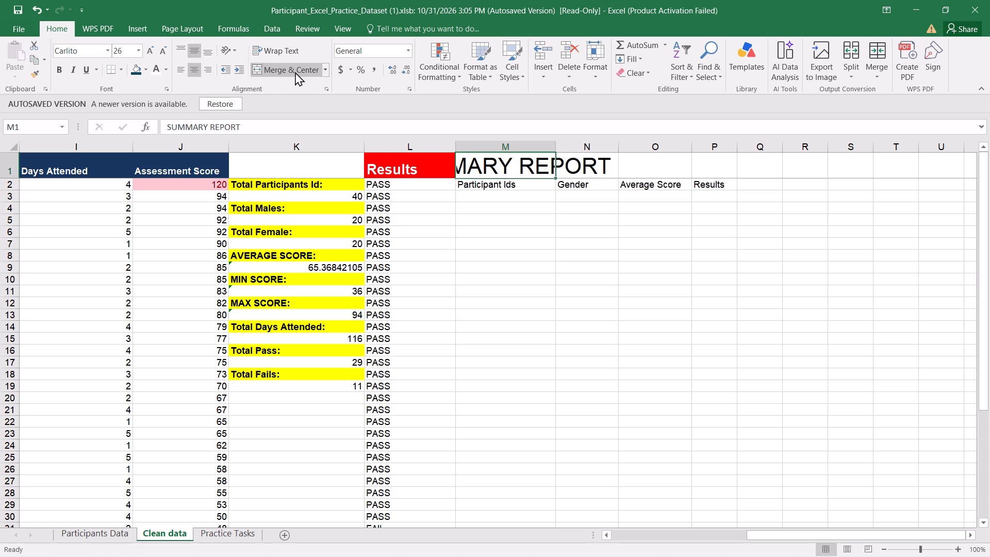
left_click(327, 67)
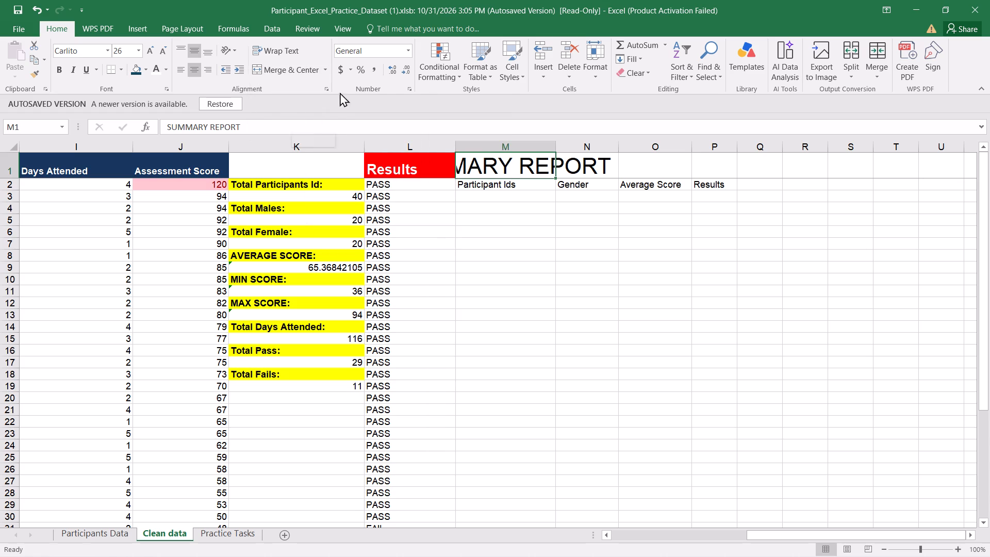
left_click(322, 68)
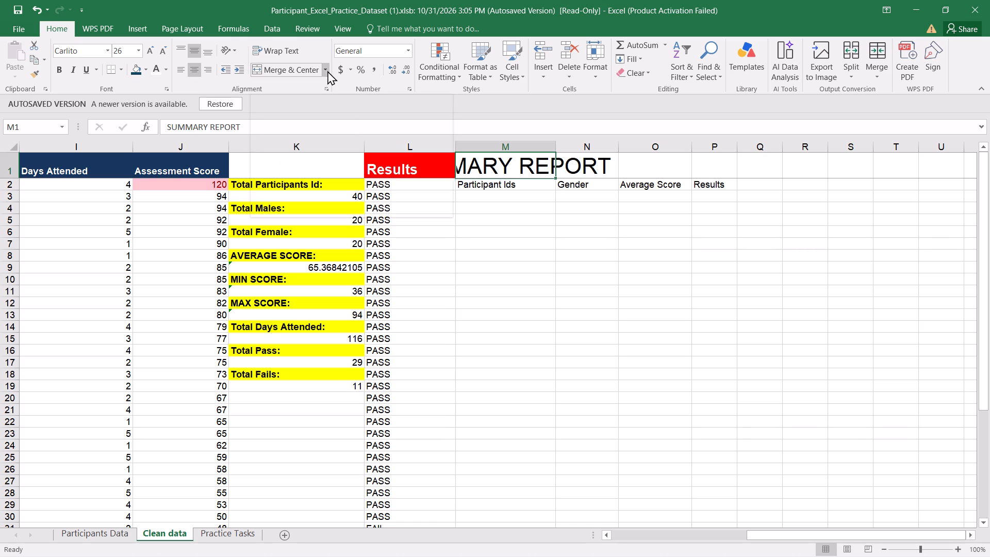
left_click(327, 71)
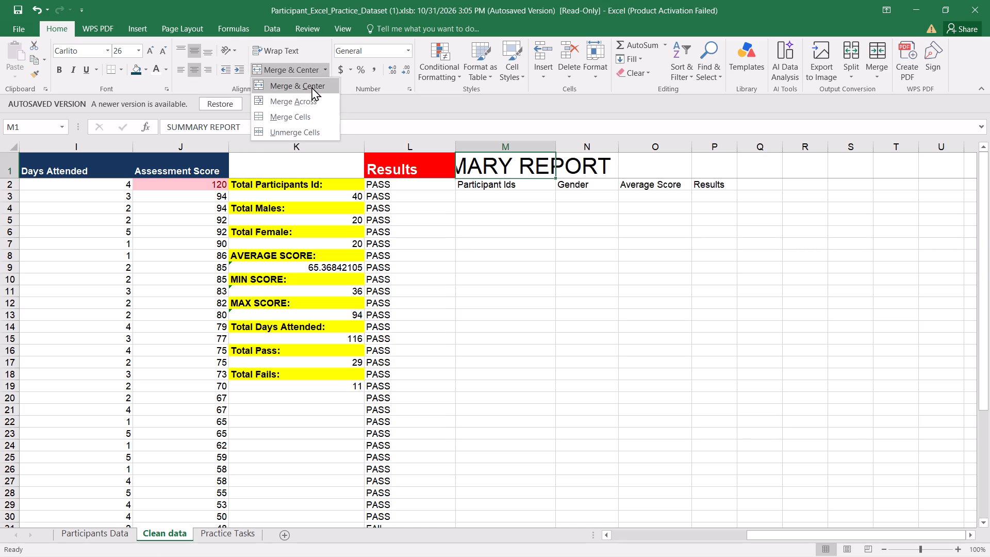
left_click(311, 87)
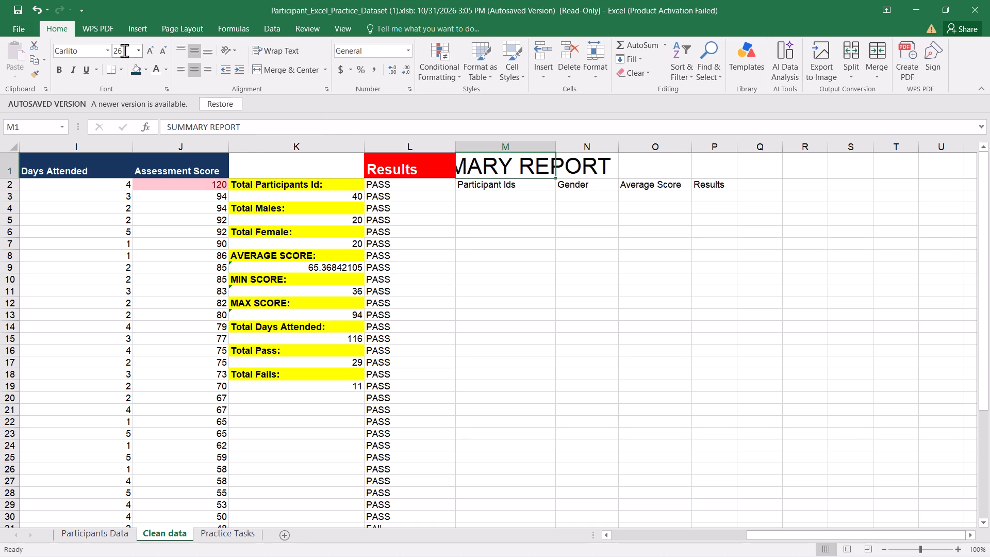
Make the SUMMARY REPORT title in M1 bold and give the cell a light blue fill.
left_click(58, 75)
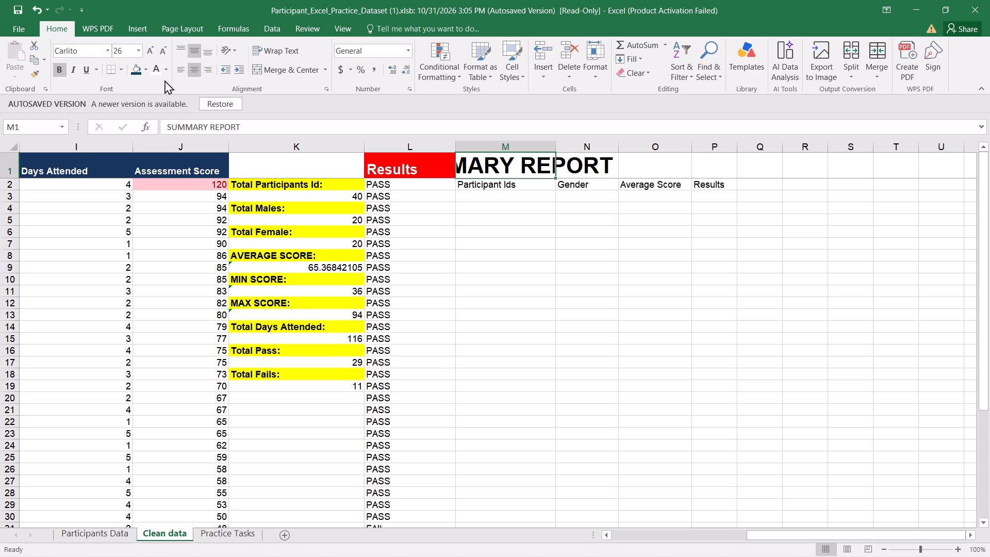
left_click(148, 74)
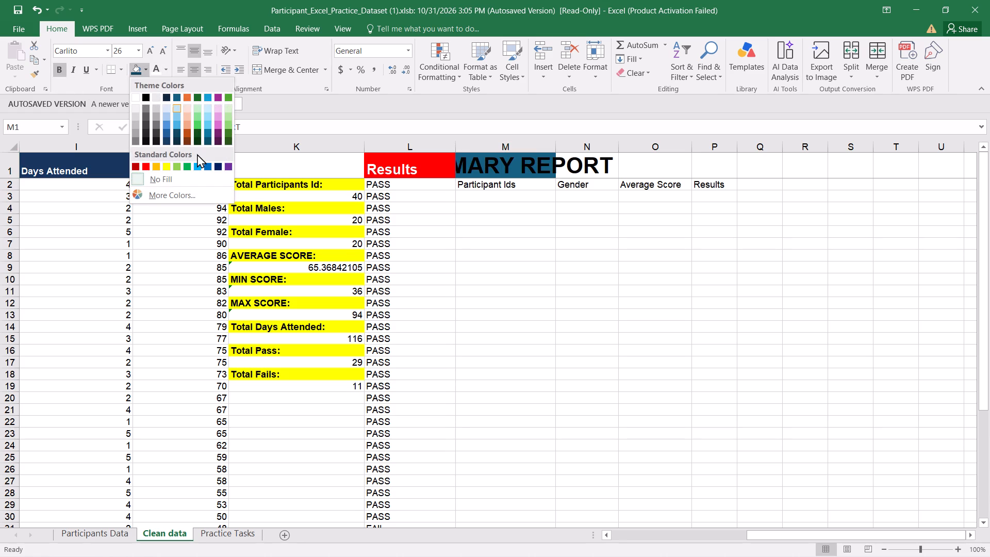
left_click(174, 124)
left_click(566, 252)
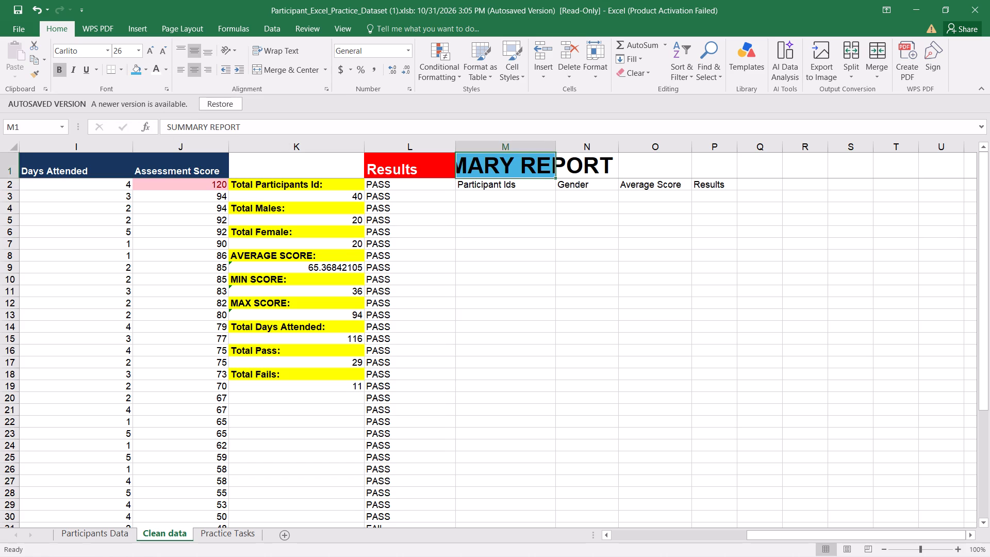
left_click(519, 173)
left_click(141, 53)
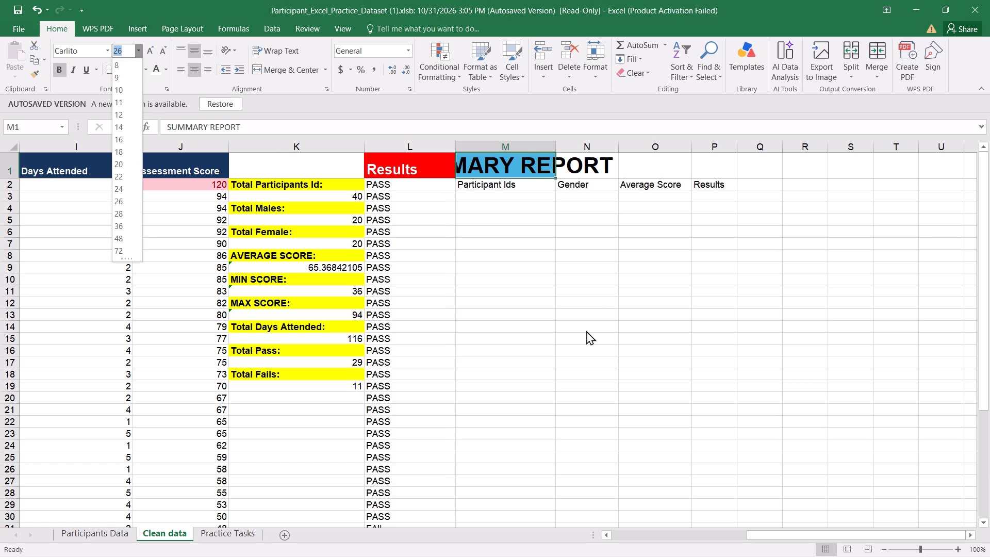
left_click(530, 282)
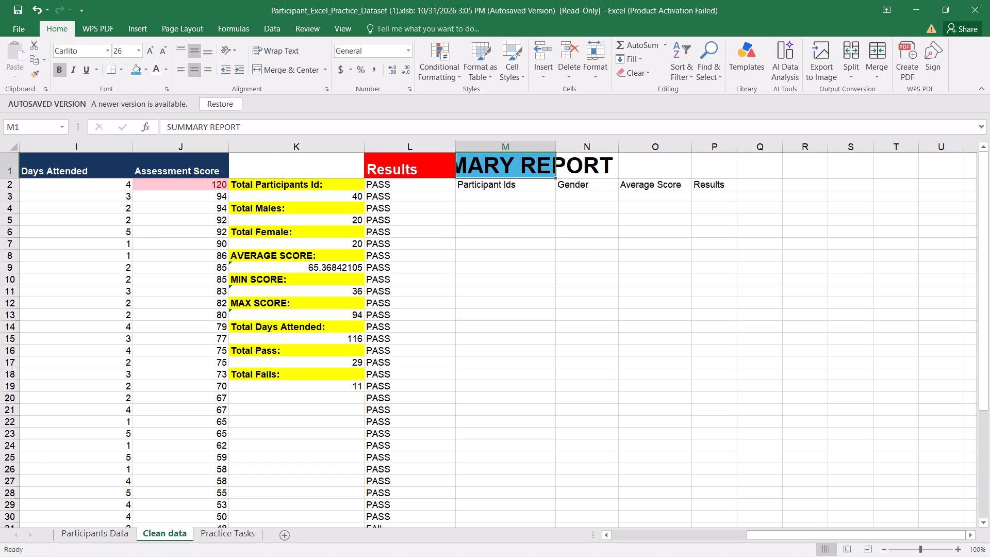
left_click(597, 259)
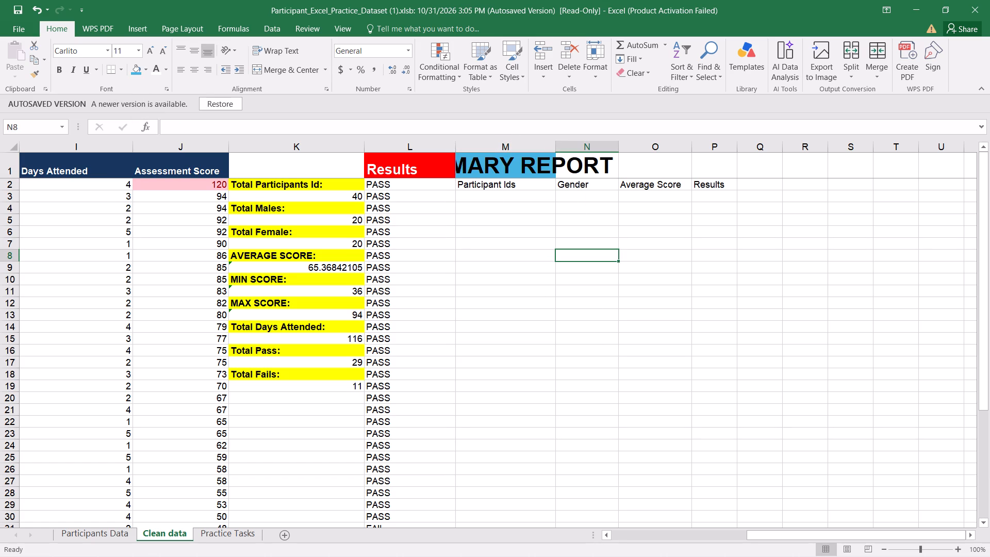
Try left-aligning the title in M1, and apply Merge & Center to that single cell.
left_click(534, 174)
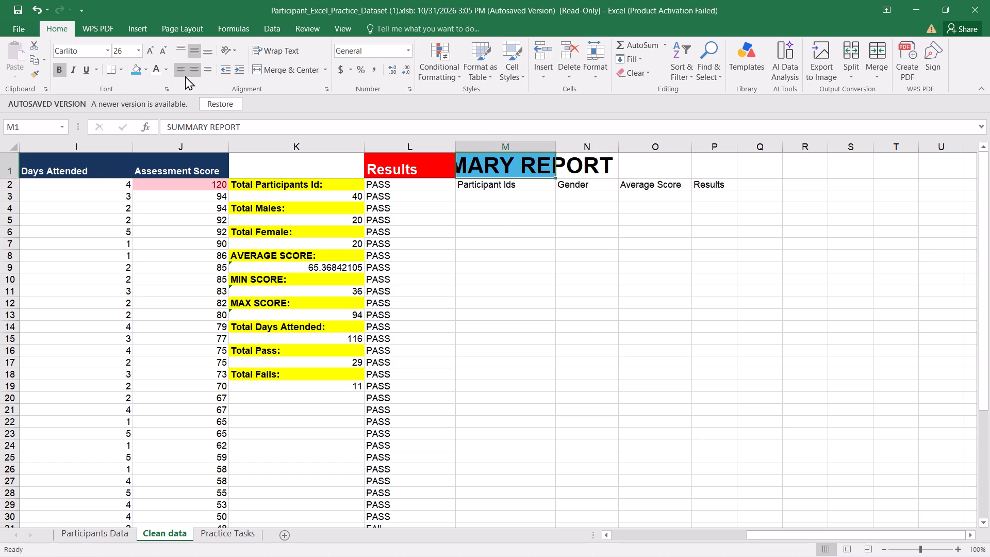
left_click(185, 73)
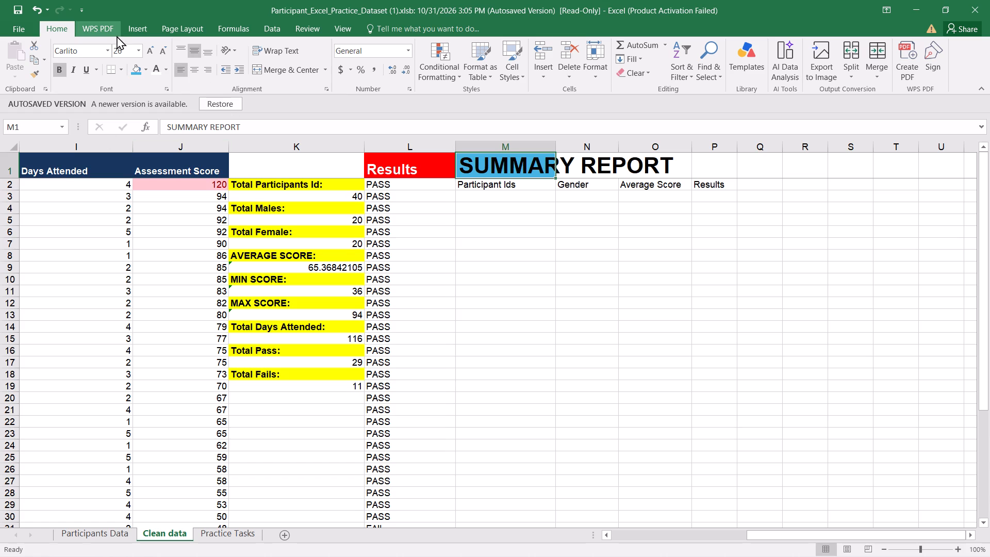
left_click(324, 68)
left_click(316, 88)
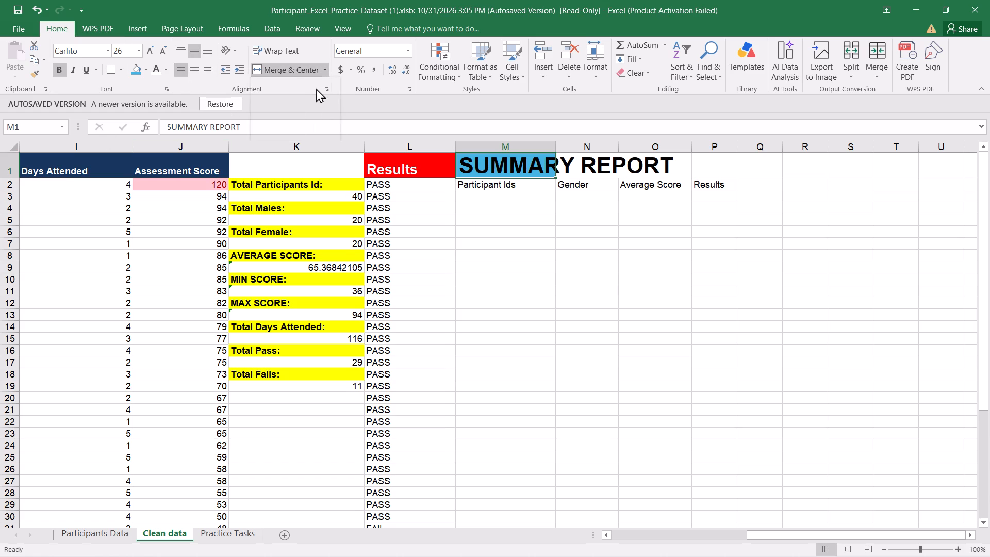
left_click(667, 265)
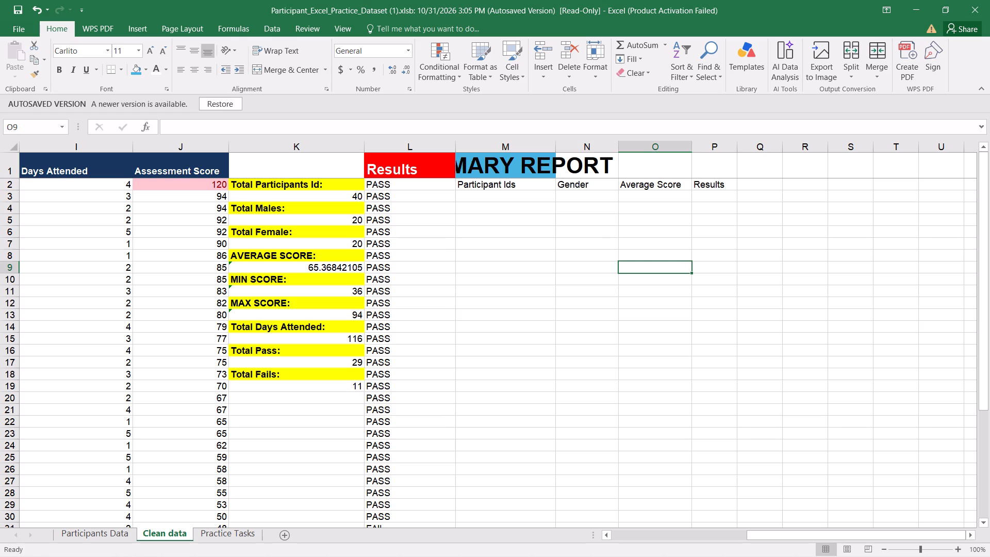
Merge and center the SUMMARY REPORT title across M1:P1, above the four column labels.
left_click(509, 161)
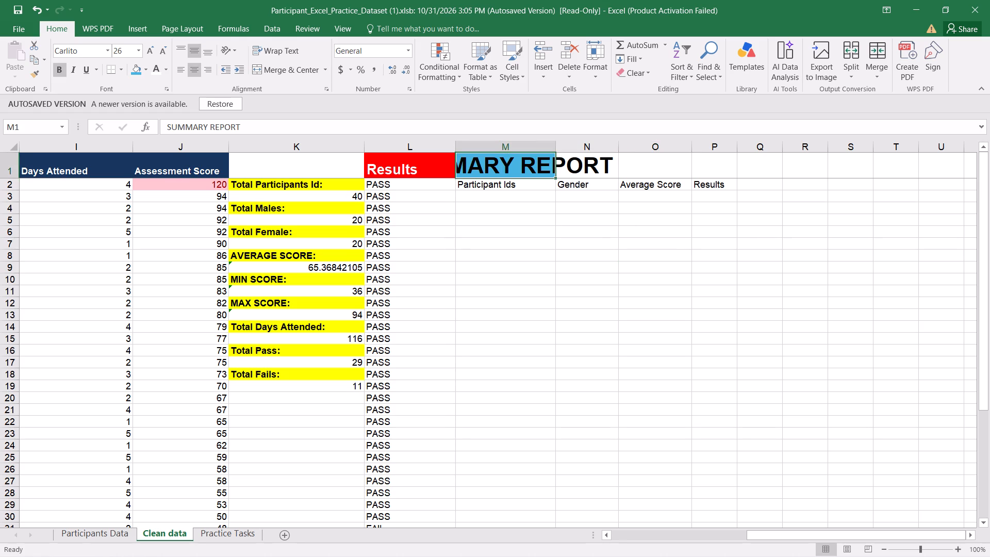
left_click(740, 165, "shift")
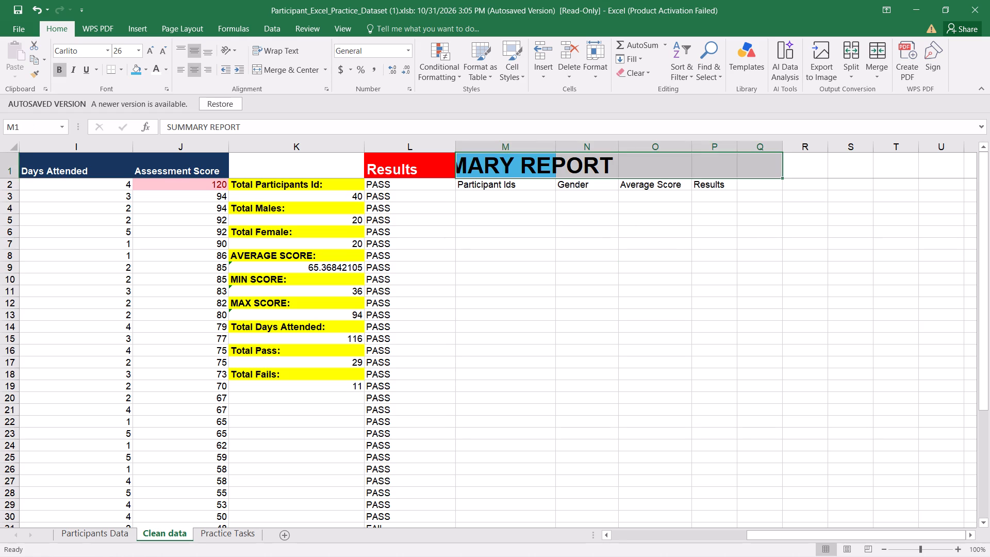
left_click(734, 169, "shift")
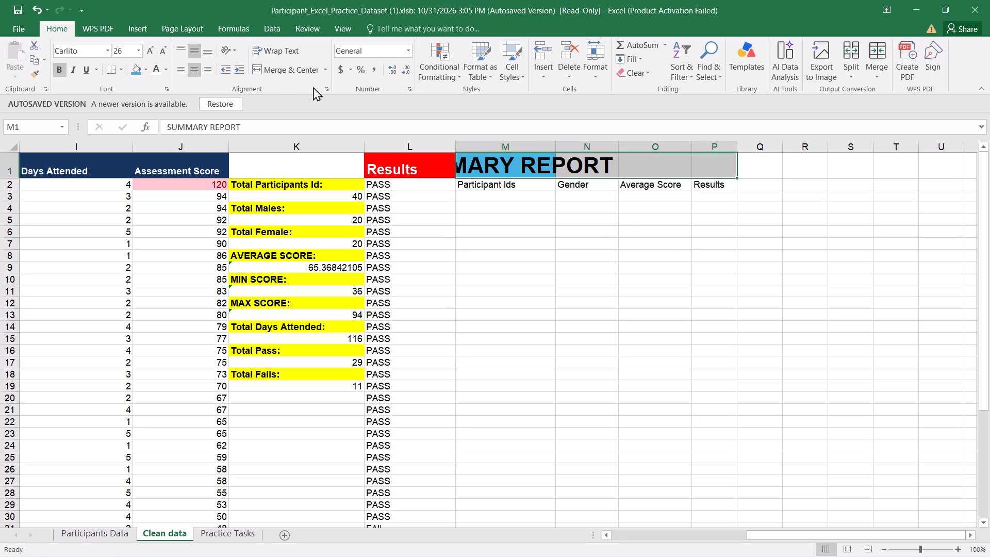
left_click(321, 65)
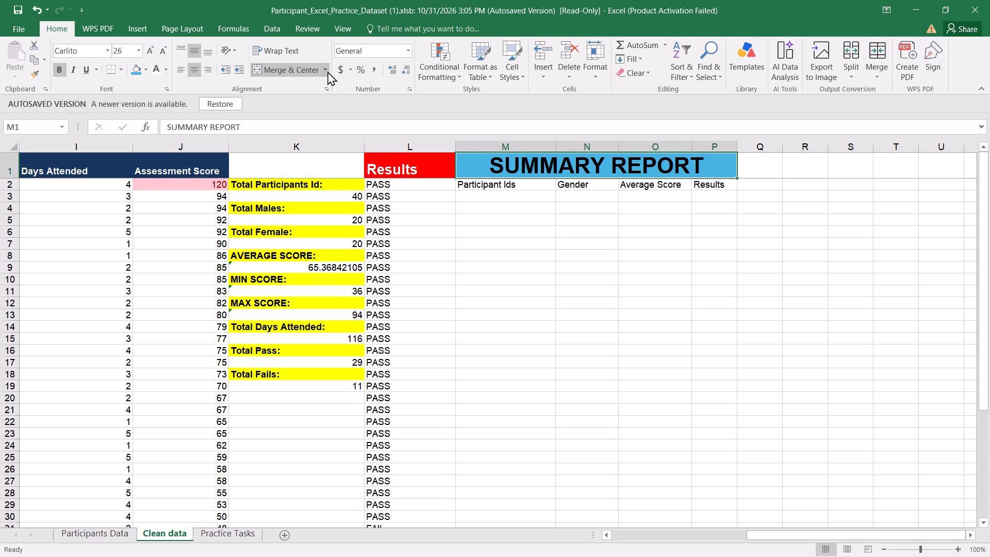
Apply Merge & Center once more to the already merged title range M1:P1, toggling the merge off.
left_click(327, 71)
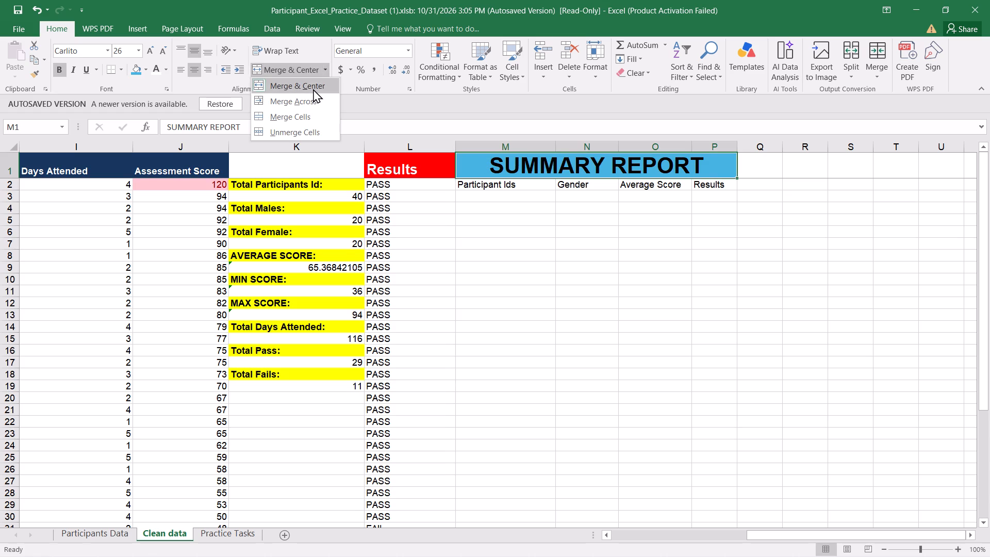
left_click(313, 89)
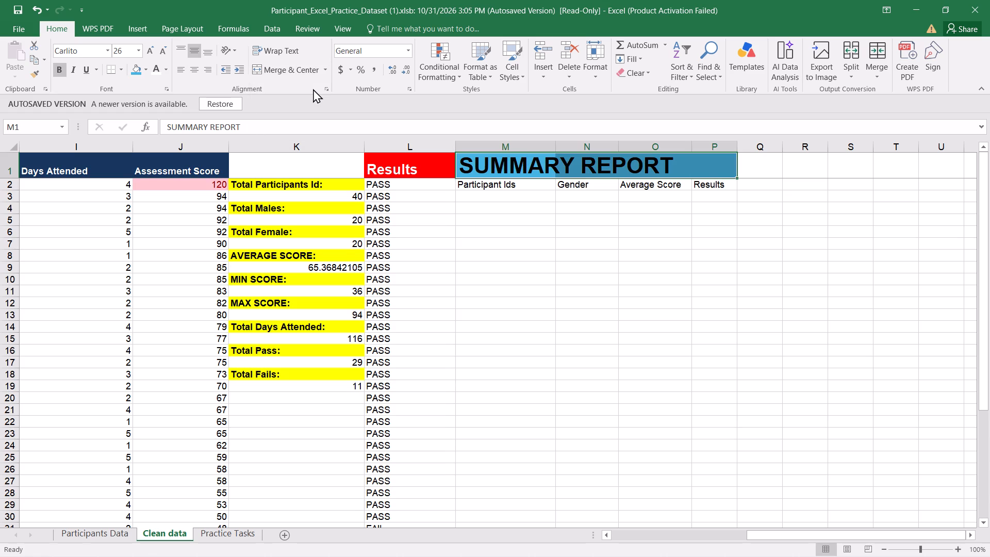
left_click(563, 323)
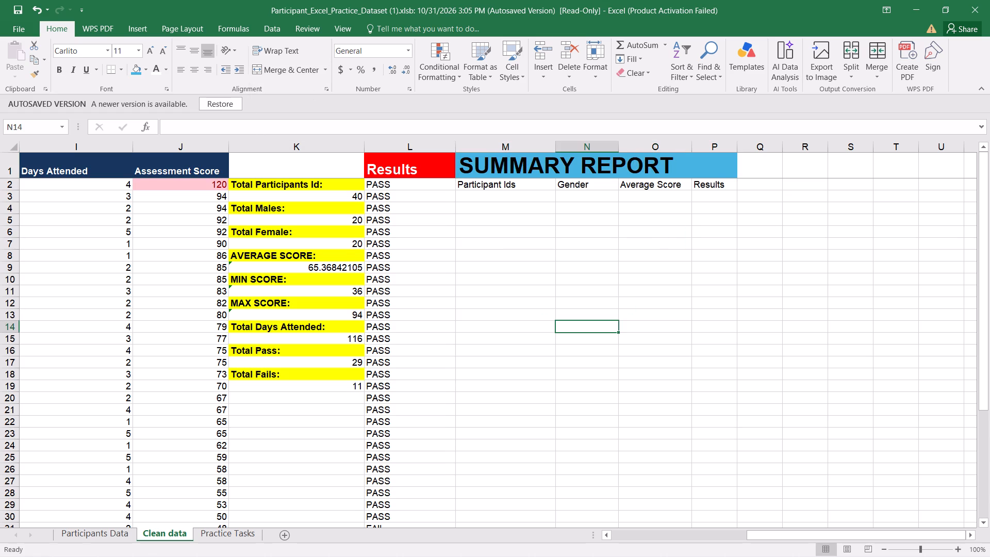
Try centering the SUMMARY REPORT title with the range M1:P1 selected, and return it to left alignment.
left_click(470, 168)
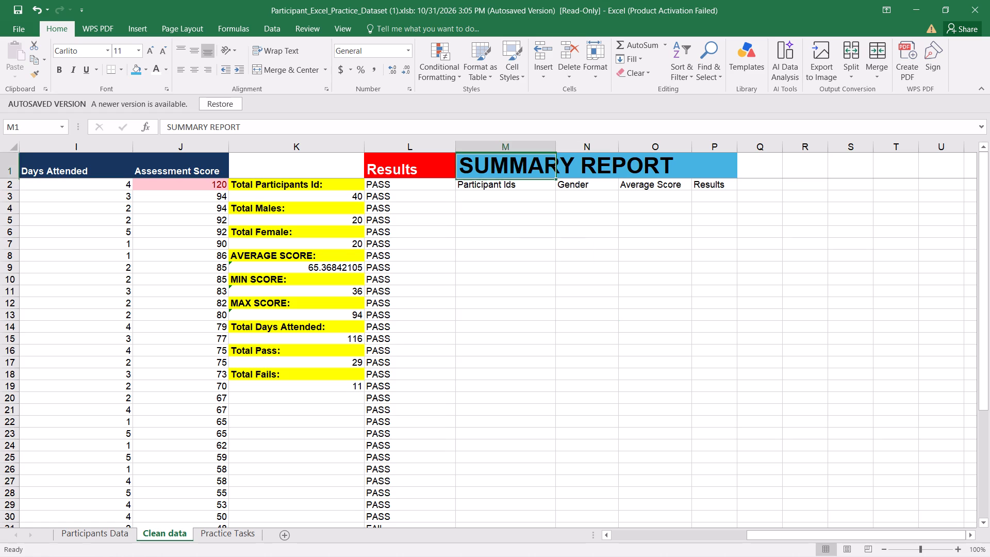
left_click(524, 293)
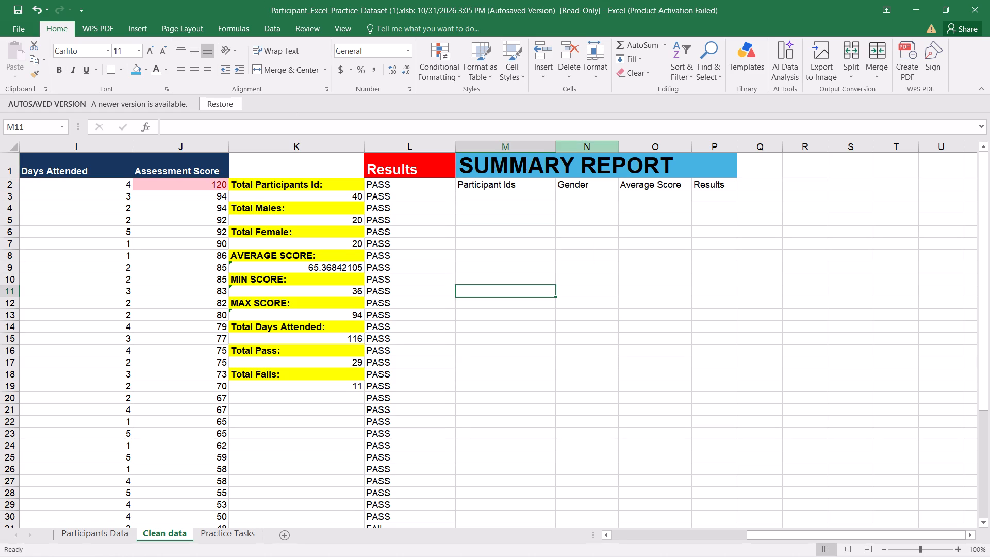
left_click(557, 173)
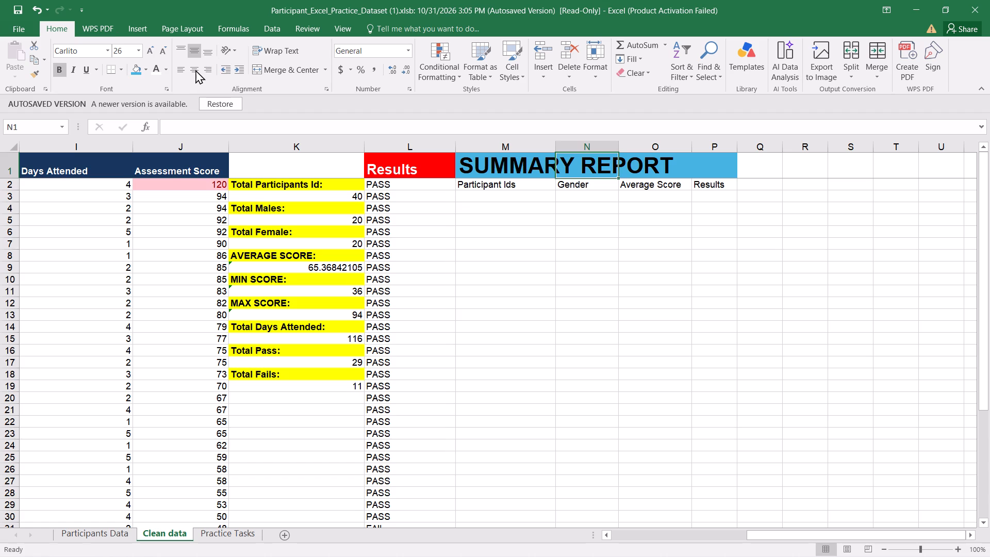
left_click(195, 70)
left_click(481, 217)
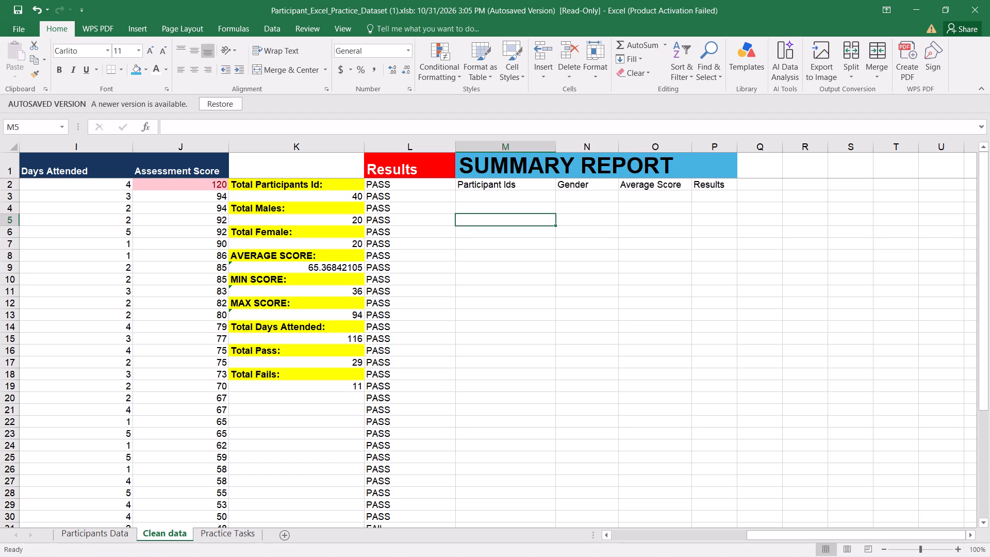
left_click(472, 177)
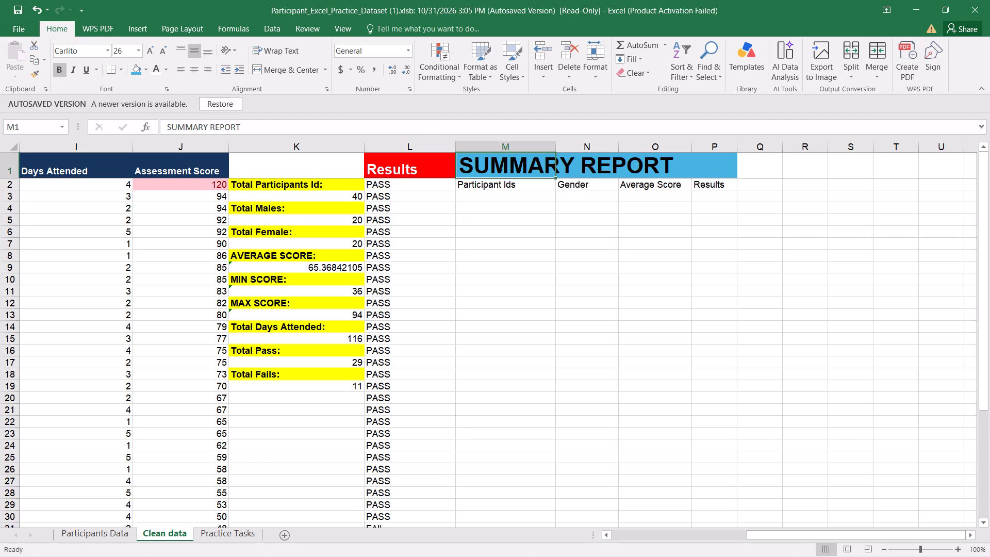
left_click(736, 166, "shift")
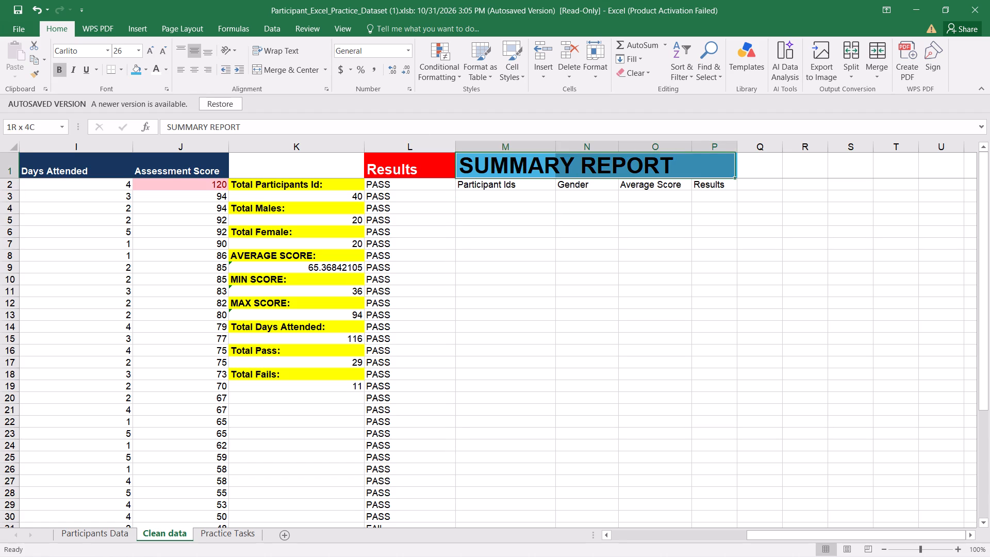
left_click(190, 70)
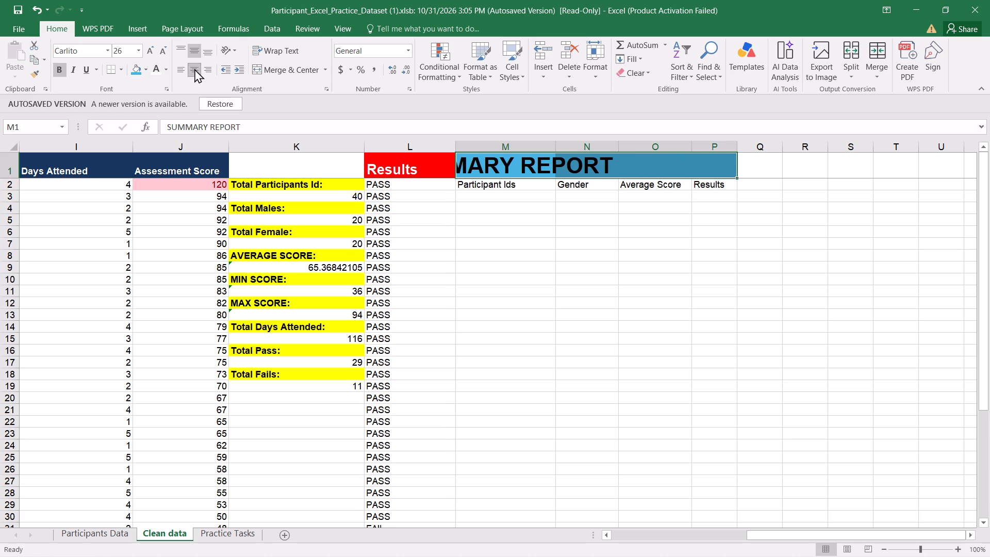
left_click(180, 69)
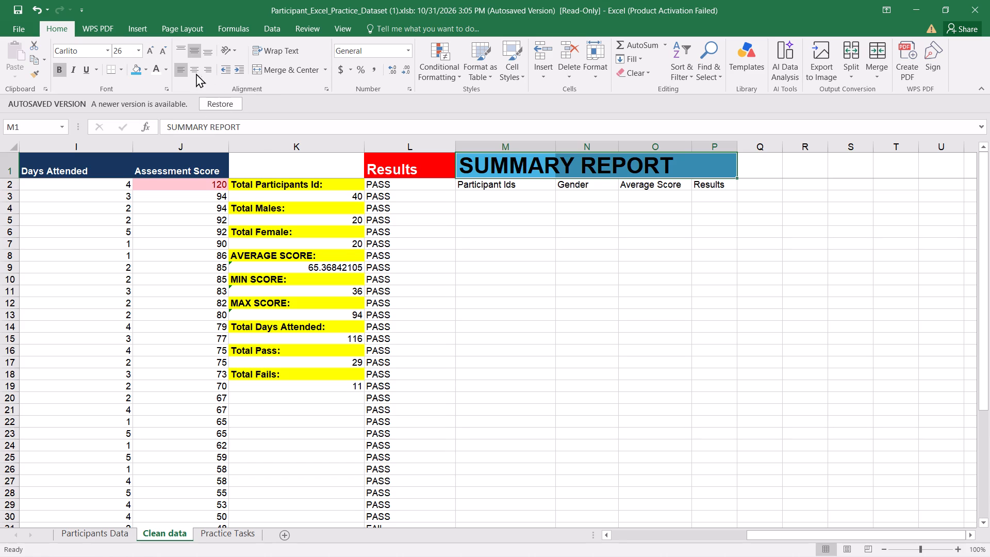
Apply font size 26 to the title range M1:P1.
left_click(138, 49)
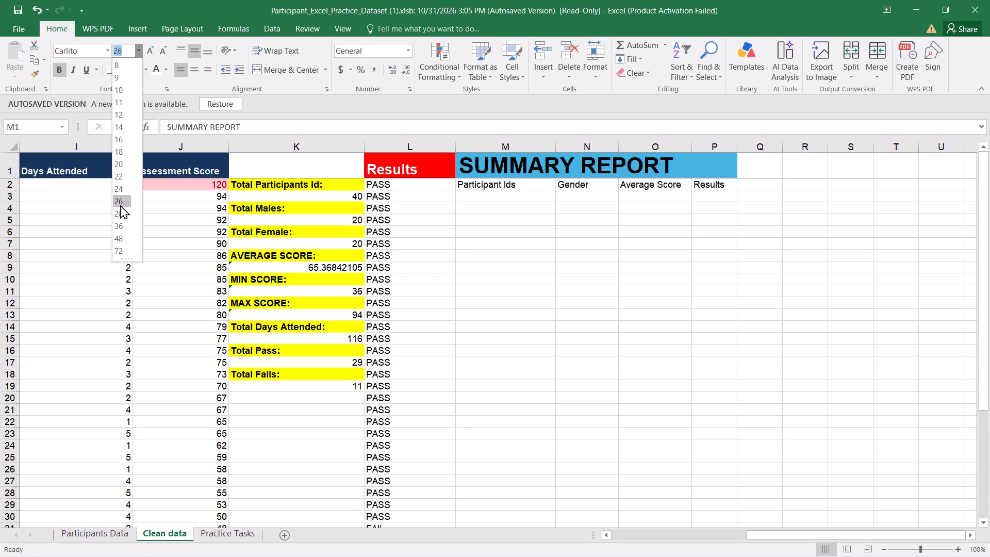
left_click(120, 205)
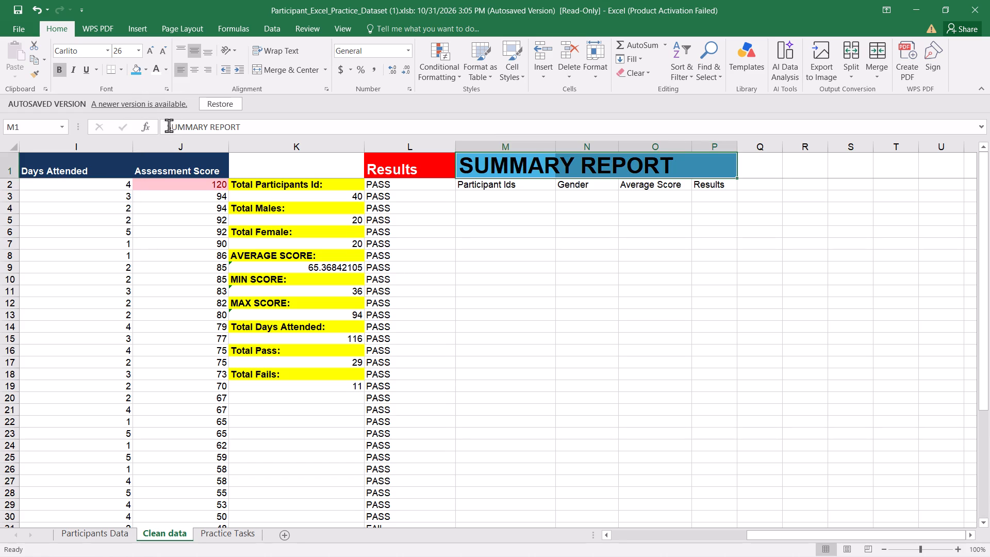
Insert three spaces before the SUMMARY REPORT text in M1 to shift the title towards the middle of M1:P1.
left_click(165, 125)
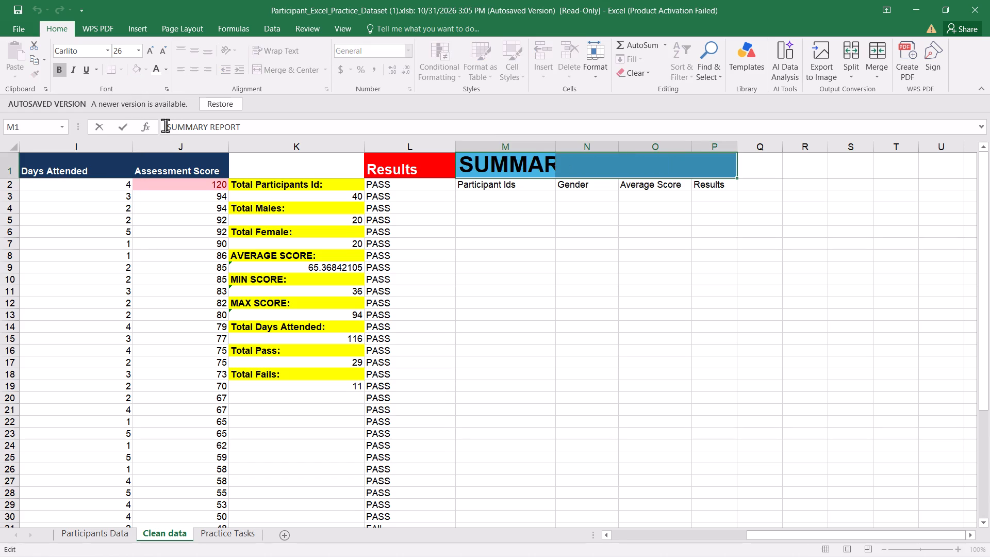
key("space")
key("space")
key("space")
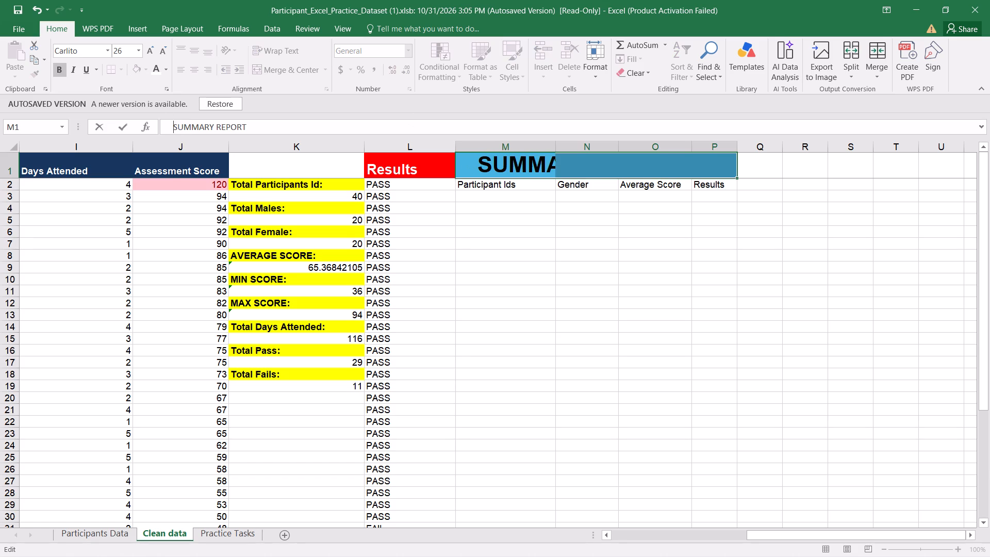
left_click(550, 249)
left_click(723, 247)
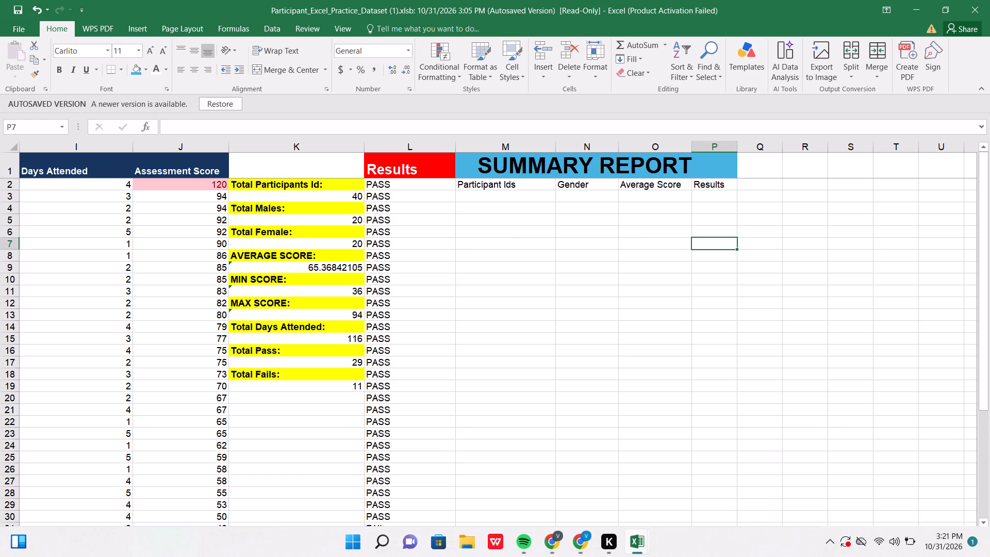
Make the Participant Ids, Gender, Average Score and Results labels in M2:P2 bold.
left_click(516, 181)
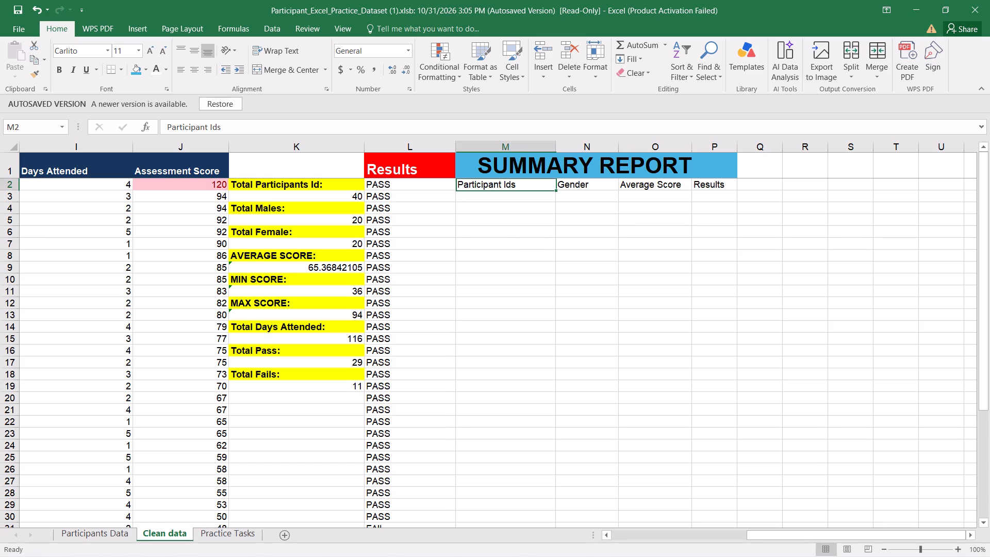
left_click(483, 173)
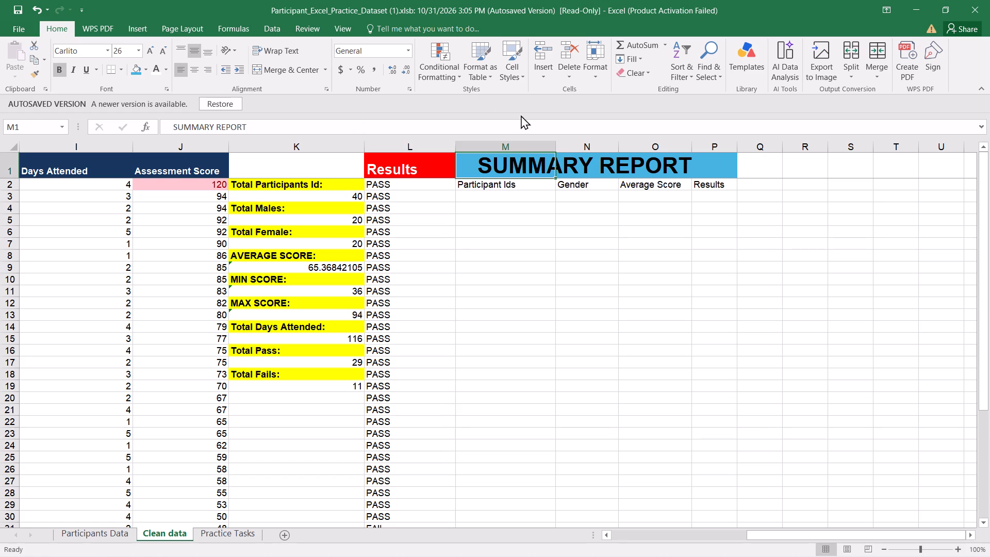
left_click(465, 185)
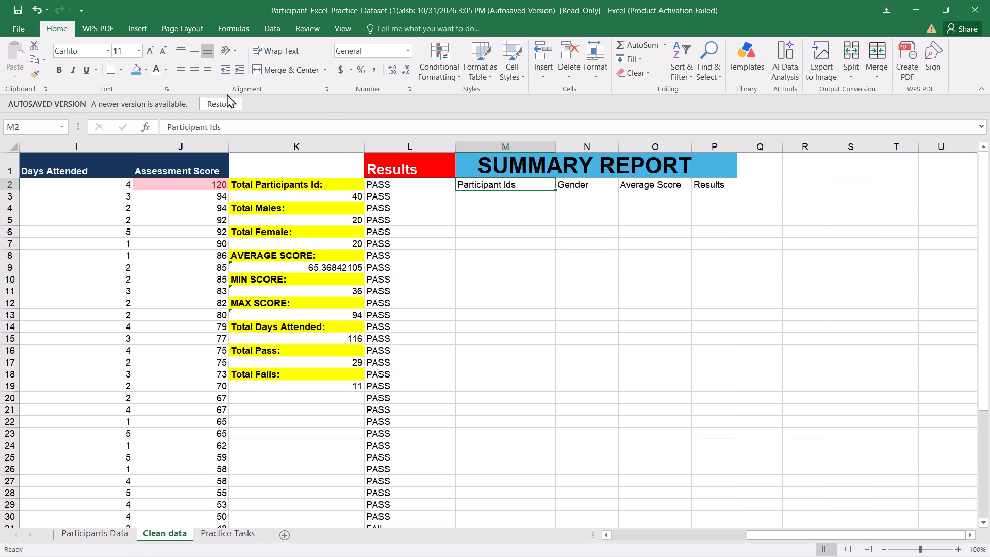
left_click(59, 68)
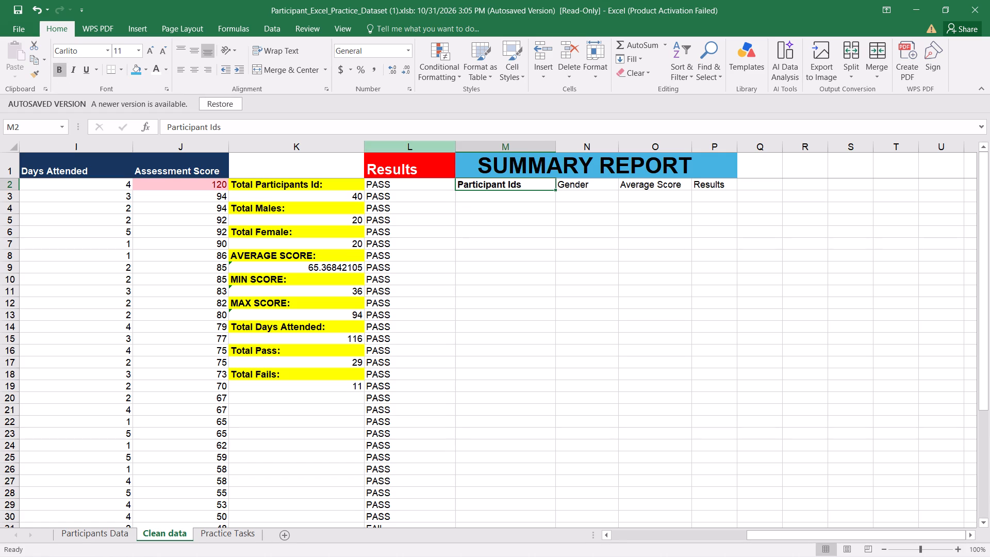
left_click(582, 185)
left_click(59, 67)
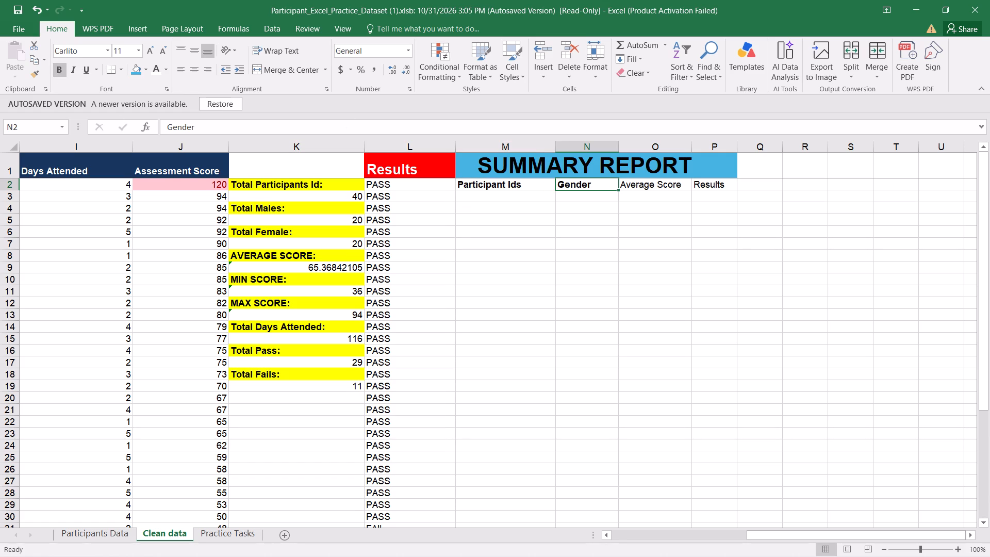
left_click(656, 187)
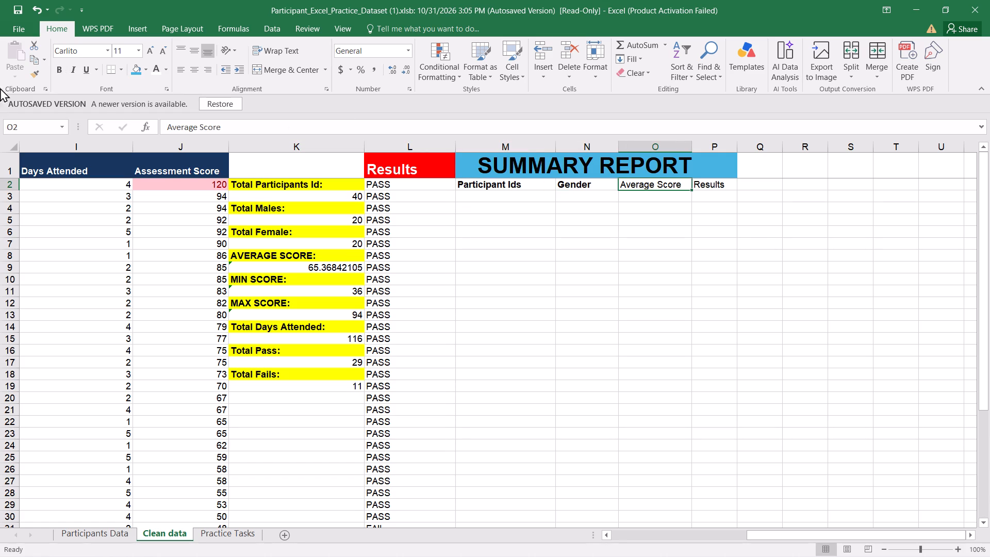
left_click(54, 68)
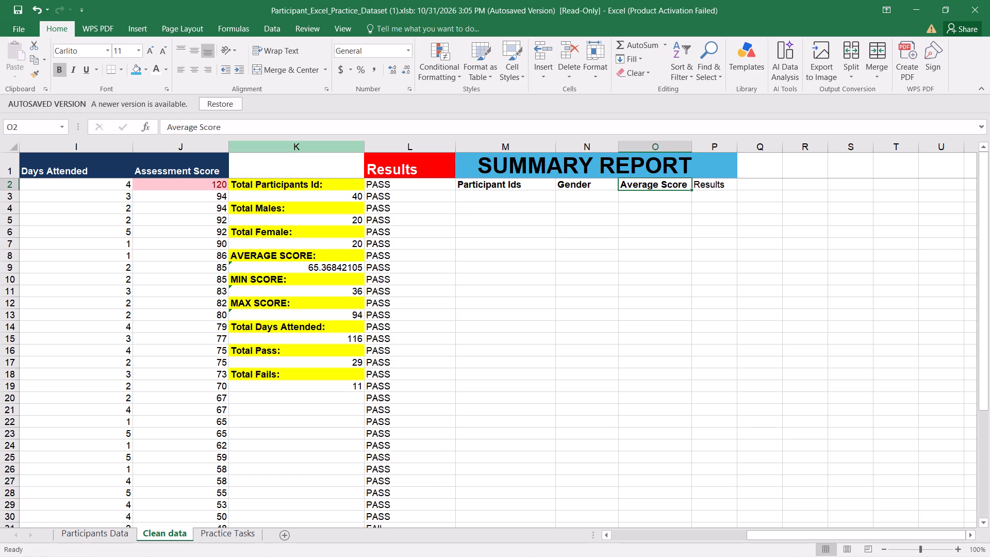
left_click(717, 191)
left_click(712, 183)
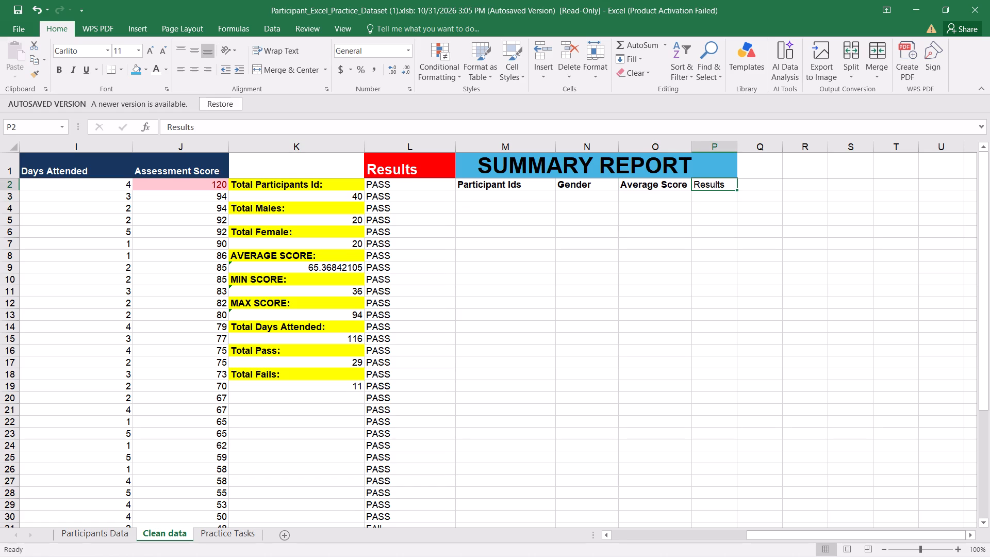
left_click(59, 74)
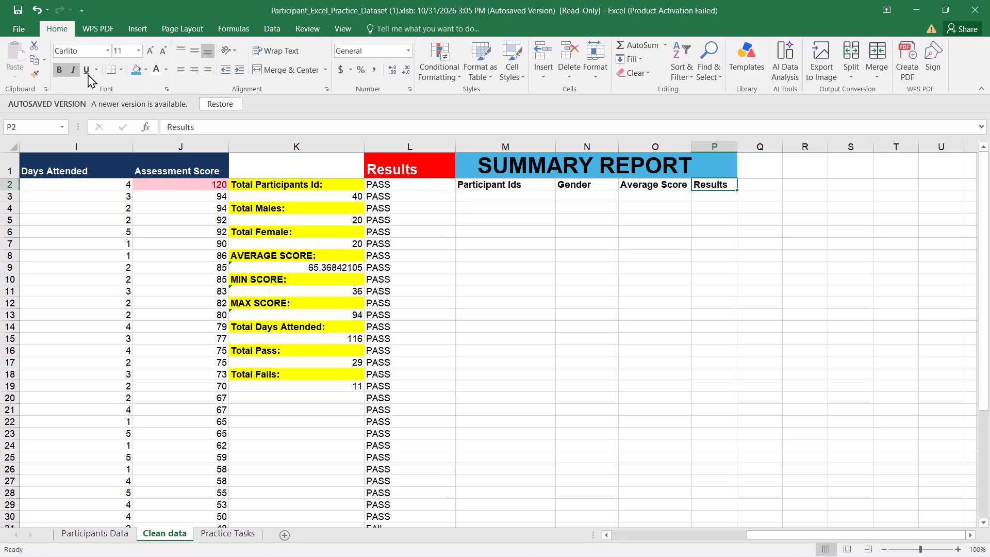
left_click(645, 285)
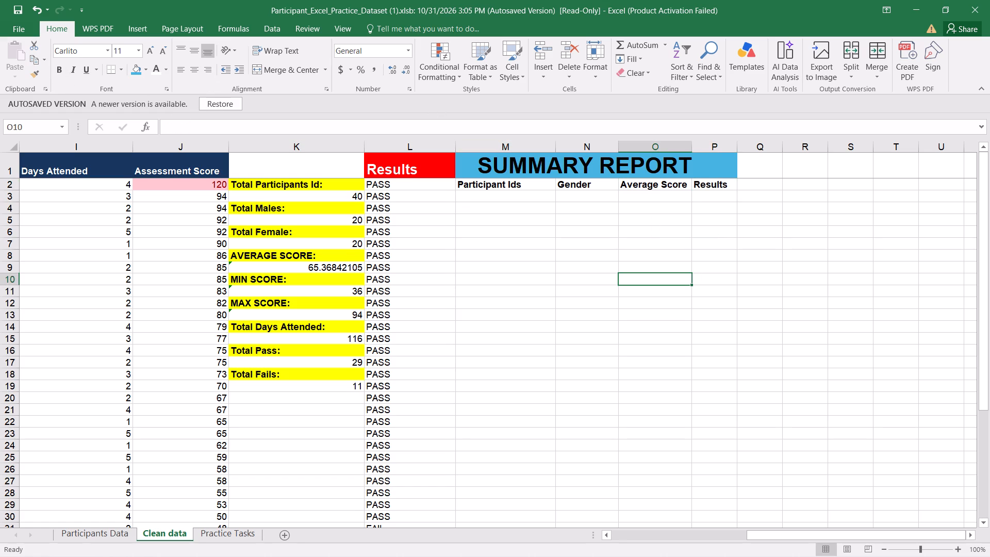
Give the four column label cells M2:P2 a light green fill.
left_click(475, 183)
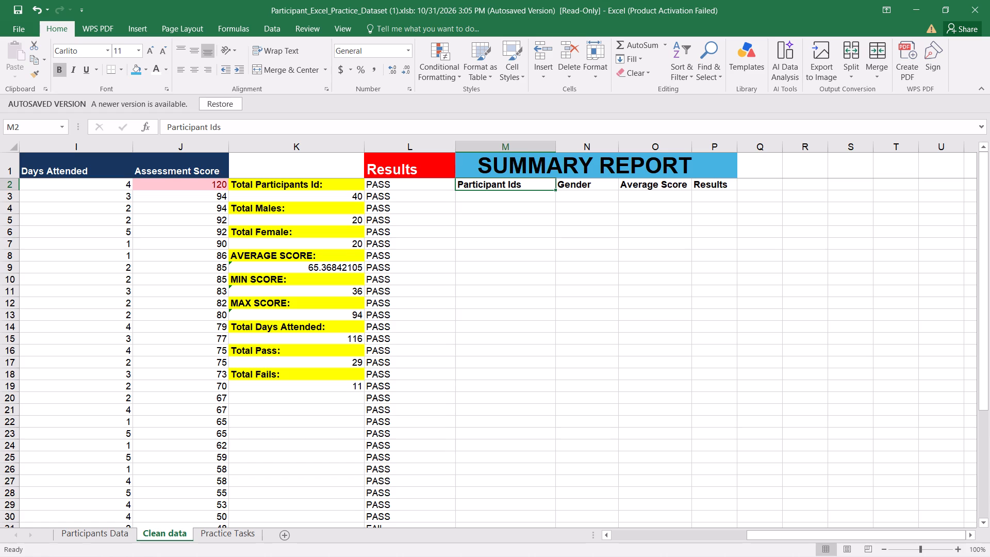
left_click(733, 190, "shift")
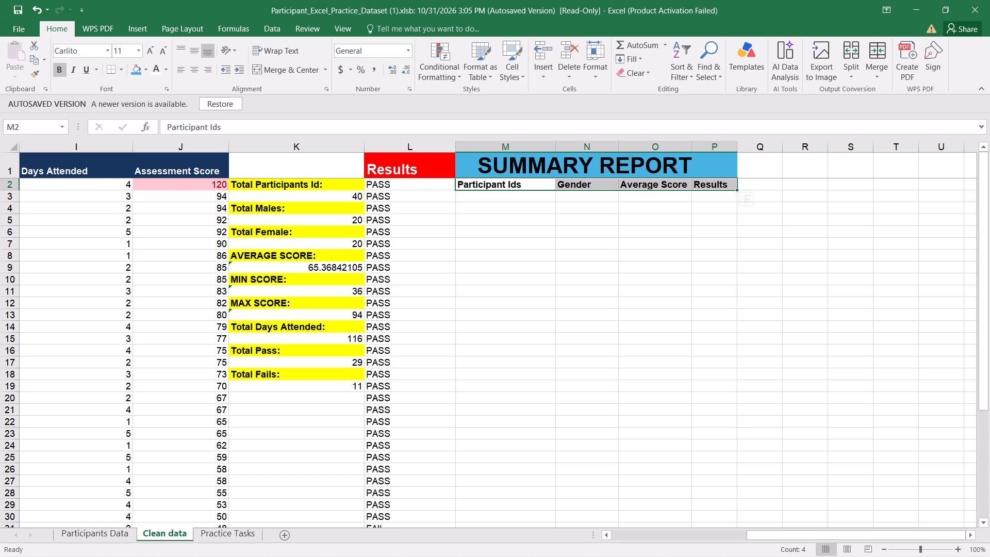
left_click(143, 67)
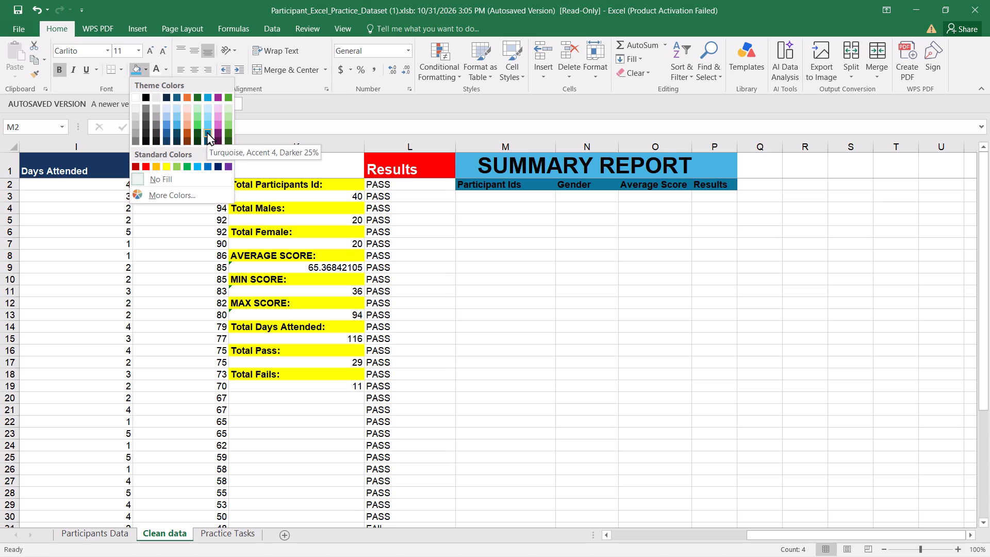
left_click(229, 123)
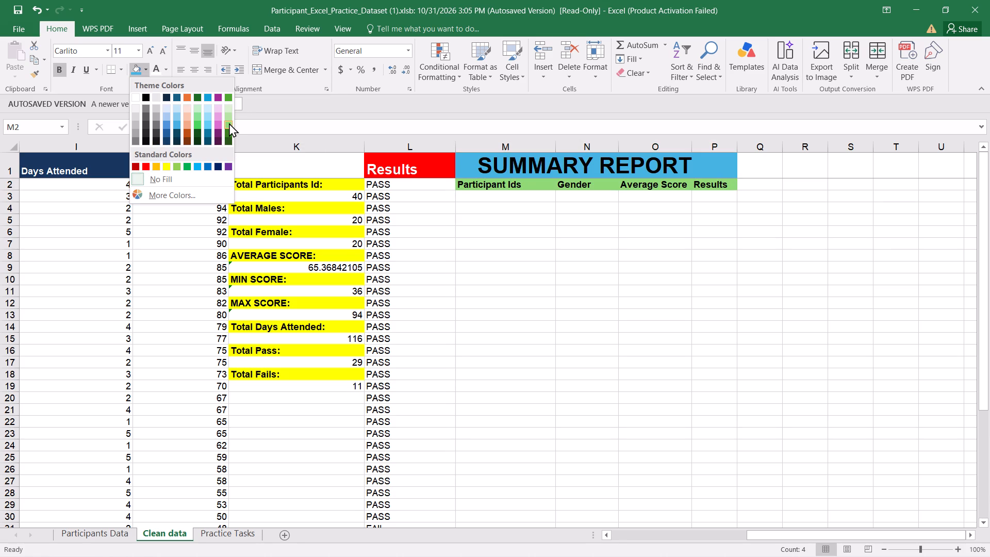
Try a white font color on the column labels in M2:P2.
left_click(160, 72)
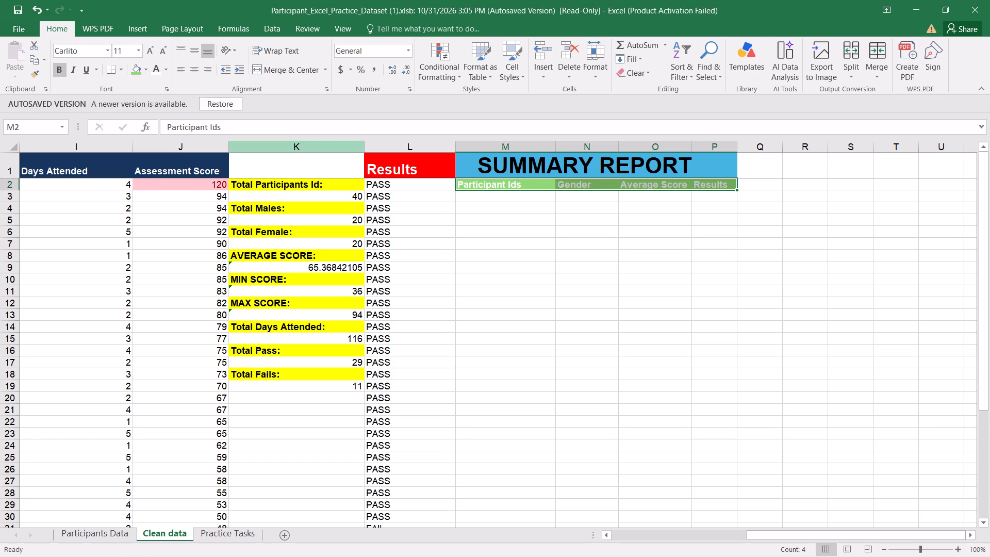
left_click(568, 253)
Set the font color of the column labels in M2:P2 to black.
left_click(498, 187)
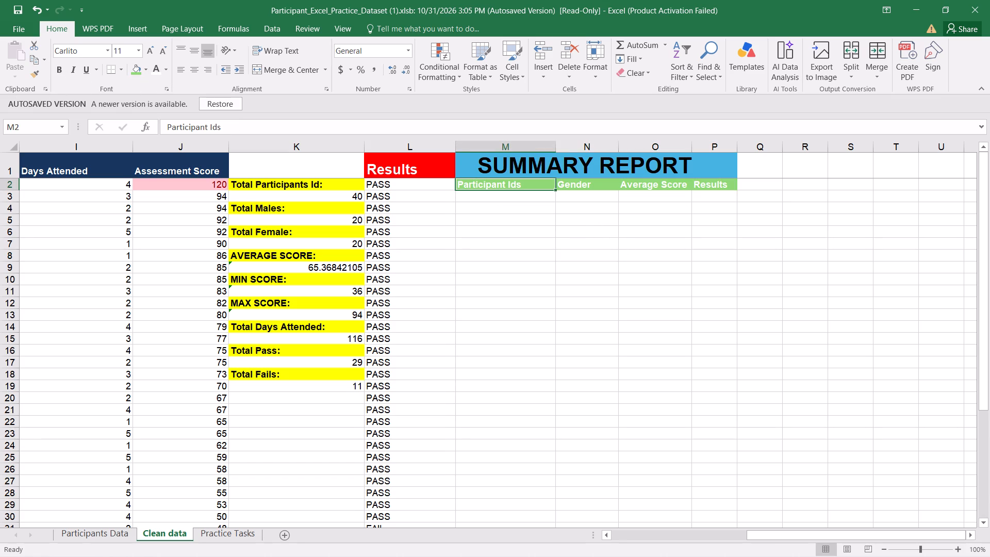
left_click(737, 183, "shift")
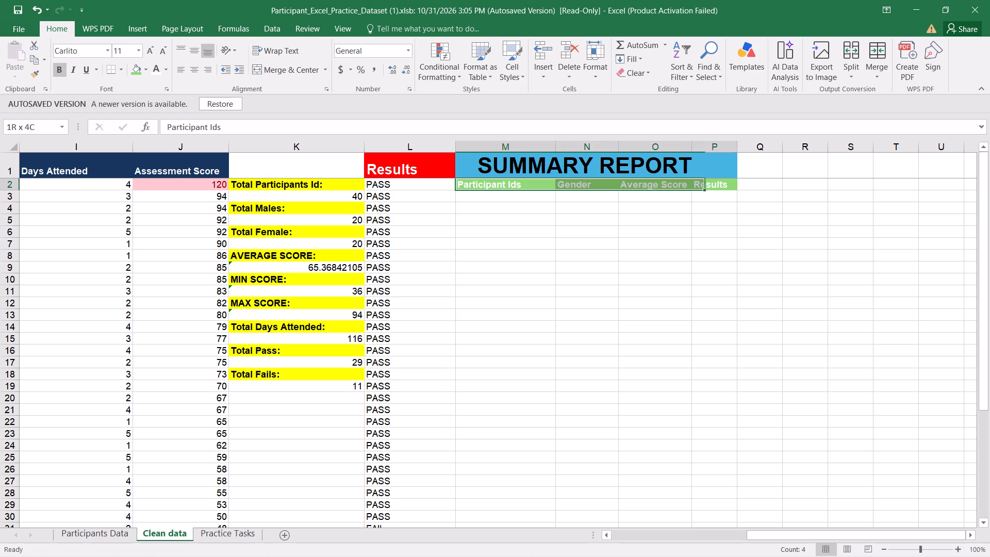
left_click(165, 68)
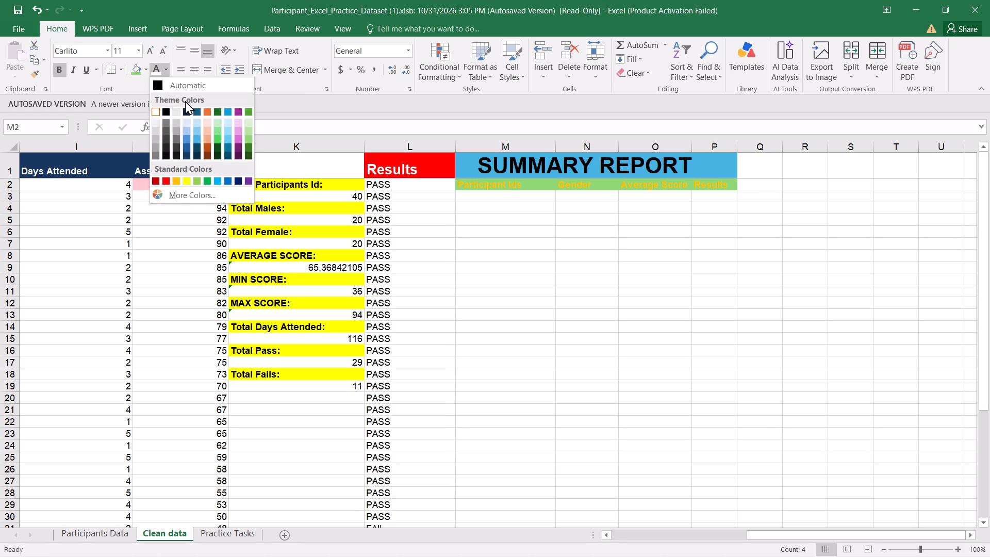
left_click(168, 108)
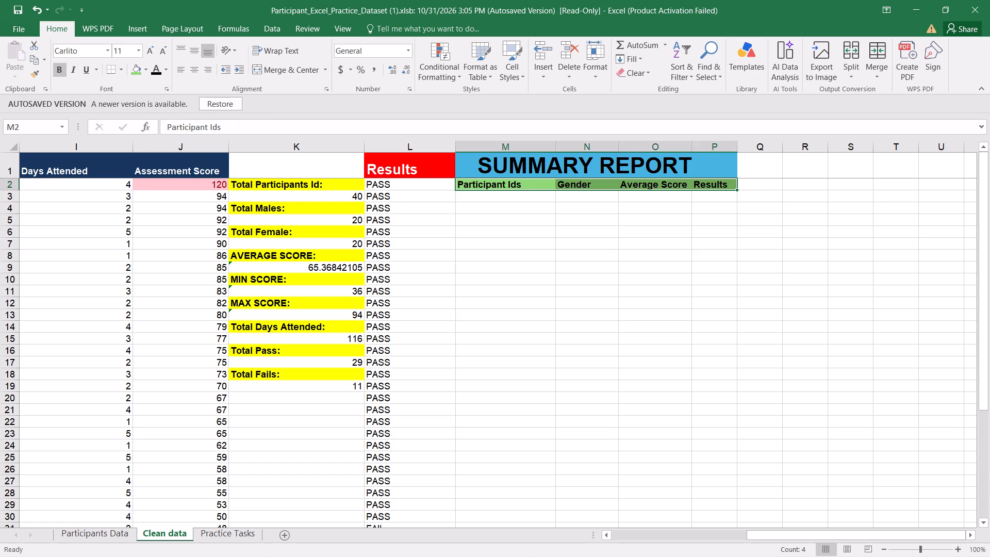
left_click(477, 260)
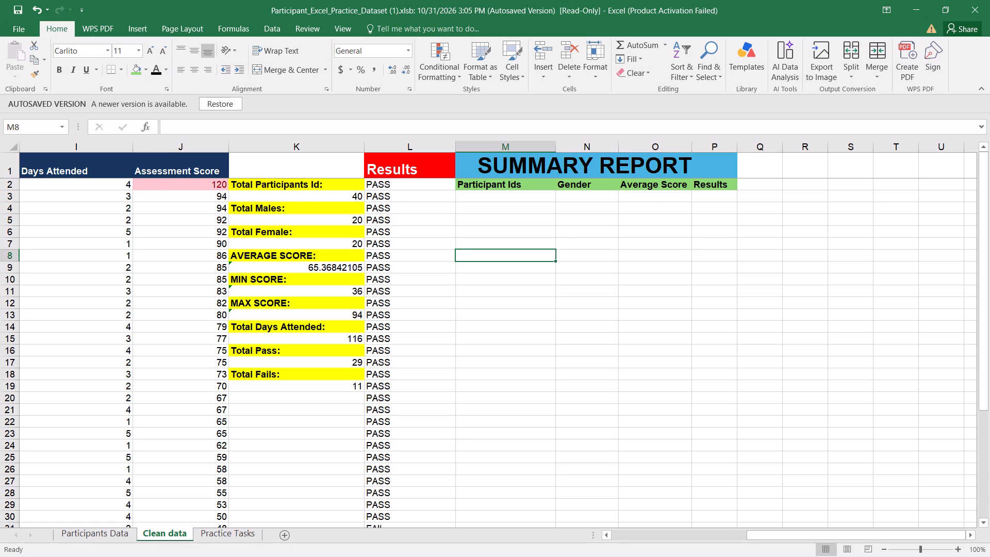
Open the Practice Tasks sheet to check the final output requirements for the summary report.
left_click(484, 198)
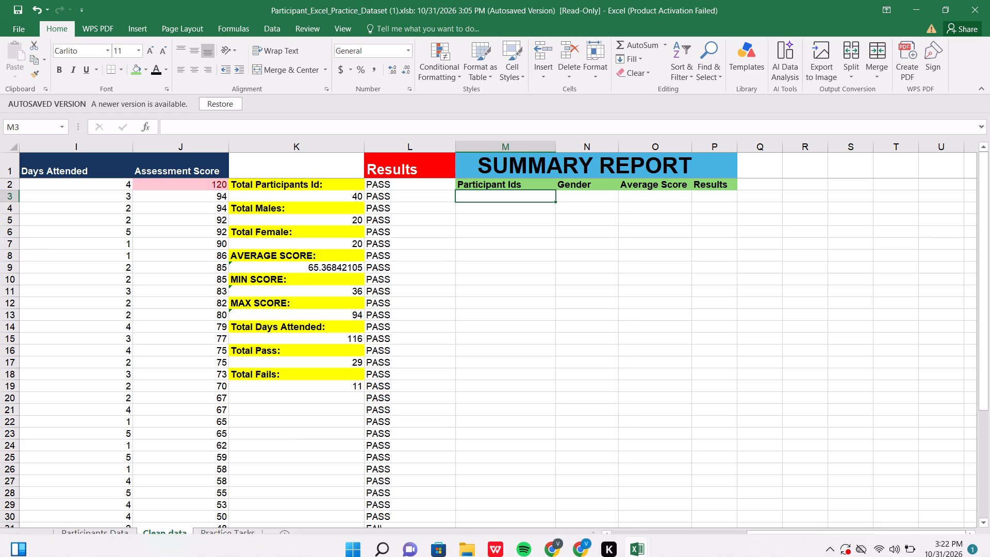
left_click(230, 536)
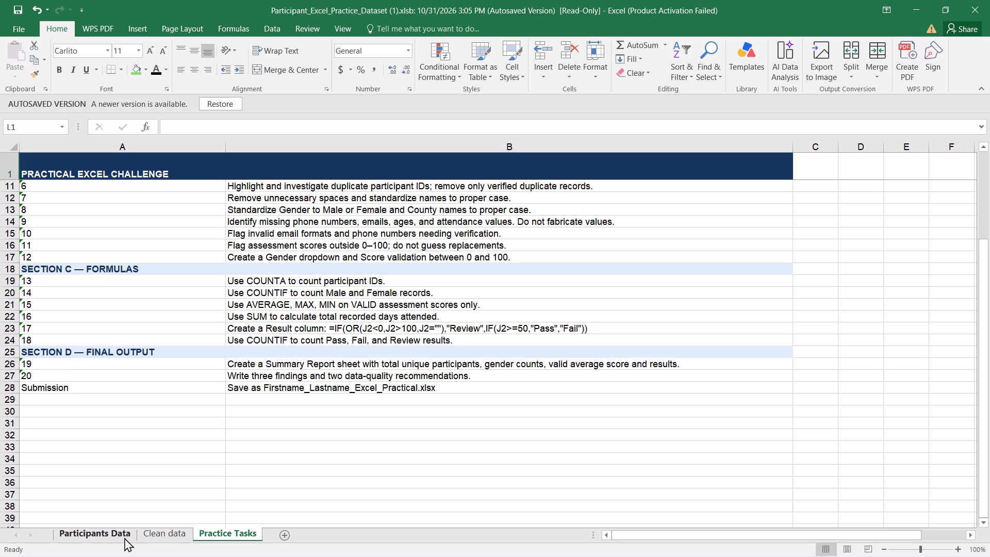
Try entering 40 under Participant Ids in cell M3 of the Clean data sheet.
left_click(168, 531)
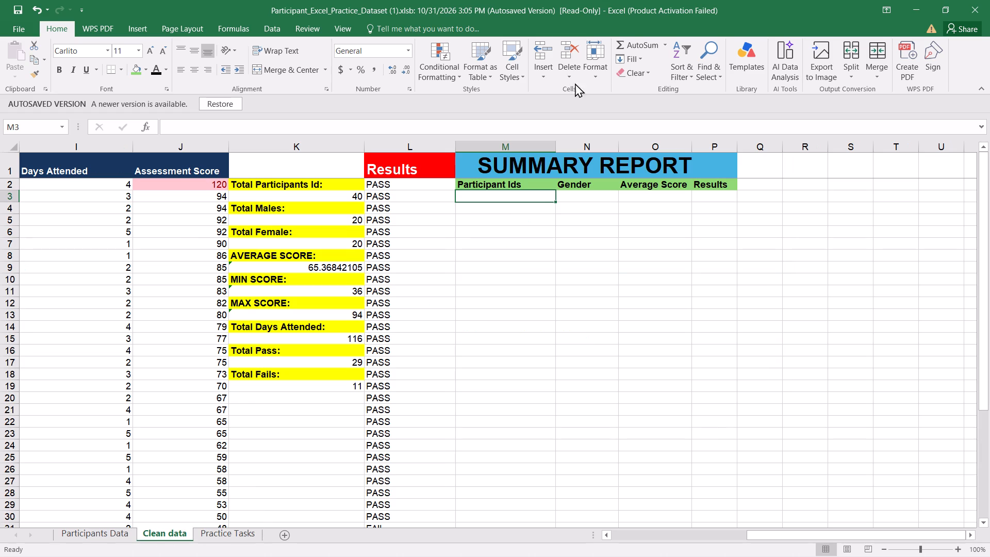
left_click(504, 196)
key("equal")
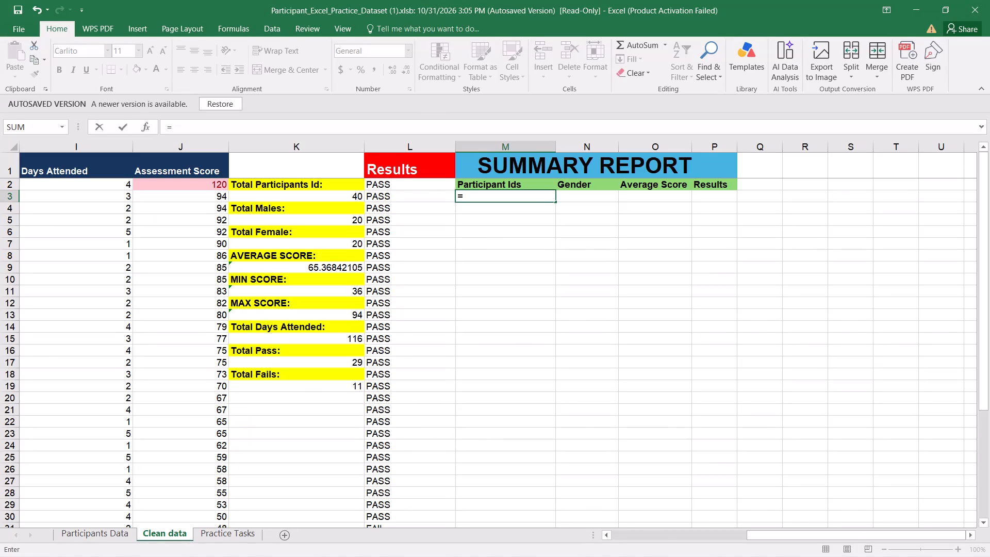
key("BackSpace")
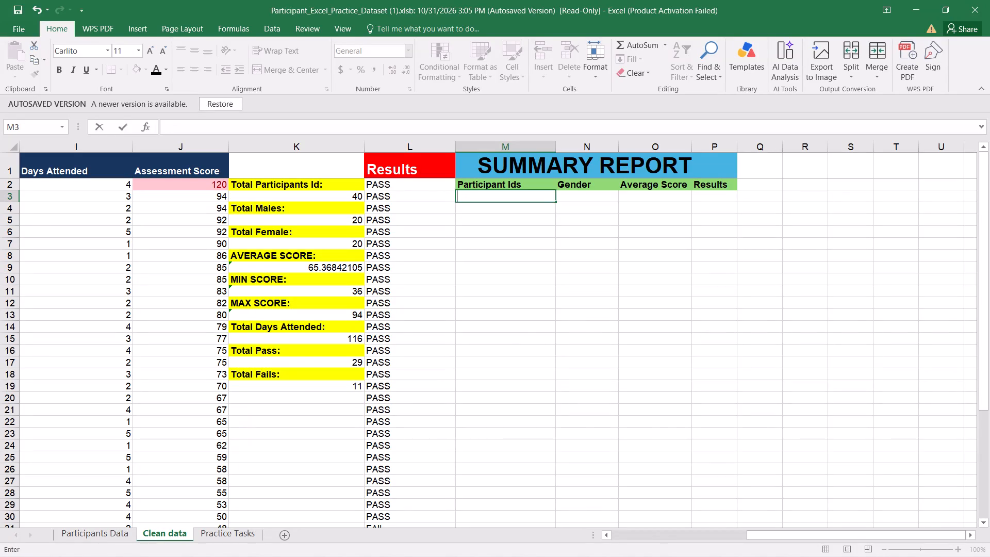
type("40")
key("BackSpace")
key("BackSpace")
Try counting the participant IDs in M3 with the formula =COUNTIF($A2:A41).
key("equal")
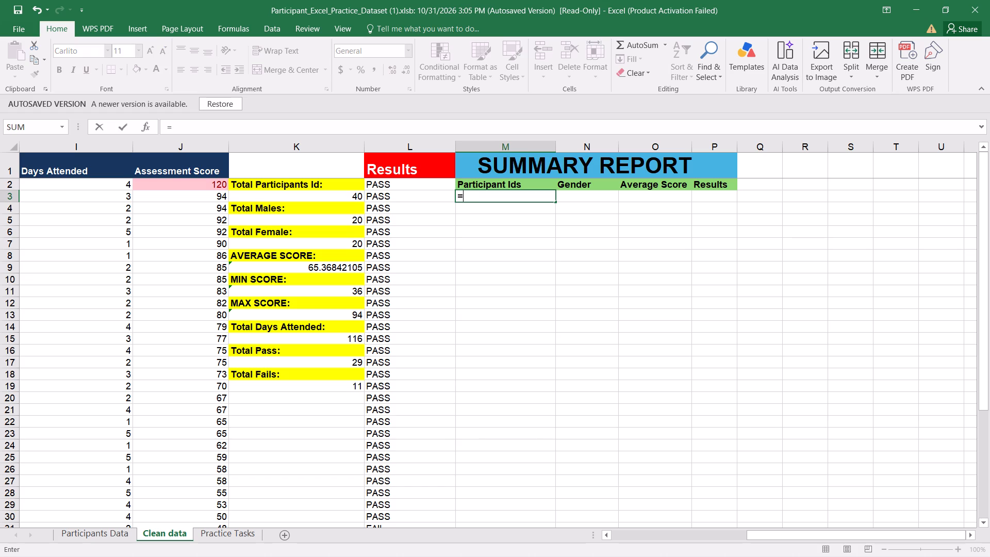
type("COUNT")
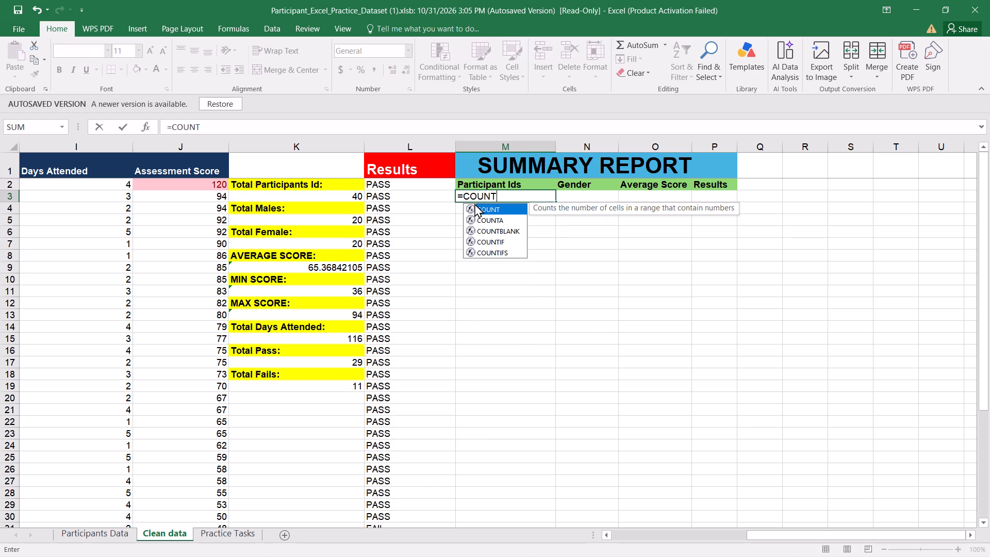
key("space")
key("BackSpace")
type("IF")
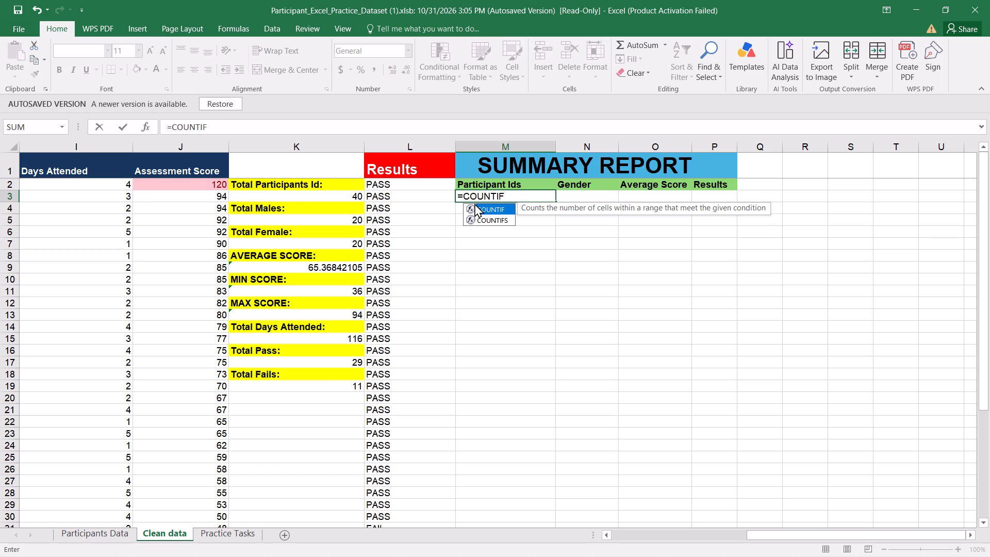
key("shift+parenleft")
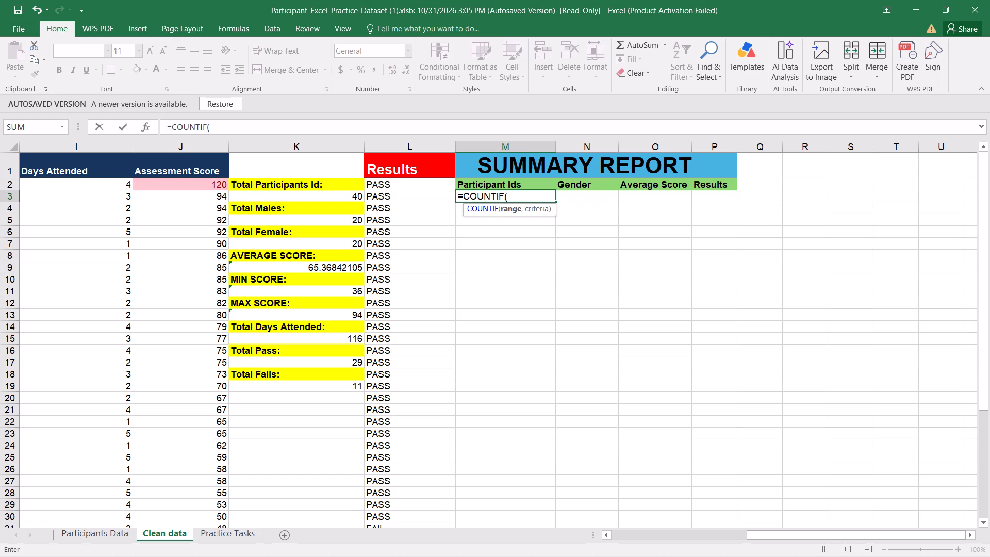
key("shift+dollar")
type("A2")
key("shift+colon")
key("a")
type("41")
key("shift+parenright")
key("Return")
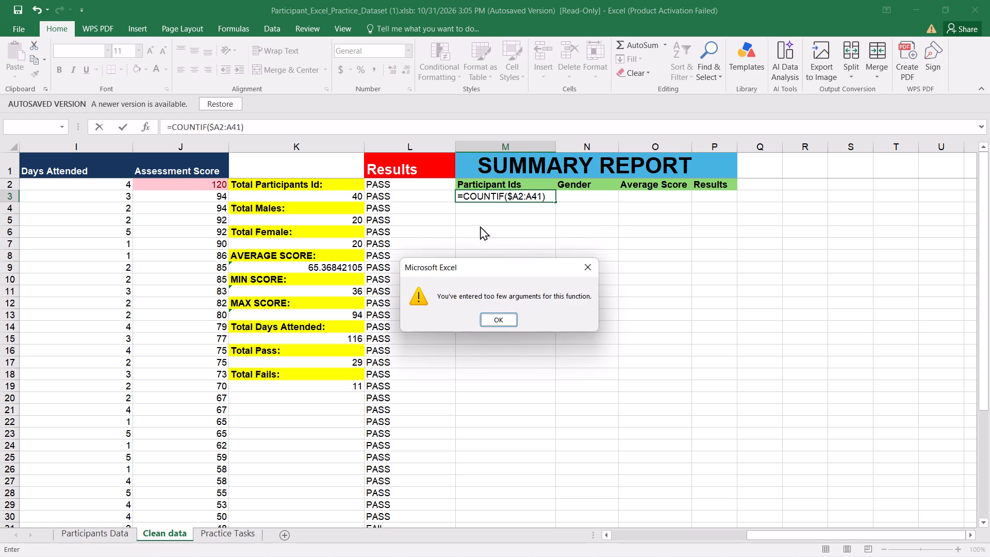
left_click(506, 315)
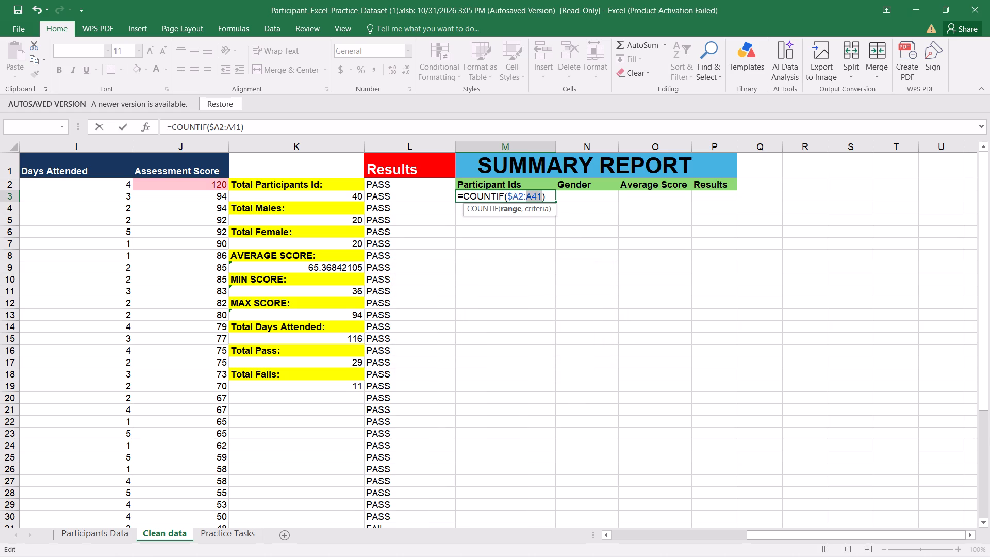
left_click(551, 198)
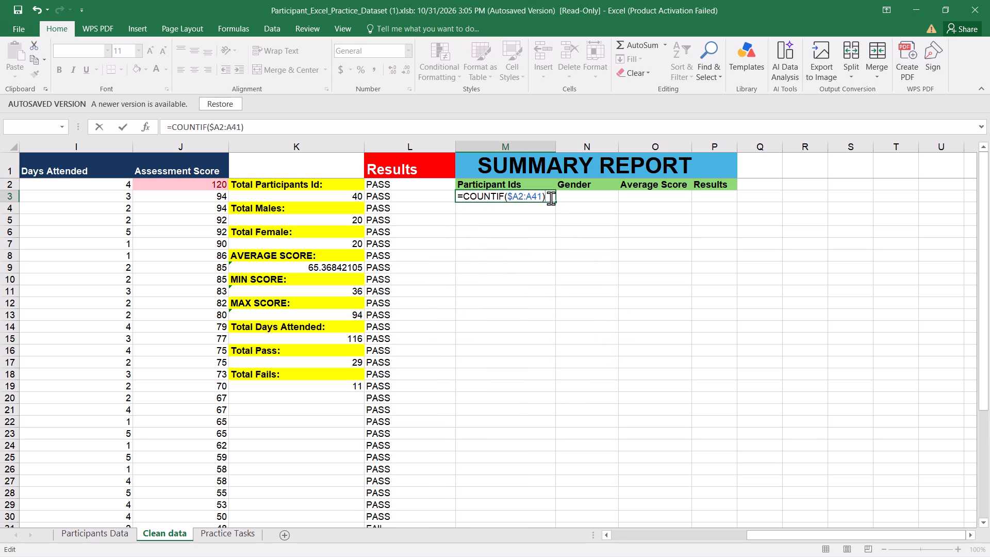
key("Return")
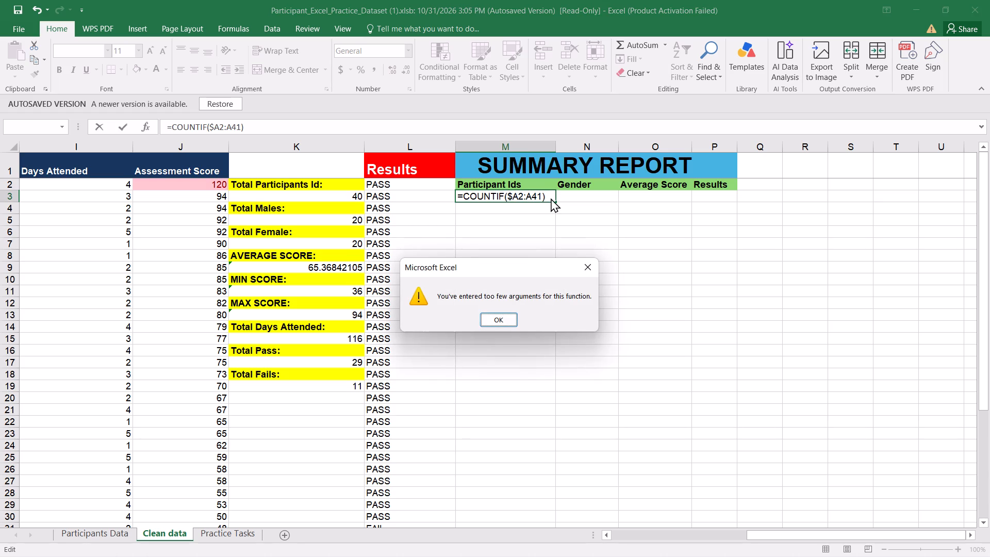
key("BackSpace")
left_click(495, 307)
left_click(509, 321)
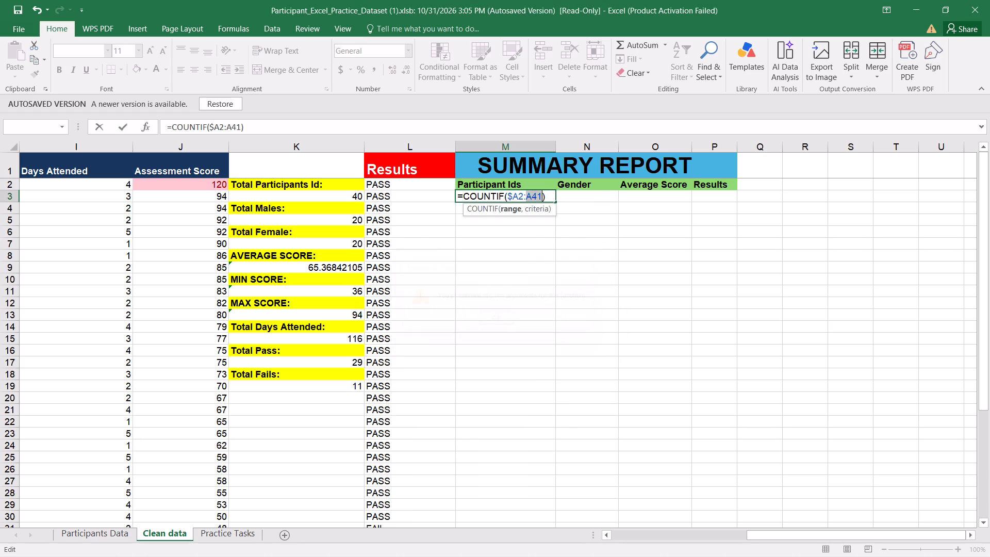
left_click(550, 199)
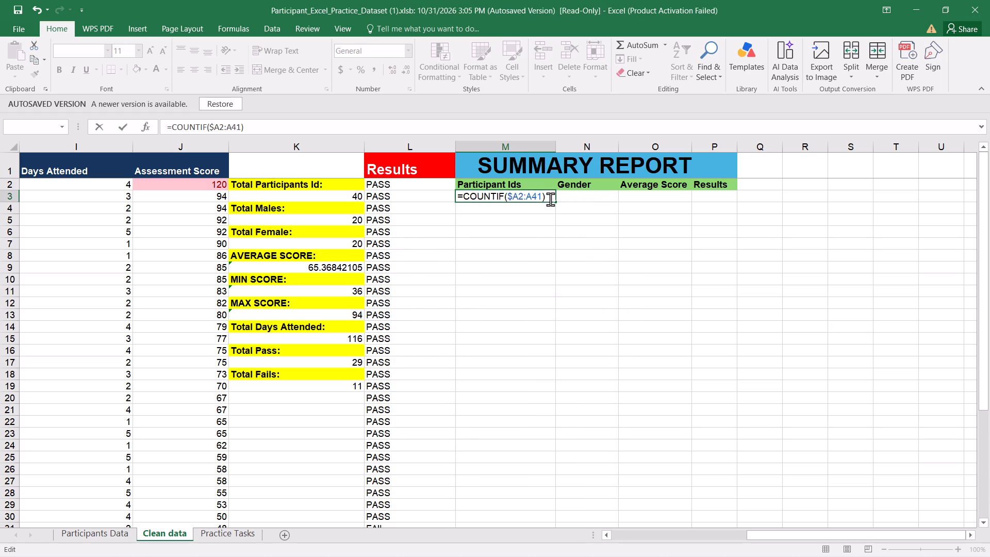
Replace the formula in M3 with =COUNTA($A2:A41) to count the participant IDs.
key("BackSpace")
key("BackSpace")
key("BackSpace")
key("BackSpace")
key("BackSpace")
key("BackSpace")
key("BackSpace")
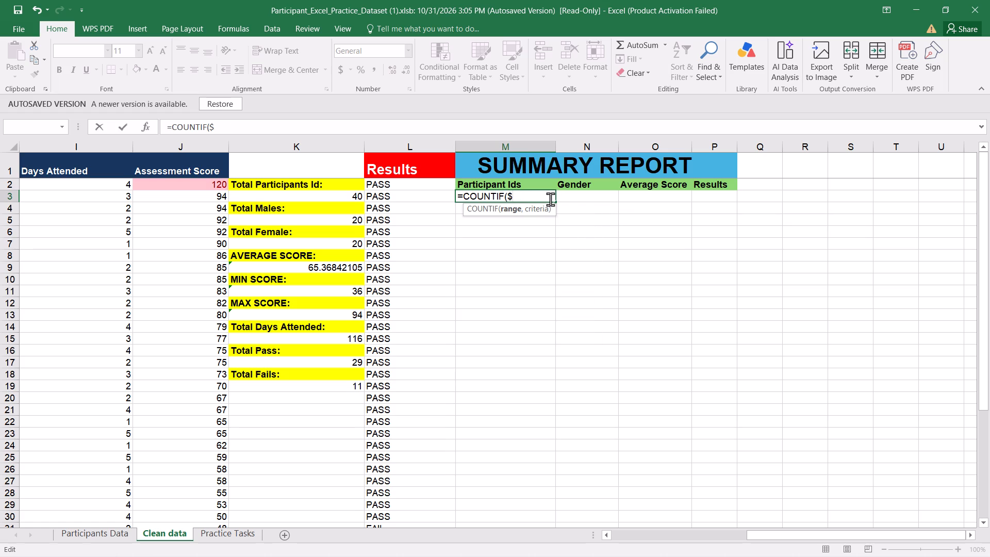
left_click(523, 196)
key("BackSpace")
key("BackSpace")
key("BackSpace")
key("BackSpace")
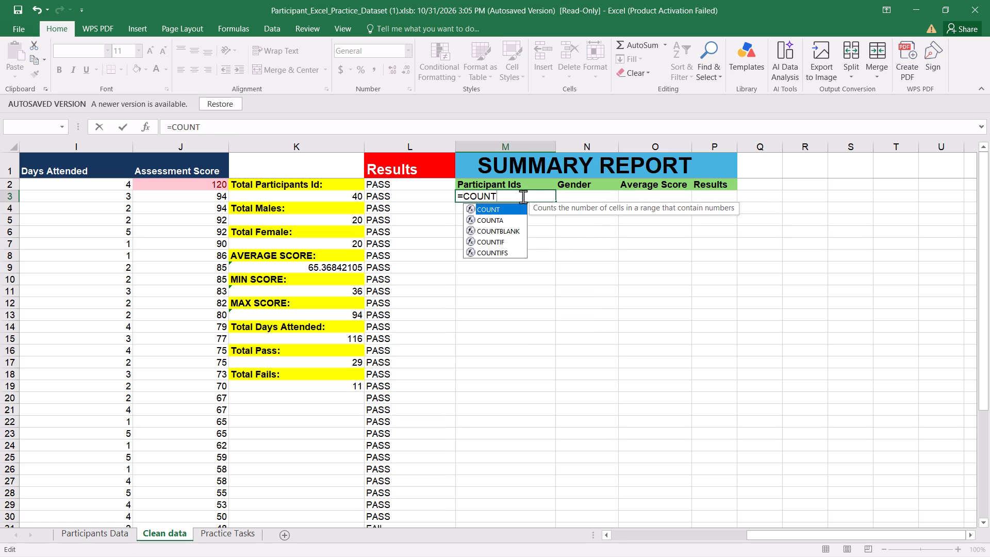
left_click(480, 218)
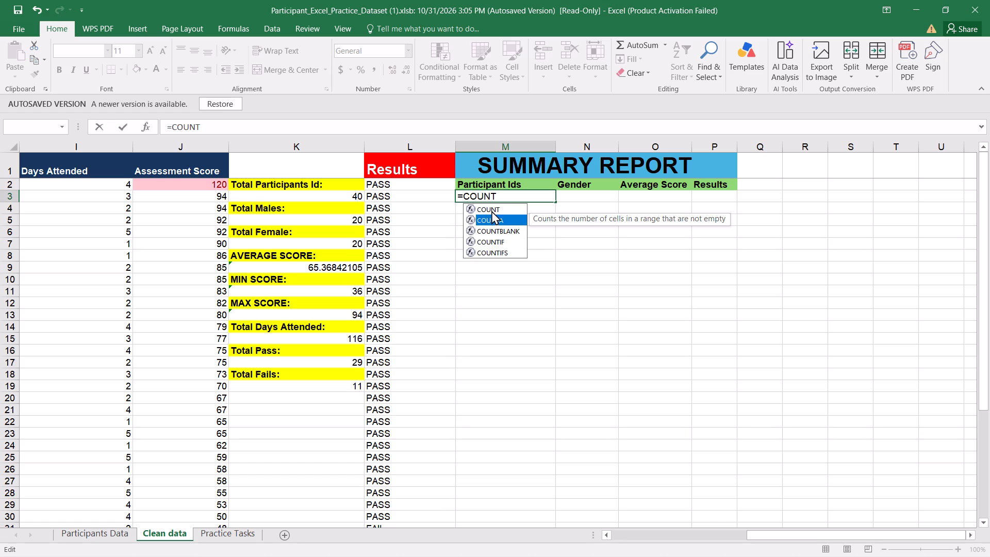
left_click(495, 216)
left_click(500, 197)
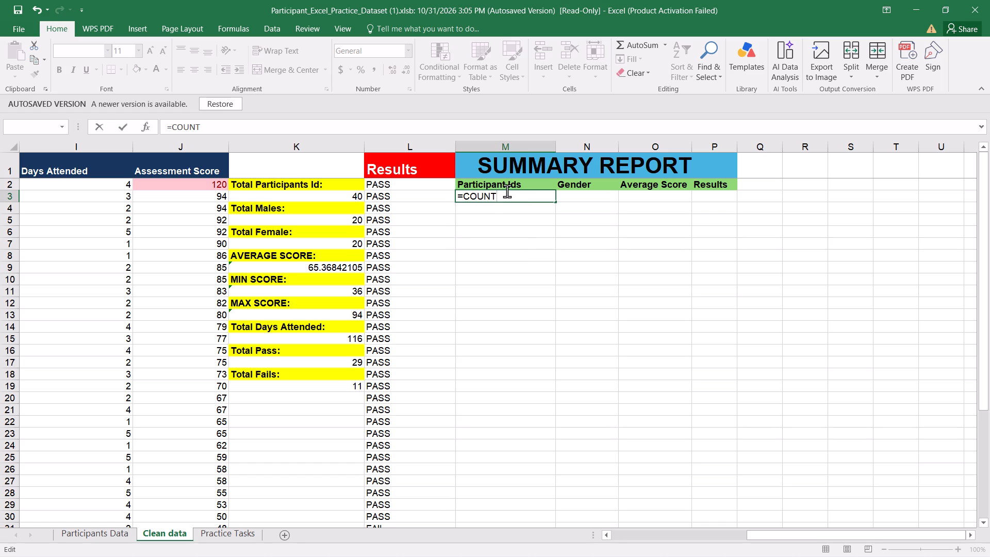
key("a")
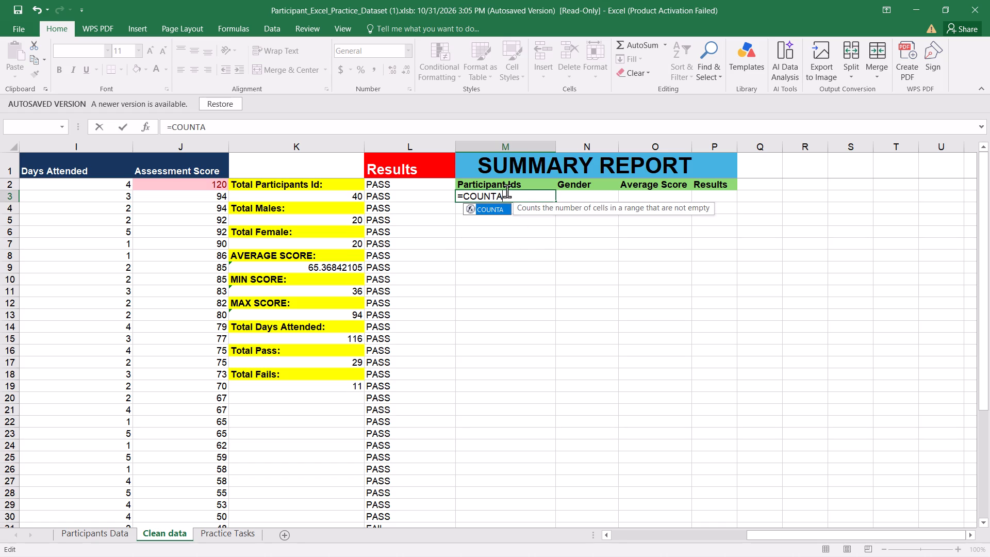
key("shift+parenleft")
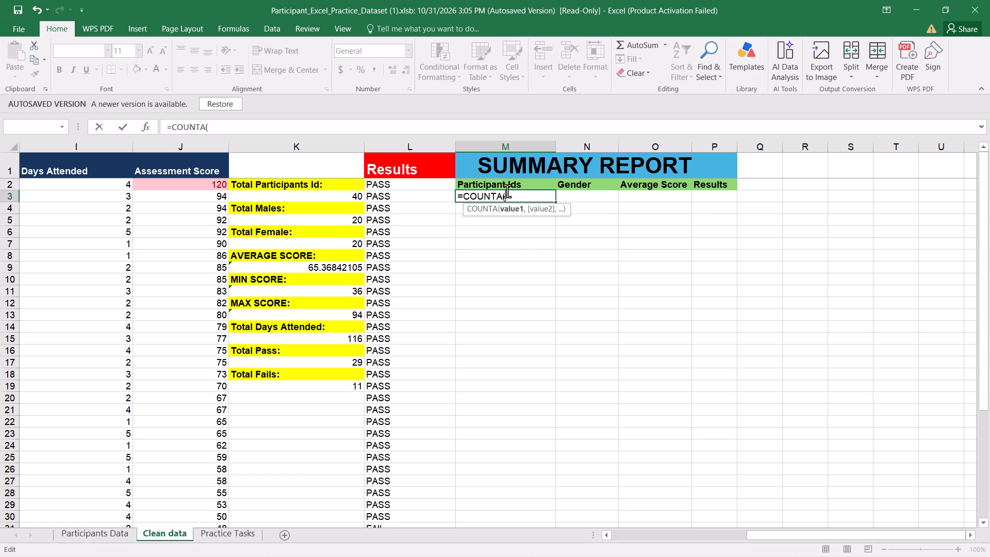
type("$A")
key("2")
type(":A")
type("41")
key("shift+parenright")
key("Return")
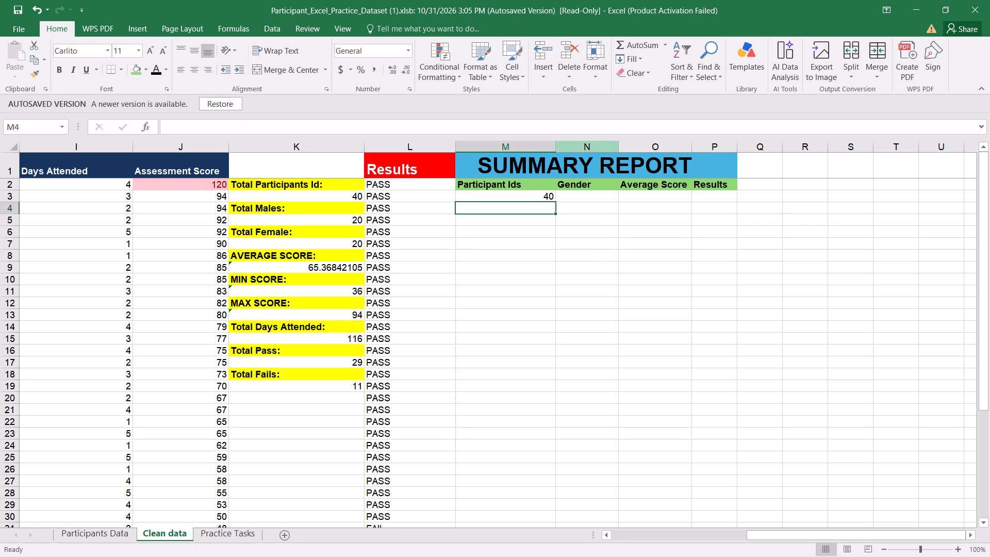
Recheck the summary report requirements on the Practice Tasks sheet and return to the Clean data sheet.
left_click(581, 199)
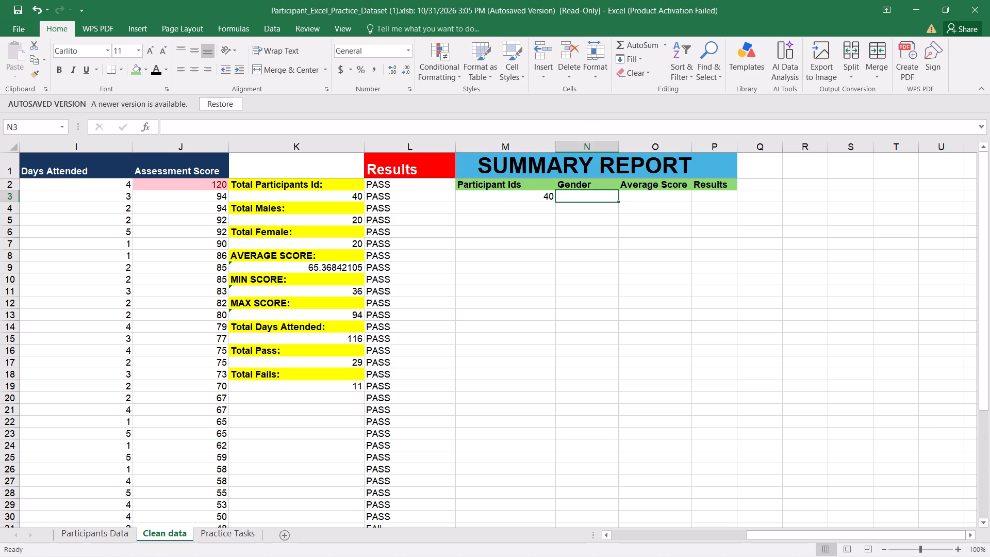
left_click(546, 194)
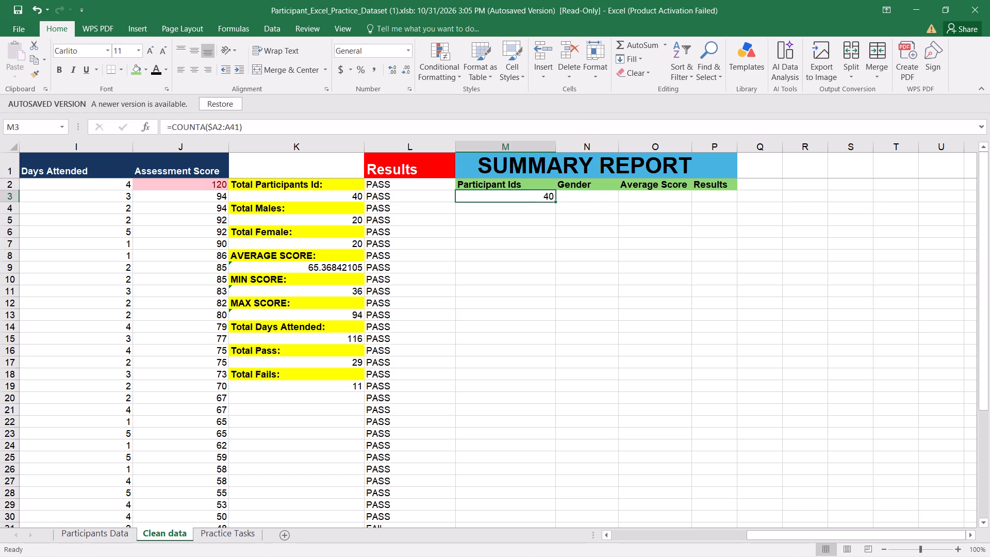
left_click(578, 192)
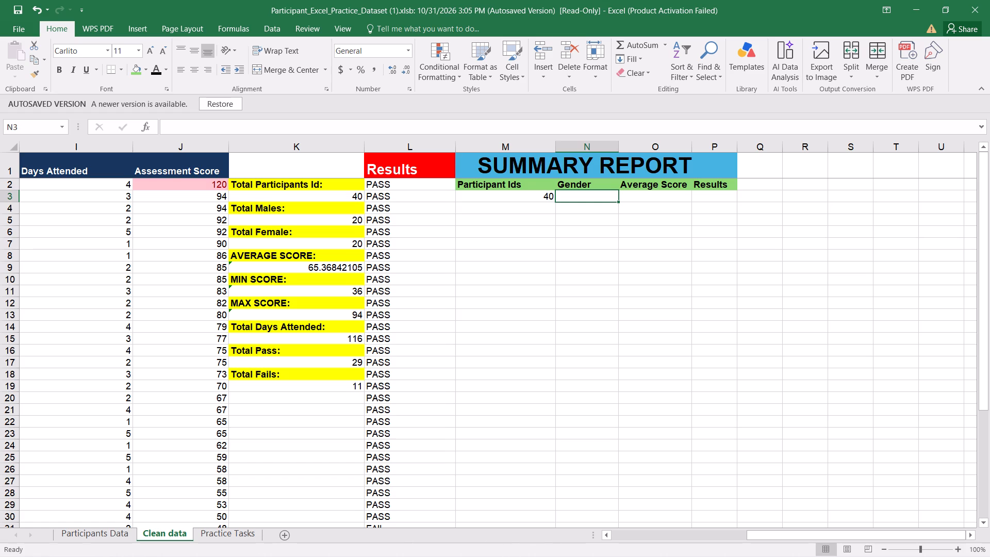
left_click(236, 532)
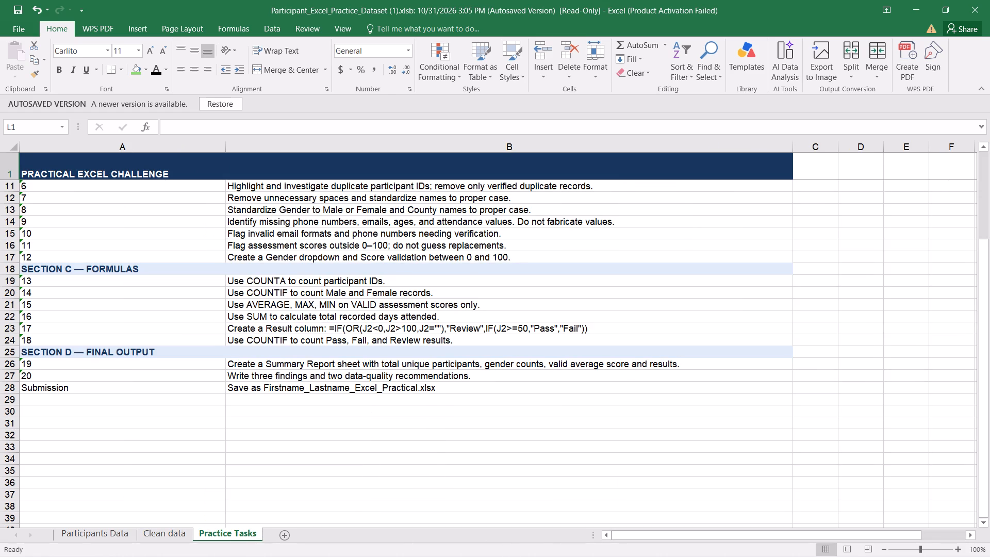
left_click(177, 533)
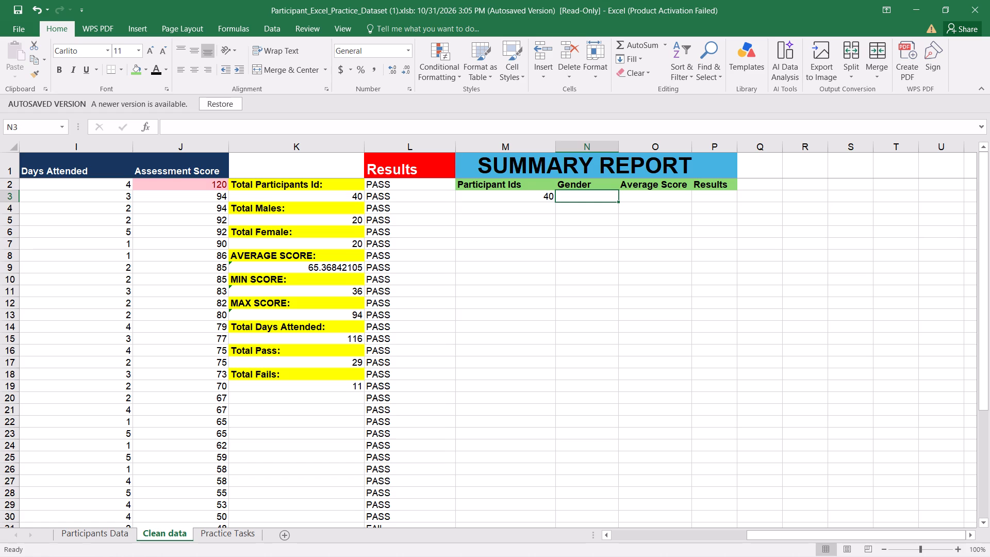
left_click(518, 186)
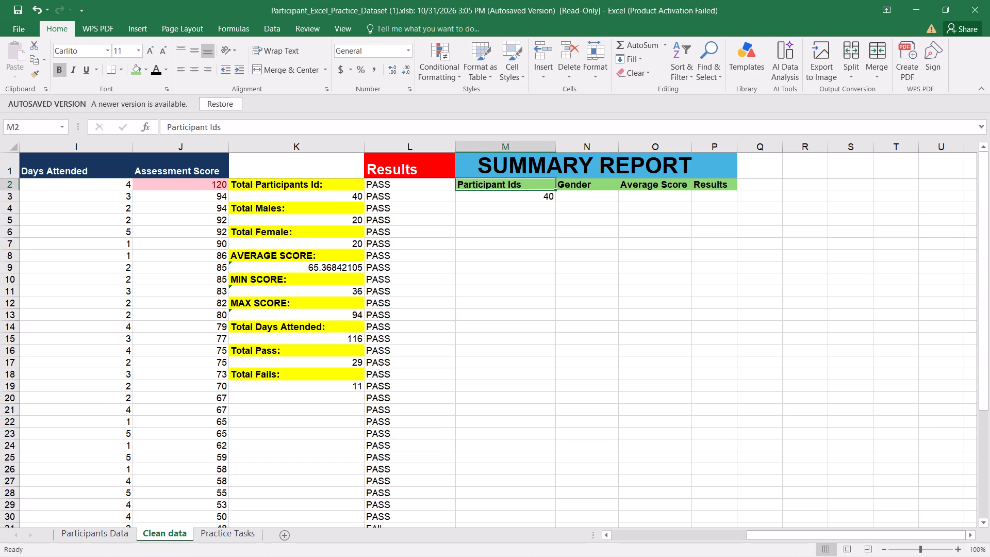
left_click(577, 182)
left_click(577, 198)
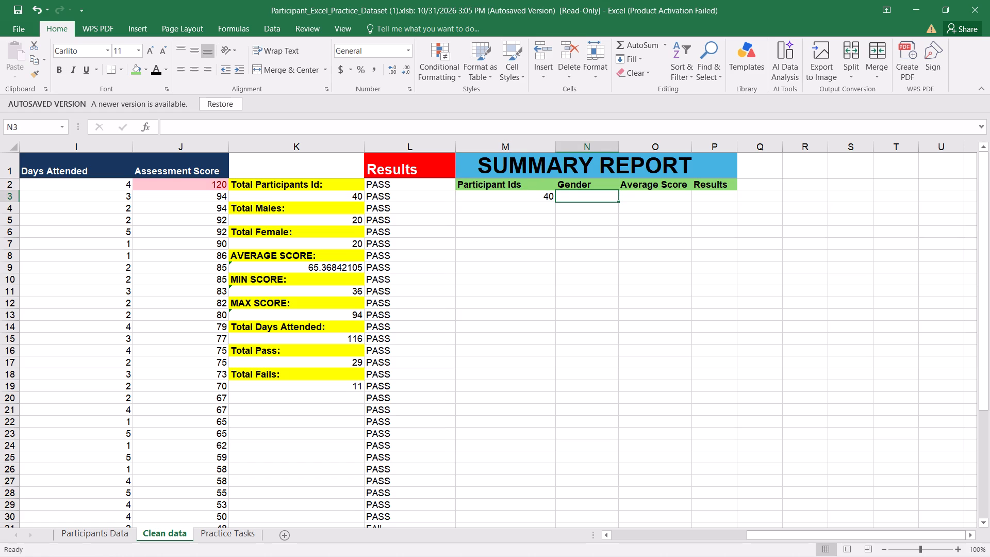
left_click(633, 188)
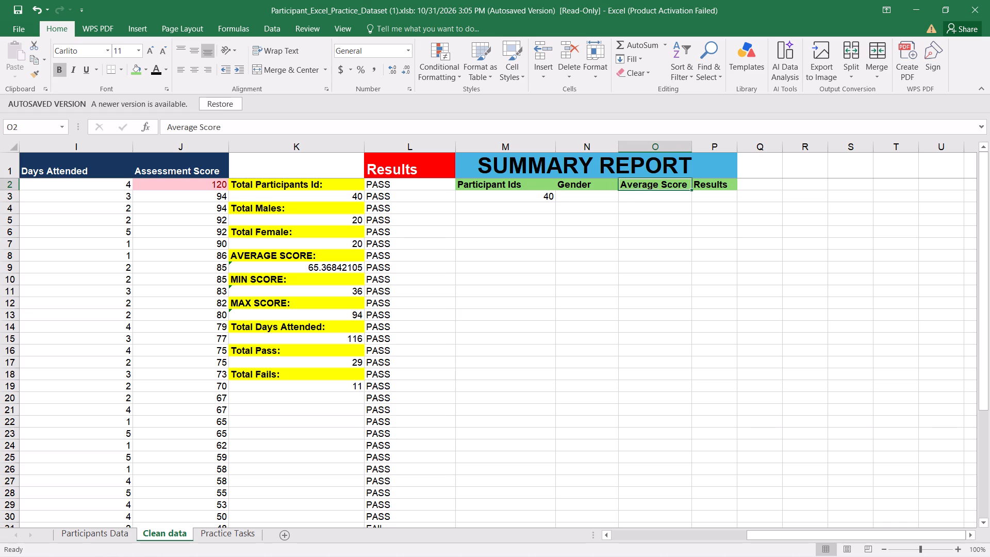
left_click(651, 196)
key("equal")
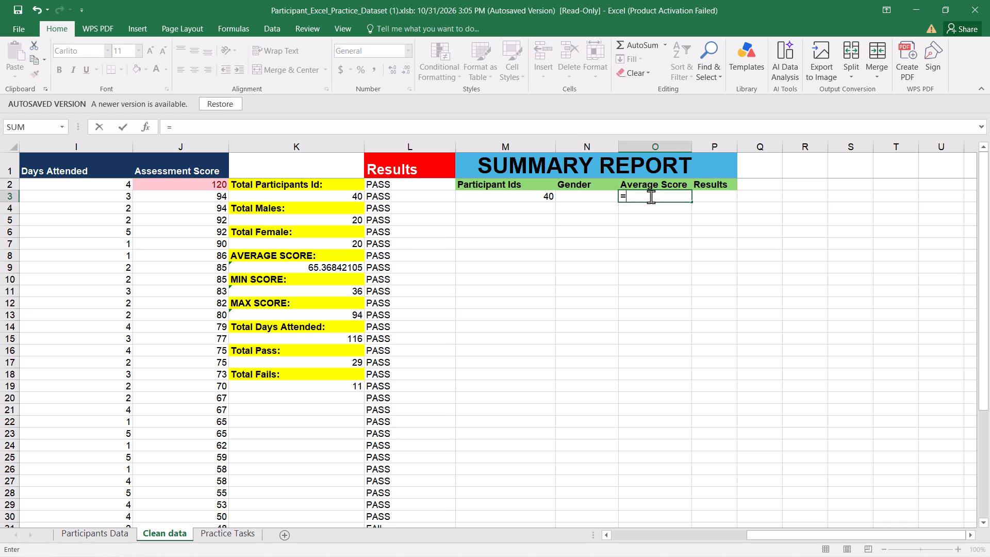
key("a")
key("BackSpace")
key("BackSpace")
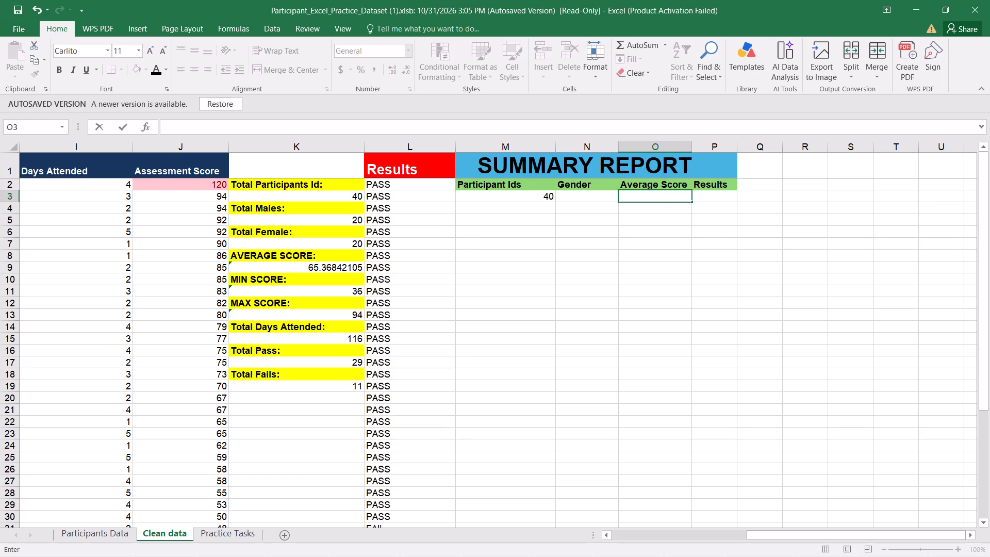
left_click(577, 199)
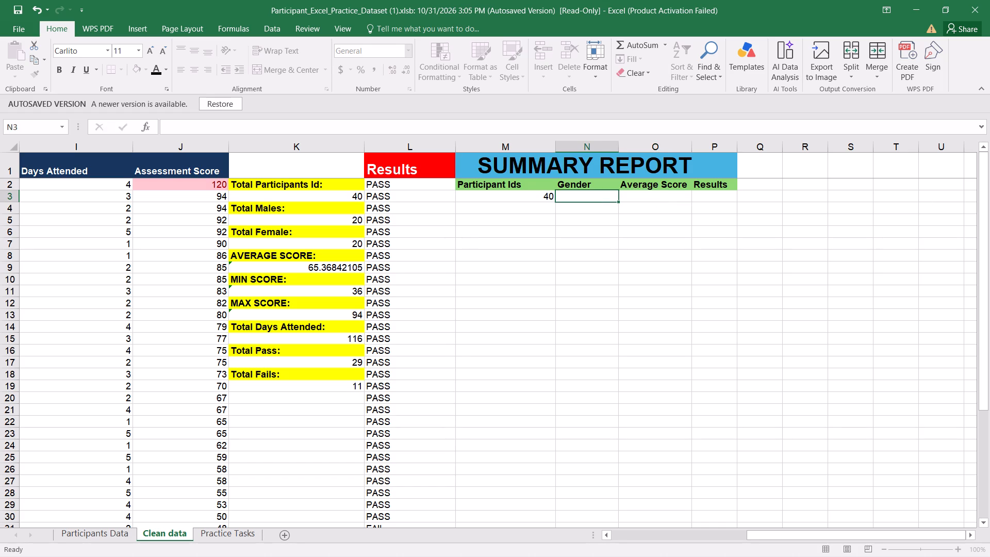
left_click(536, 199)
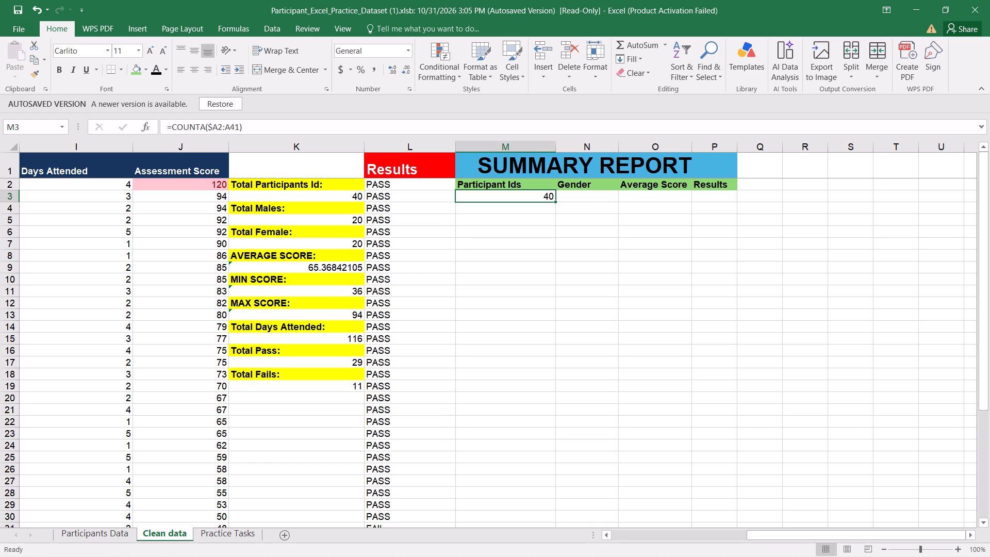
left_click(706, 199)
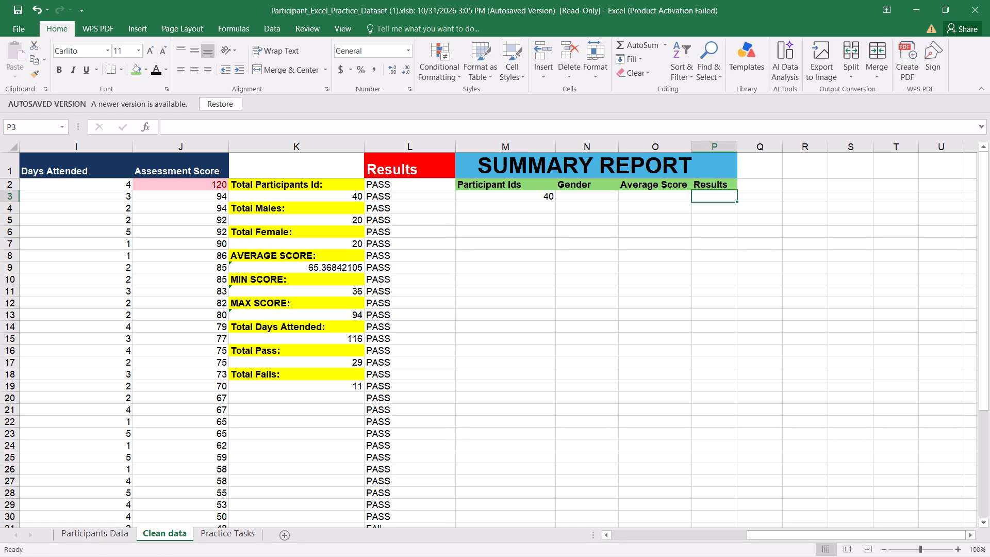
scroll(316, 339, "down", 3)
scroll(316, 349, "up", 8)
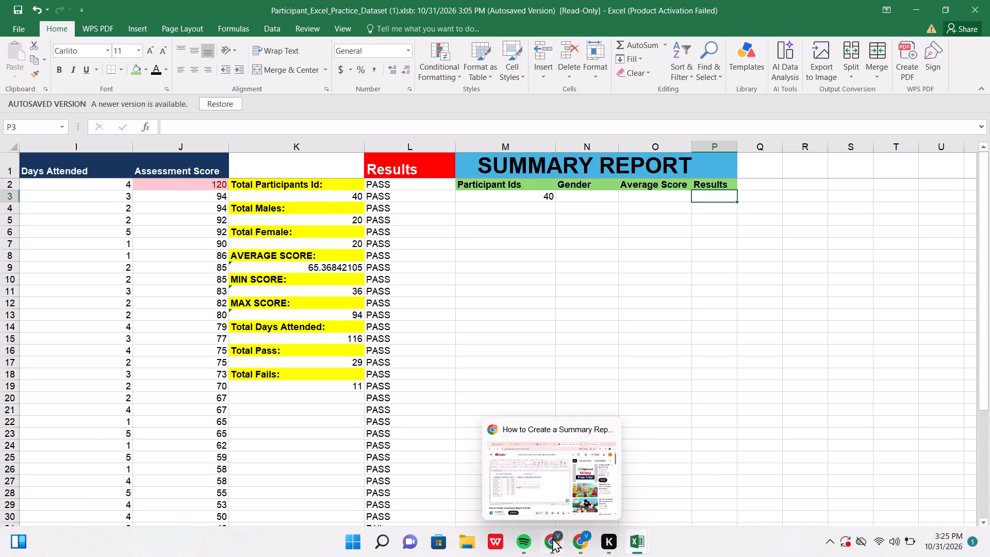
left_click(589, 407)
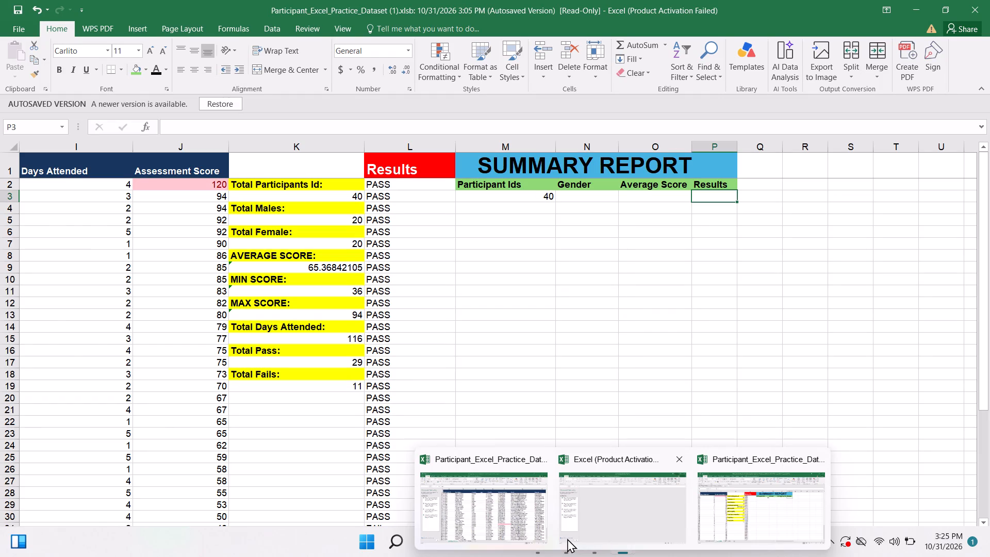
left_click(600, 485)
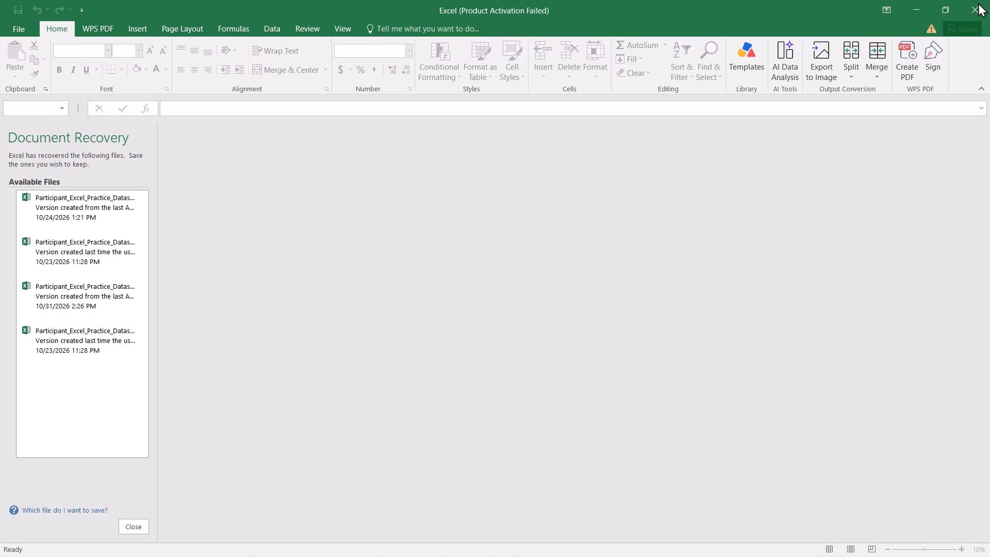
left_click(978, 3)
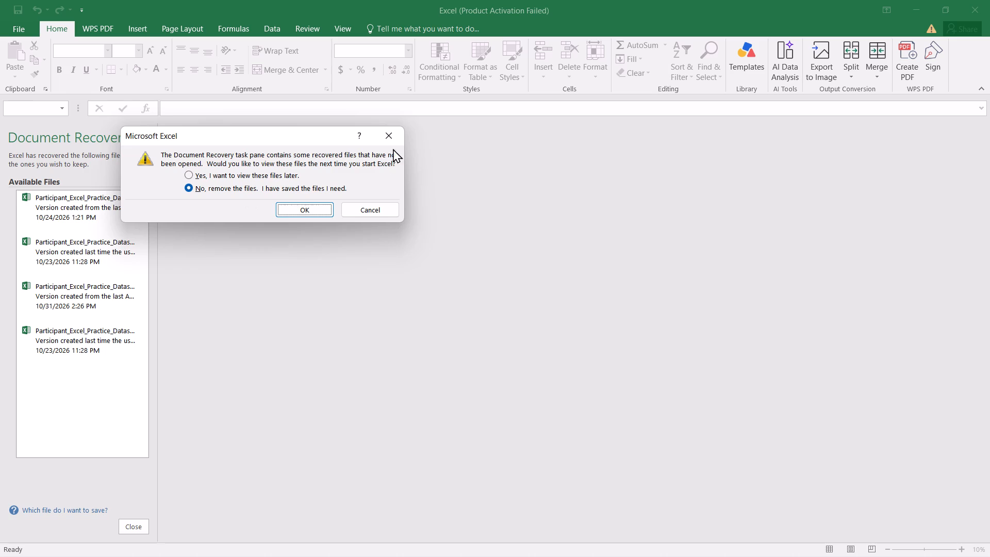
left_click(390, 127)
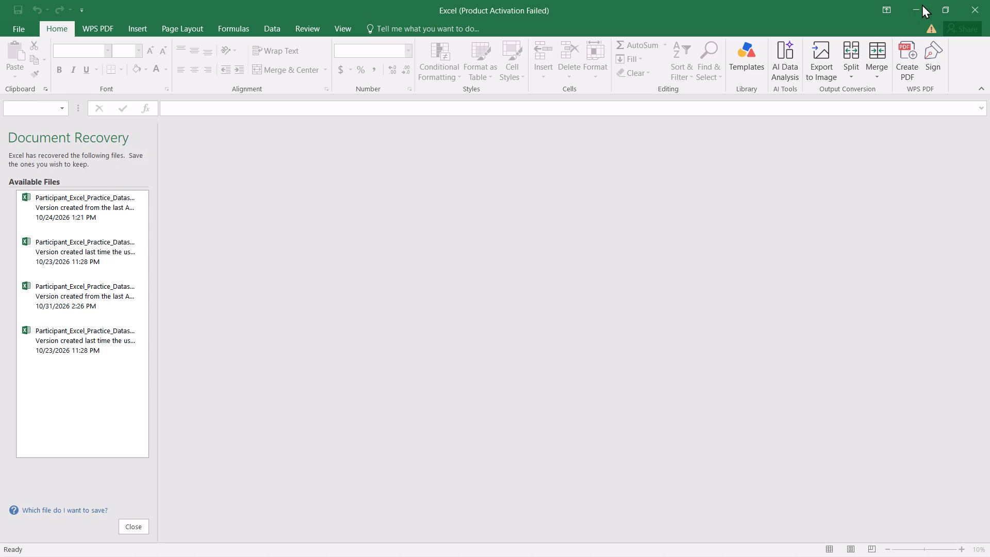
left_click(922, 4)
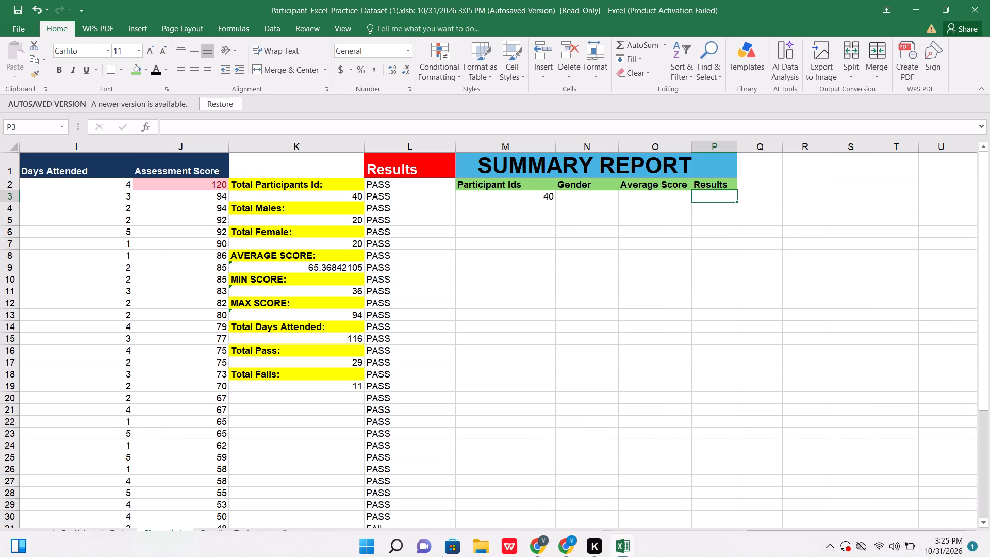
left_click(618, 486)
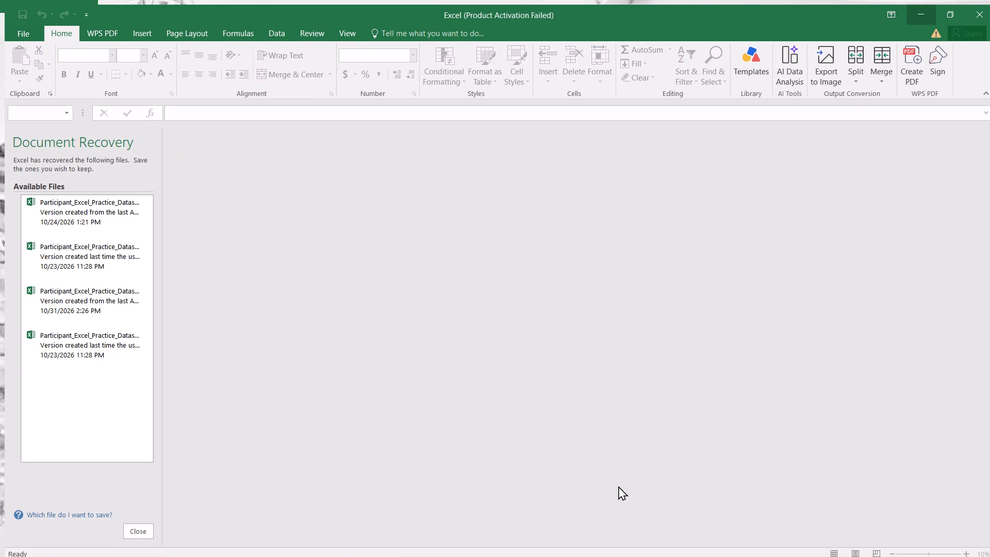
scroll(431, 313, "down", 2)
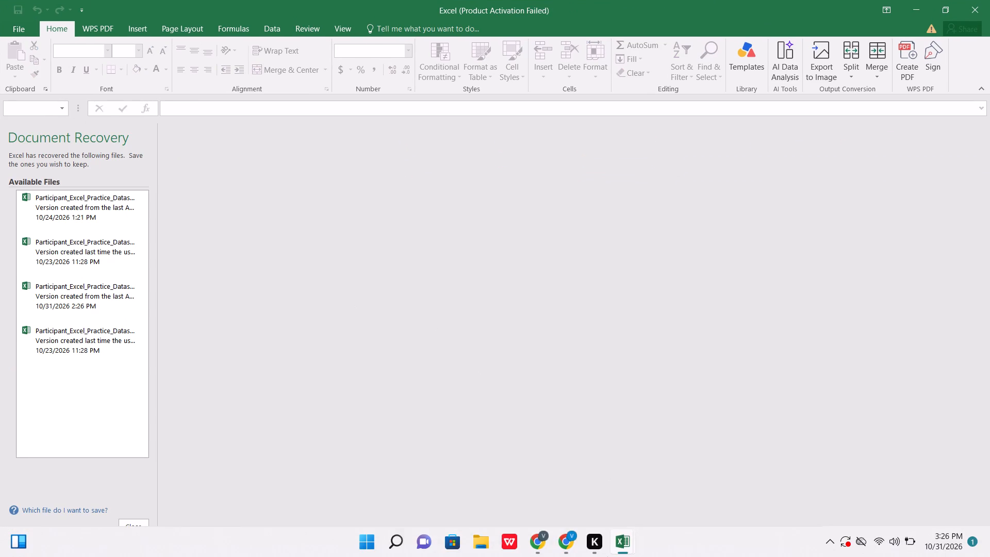
Bring up the other open Participant_Excel_Practice_Dataset (1) workbook, the copy with Sheet2, look it over and close it.
left_click(618, 538)
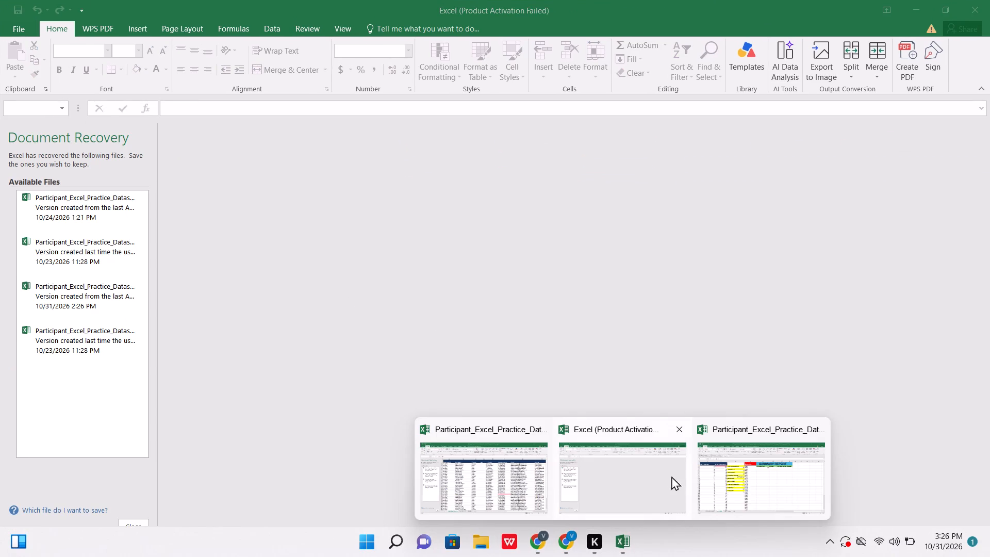
left_click(512, 450)
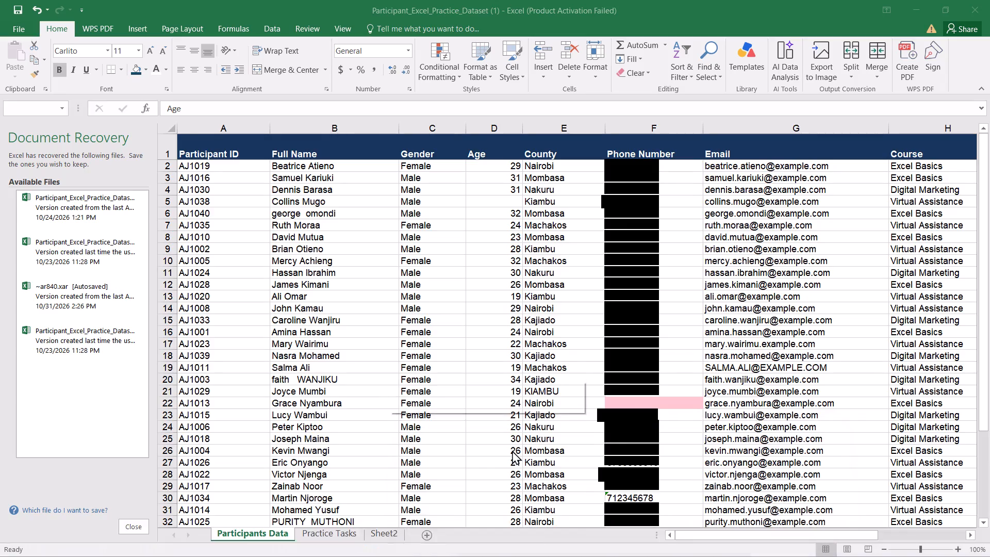
scroll(422, 354, "down", 7)
scroll(424, 372, "up", 9)
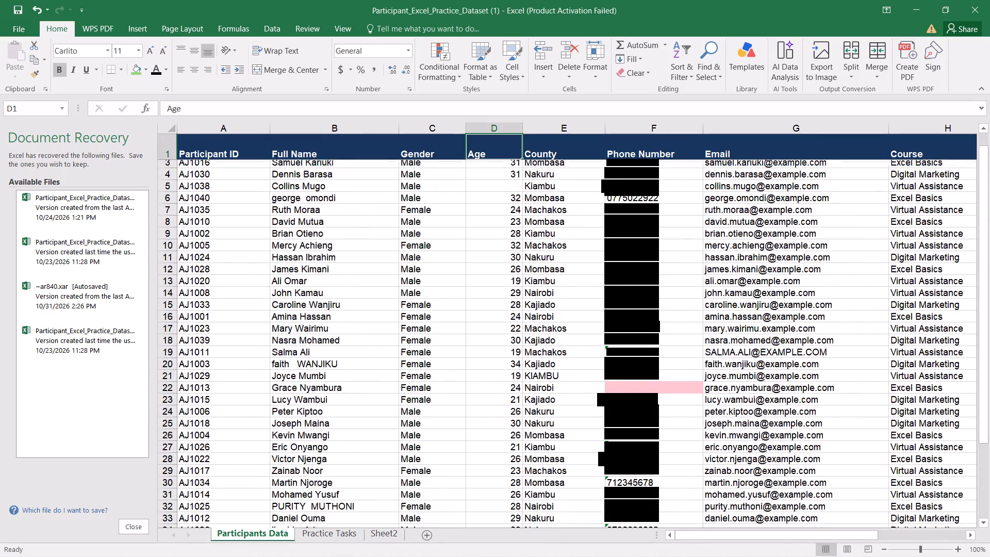
scroll(424, 372, "up", 3)
left_click(989, 10)
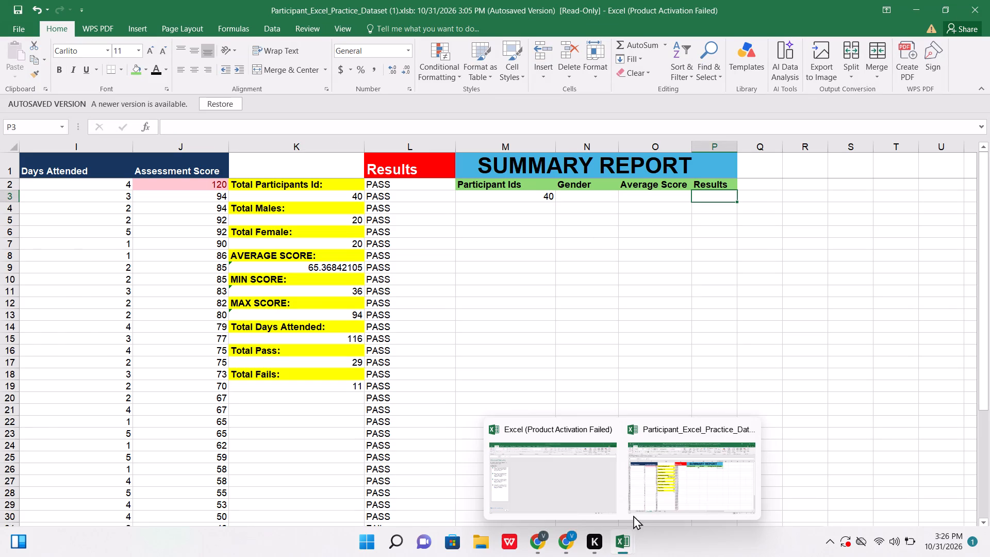
Close the empty Excel window with the Document Recovery list, choosing to remove the recovered files.
left_click(566, 498)
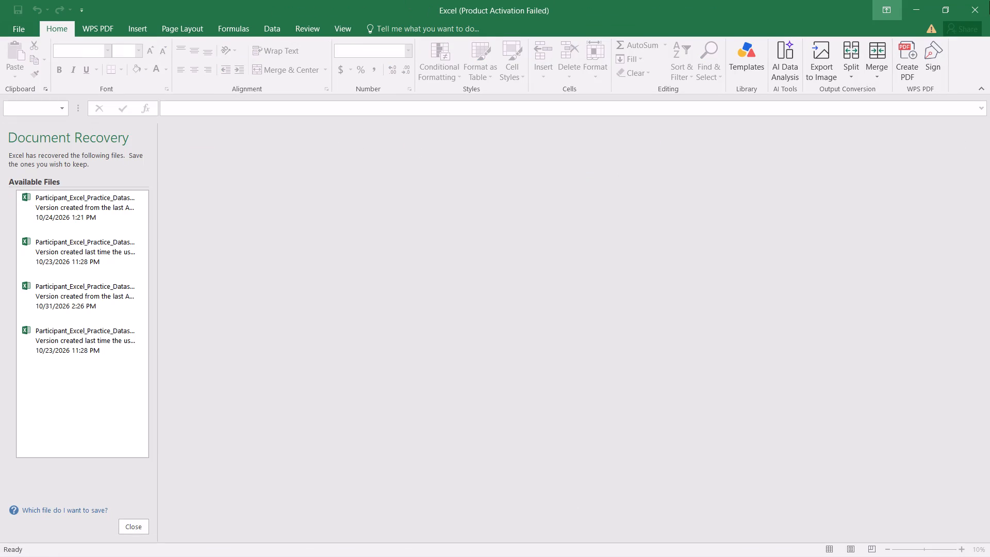
left_click(989, 1)
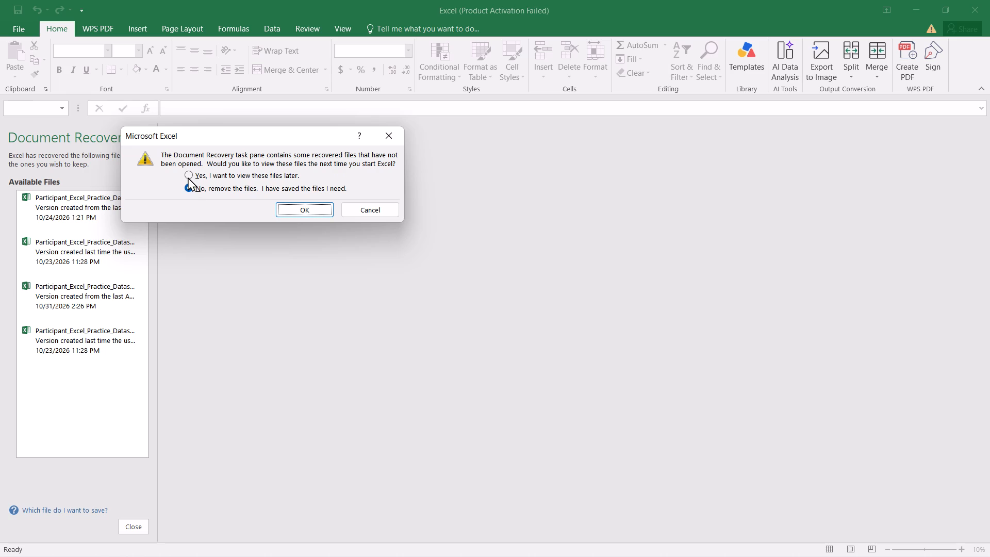
left_click(282, 205)
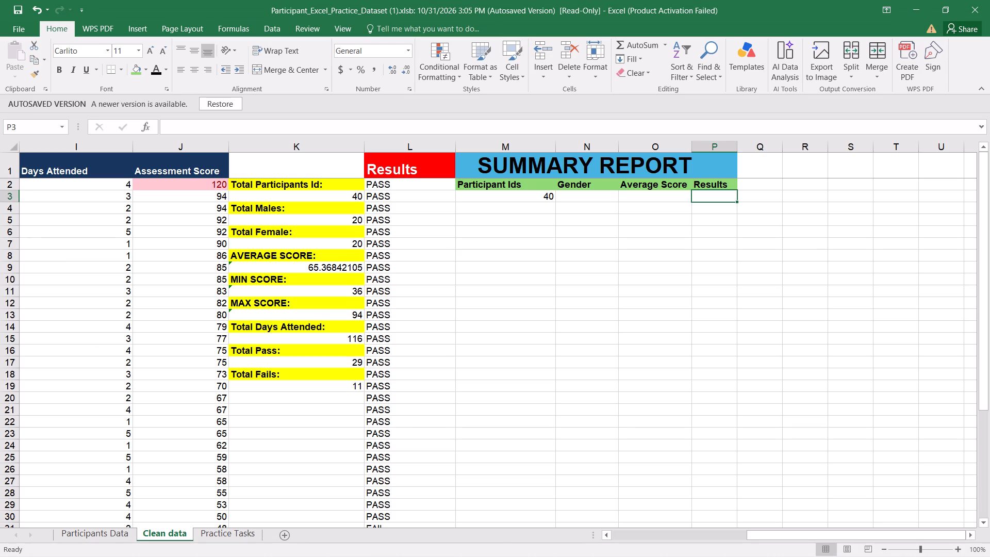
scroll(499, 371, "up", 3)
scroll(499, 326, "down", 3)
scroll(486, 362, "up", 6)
Save the read-only autosaved workbook as an Excel Workbook named data 2 in the Vedits folder on the Desktop.
key("ctrl+s")
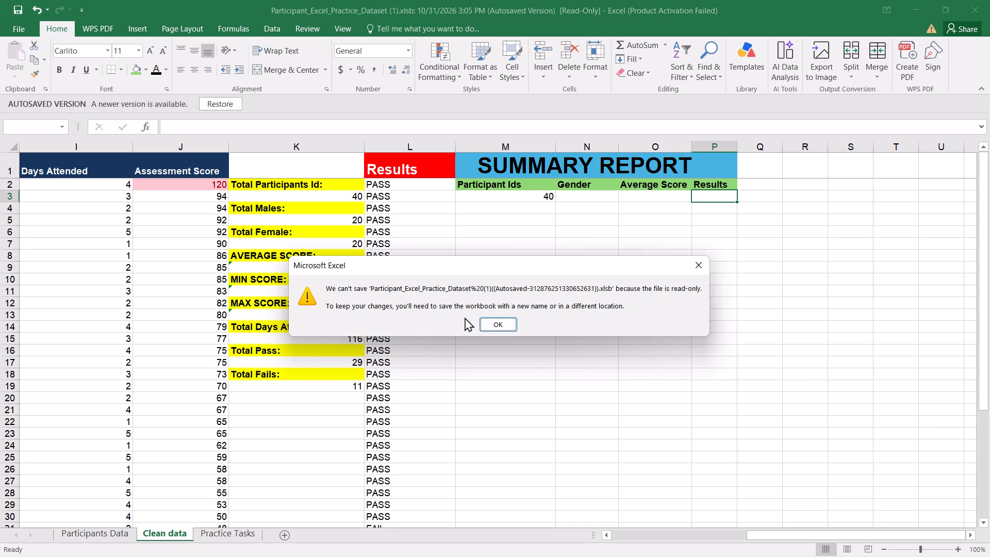
left_click(491, 322)
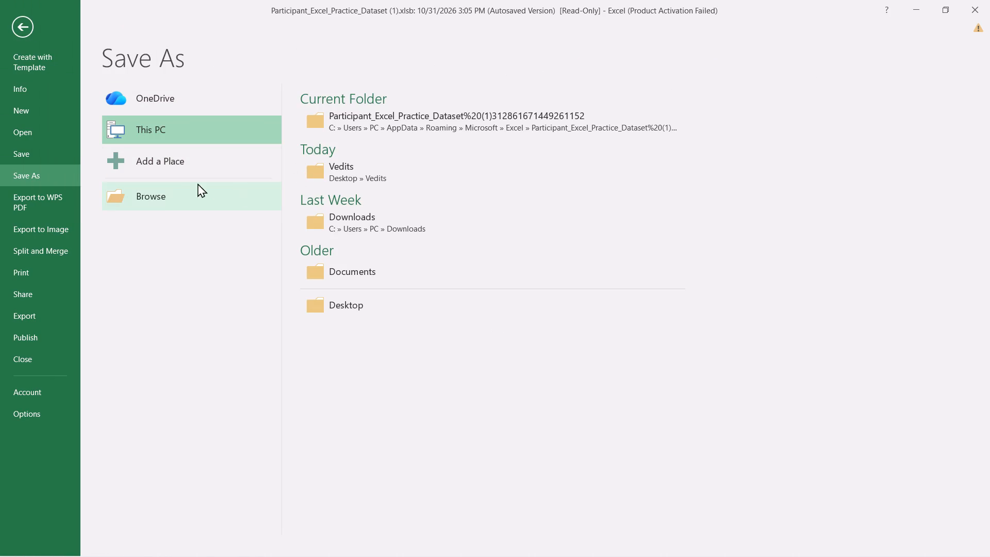
left_click(175, 159)
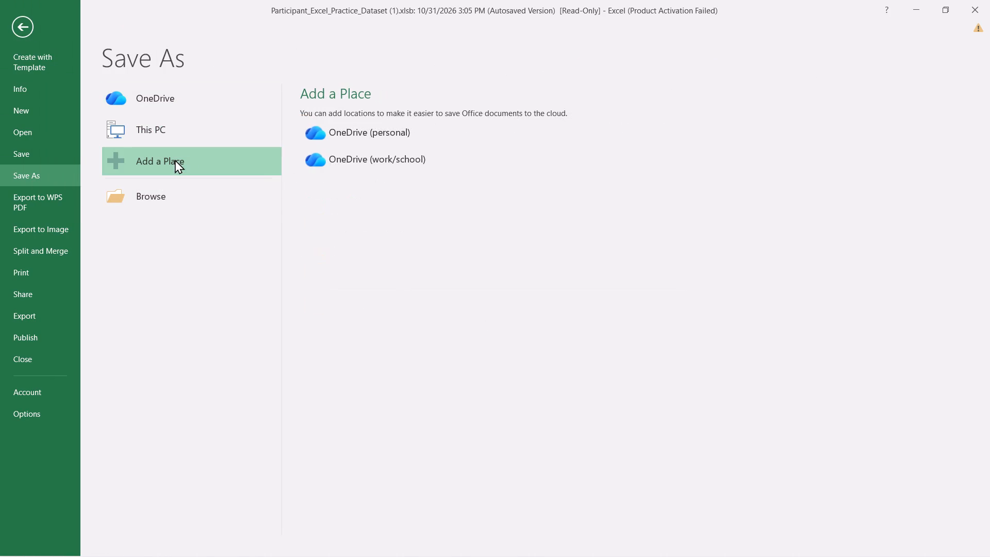
left_click(191, 188)
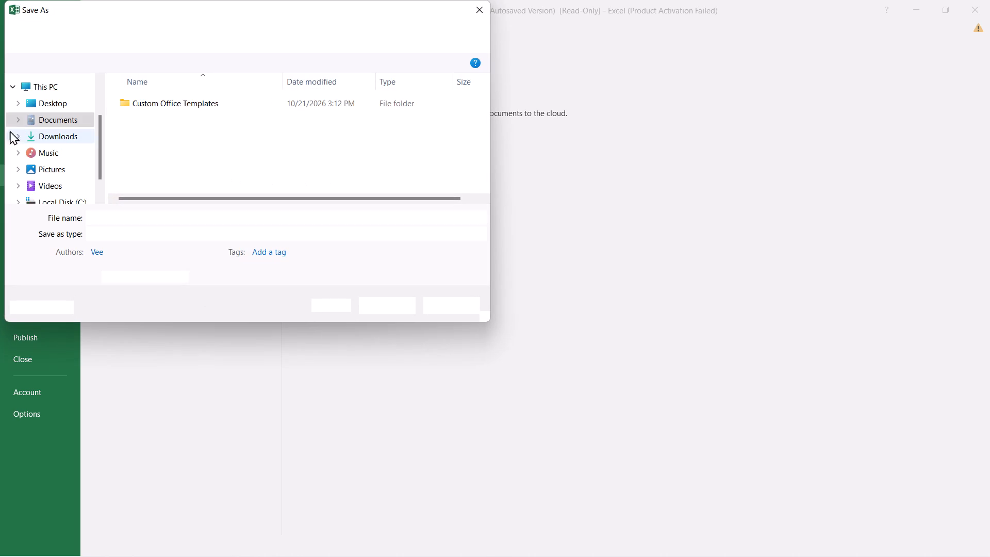
left_click(45, 105)
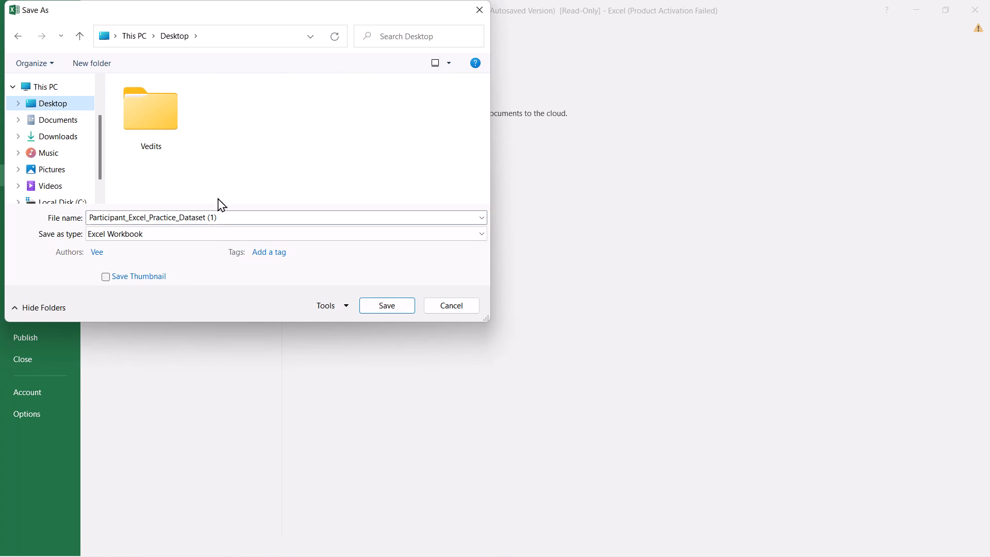
double_click(139, 116)
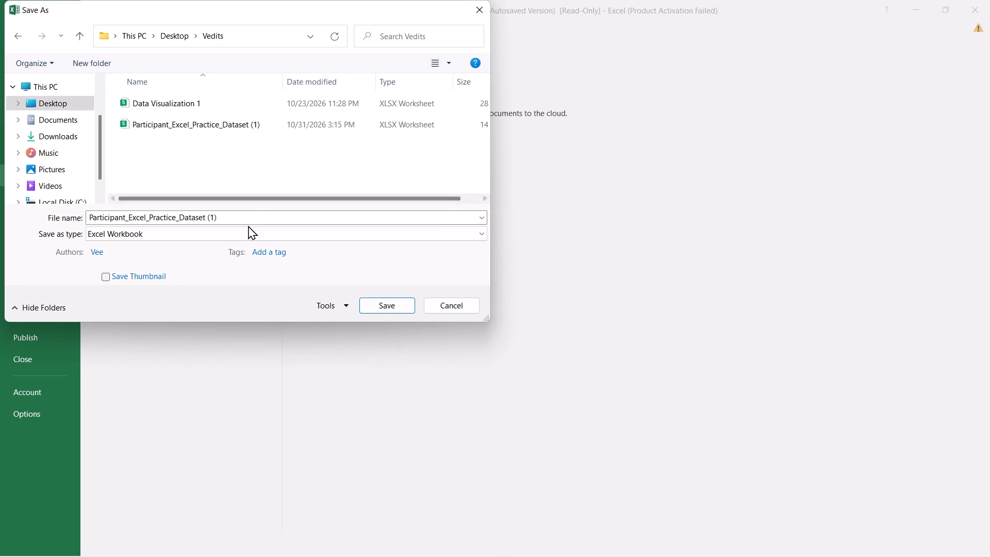
left_click(247, 215)
key("BackSpace")
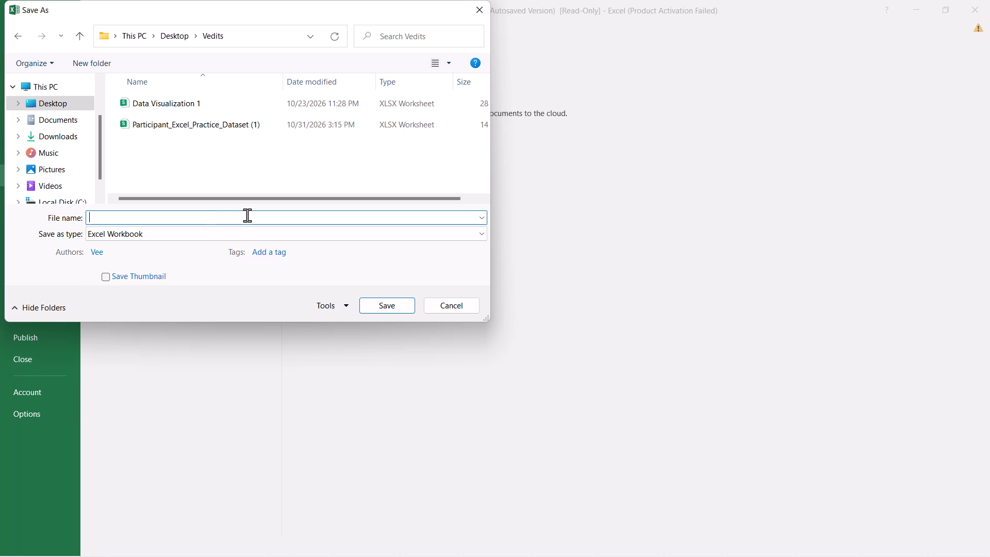
type("data 2")
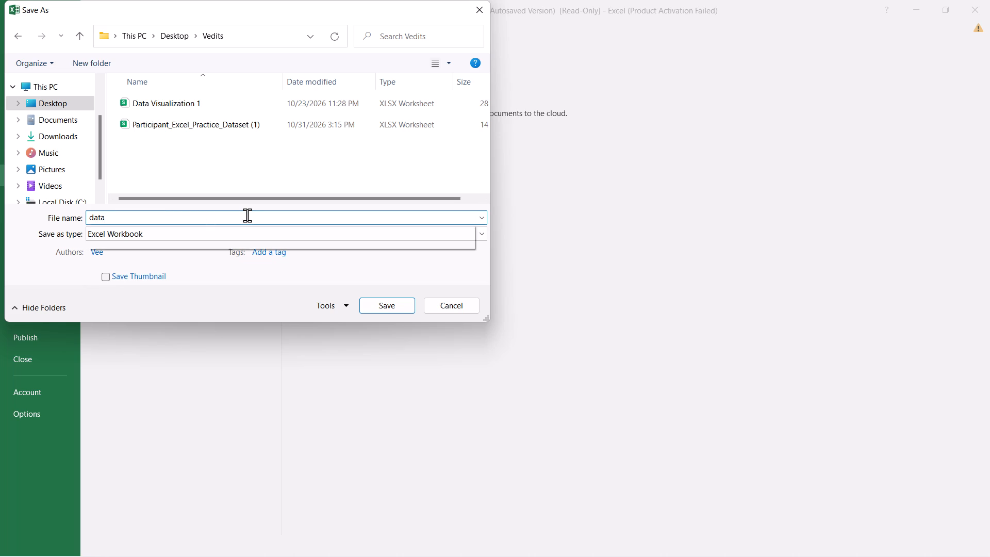
left_click(385, 302)
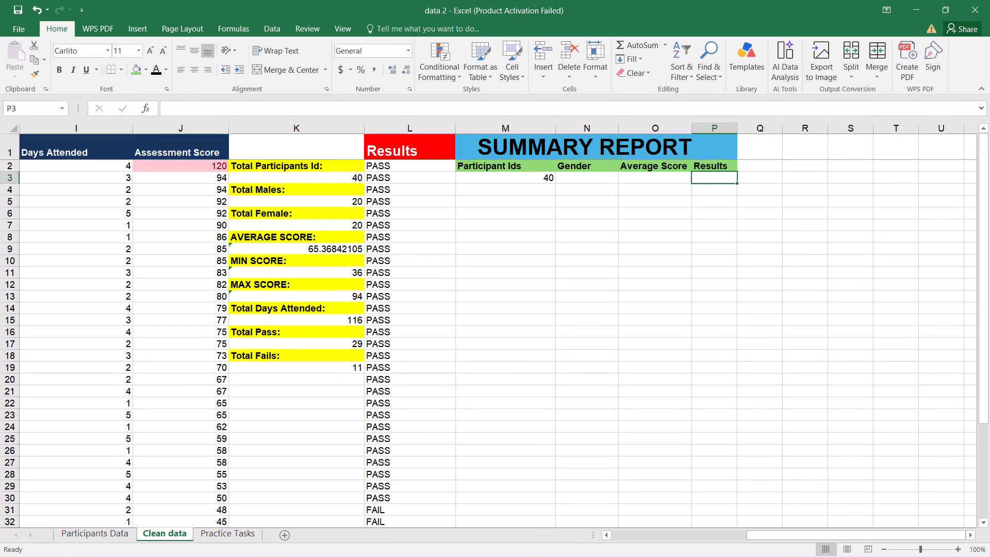
key("ctrl+s")
key("ctrl+s")
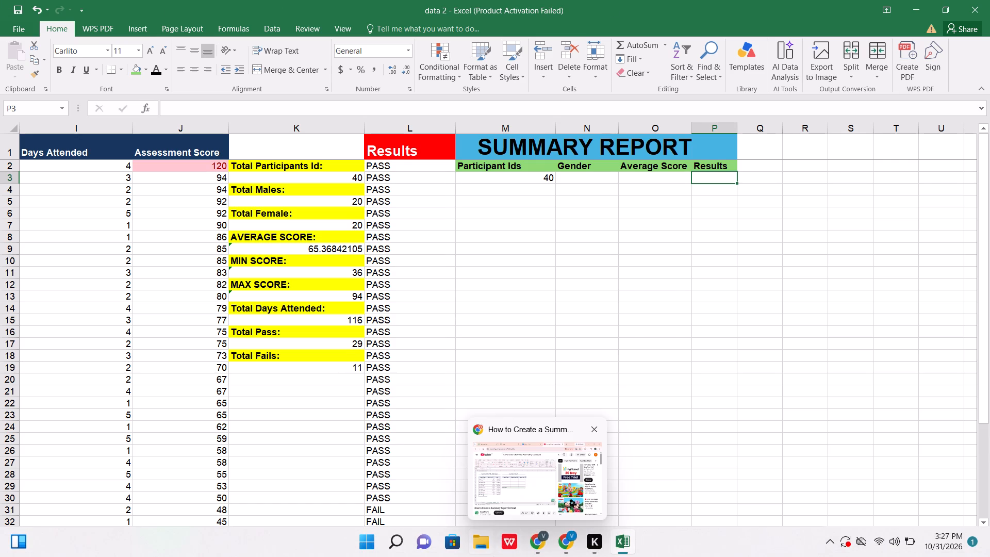
Switch to Chrome and replay the YouTube tutorial How to Create a Summary Report in Excel from about 1:01.
left_click(538, 545)
left_click(406, 338)
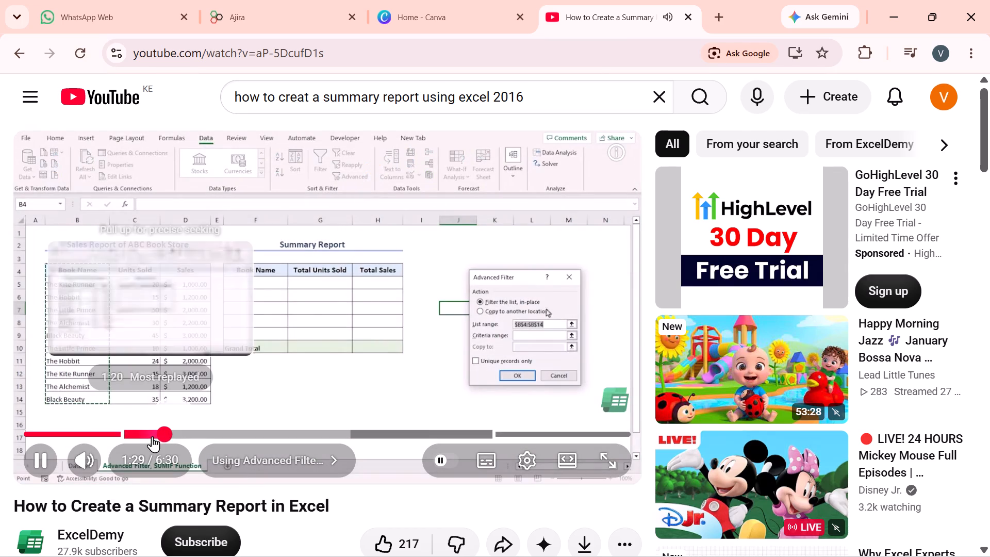
left_click_drag(168, 436, 119, 430)
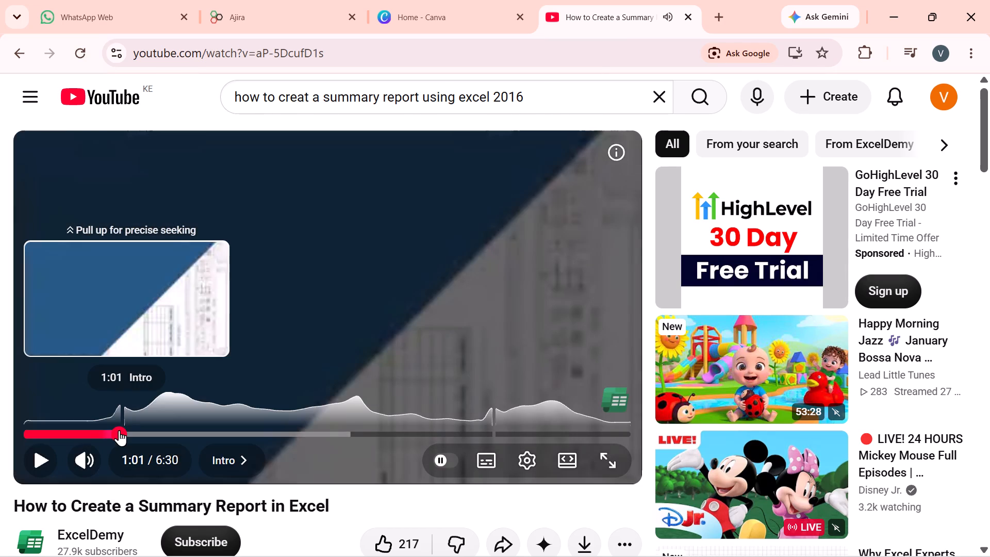
left_click_drag(119, 430, 118, 430)
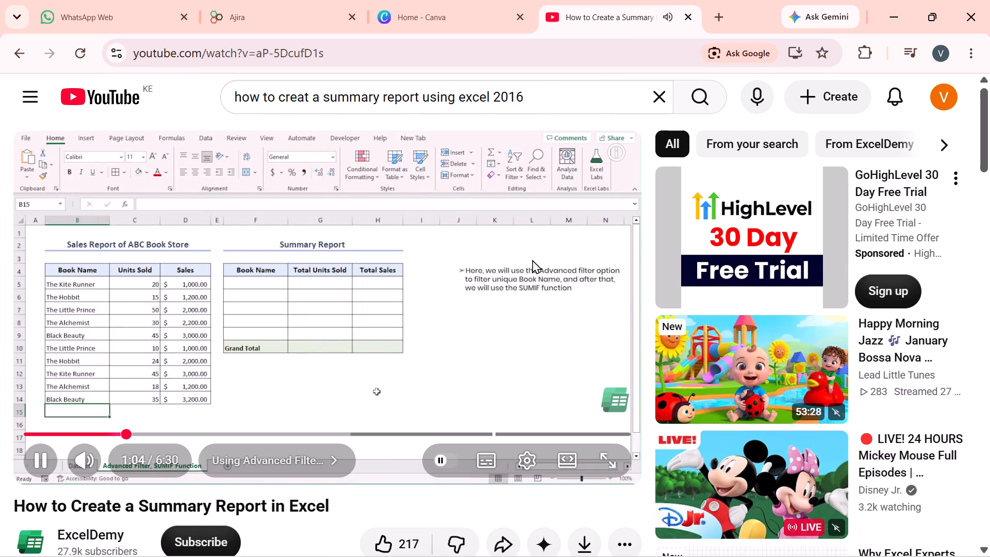